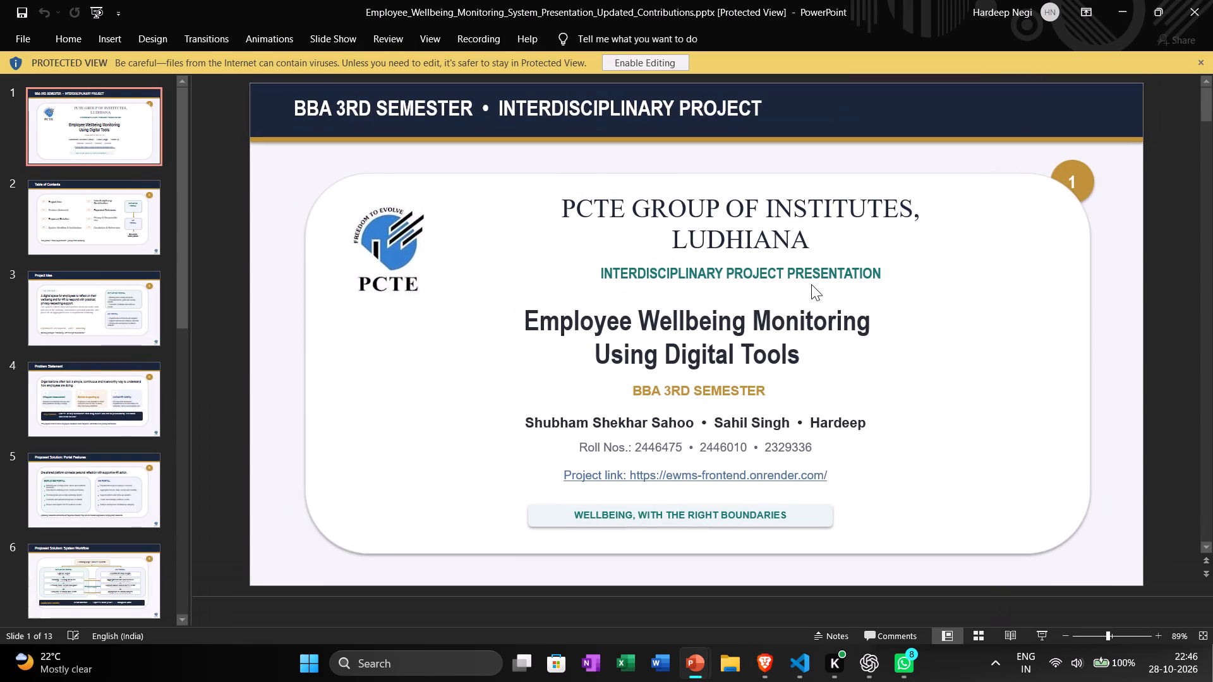
click(647, 58)
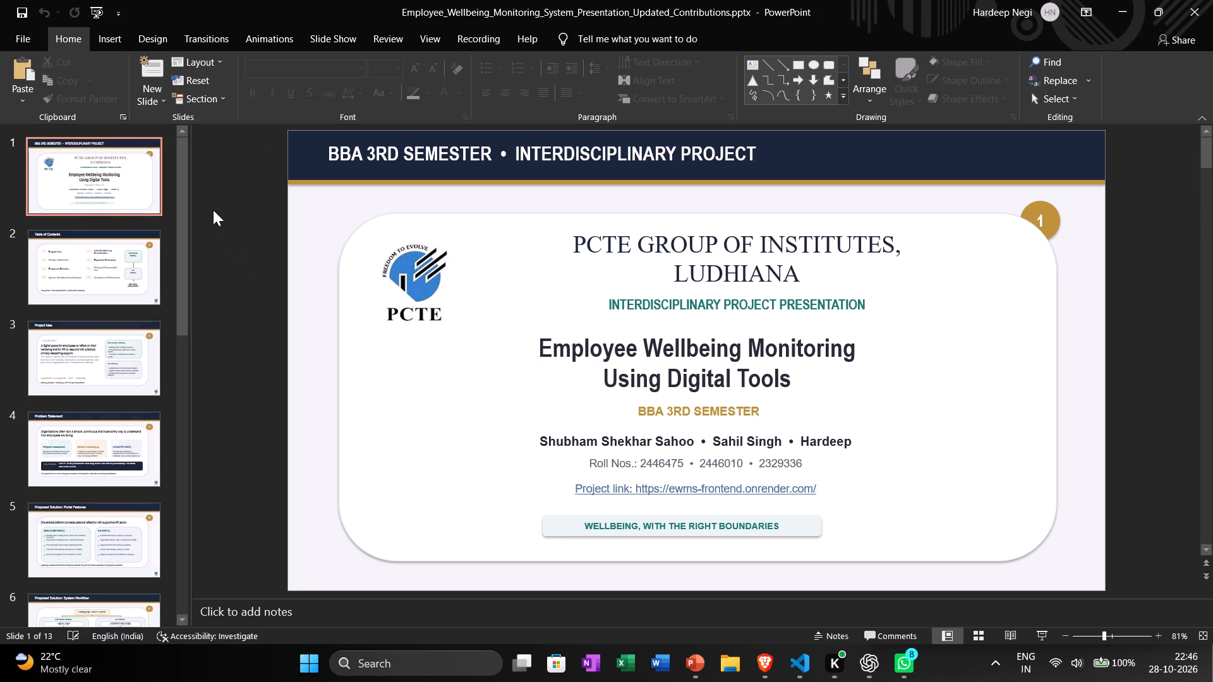
Move the slide 1 number badge up and outward so it sits clear of the white card's corner.
click(1045, 212)
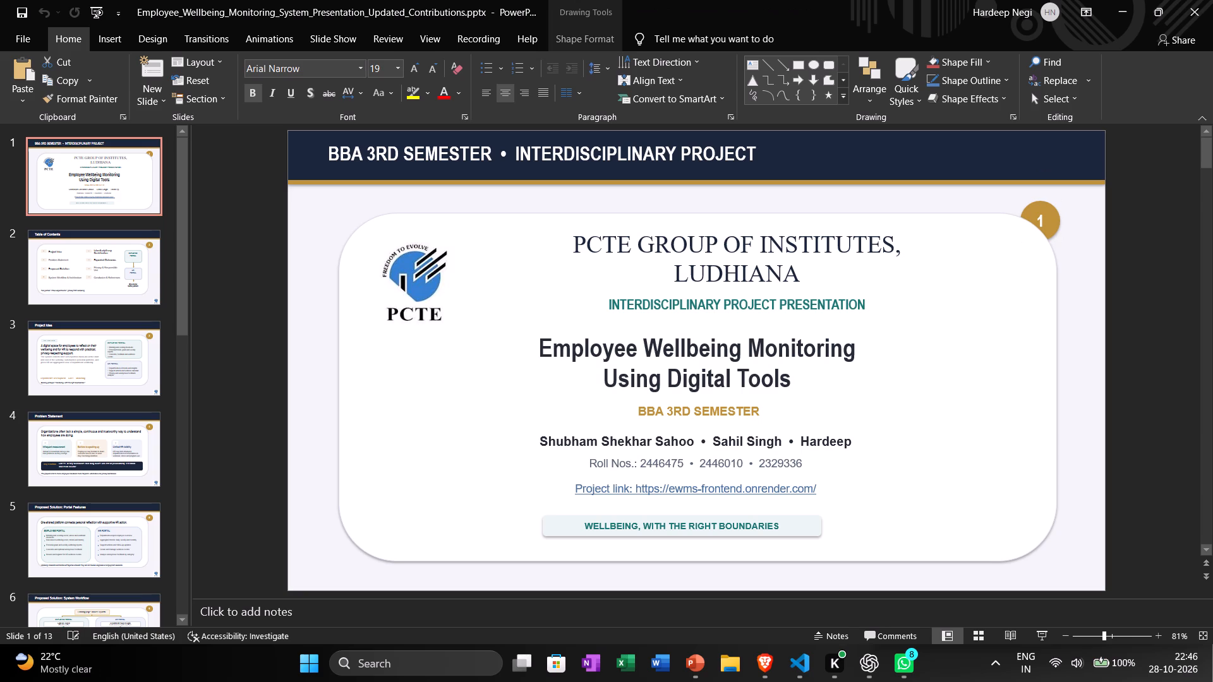
drag(1045, 212, 1043, 215)
drag(1043, 215, 1052, 211)
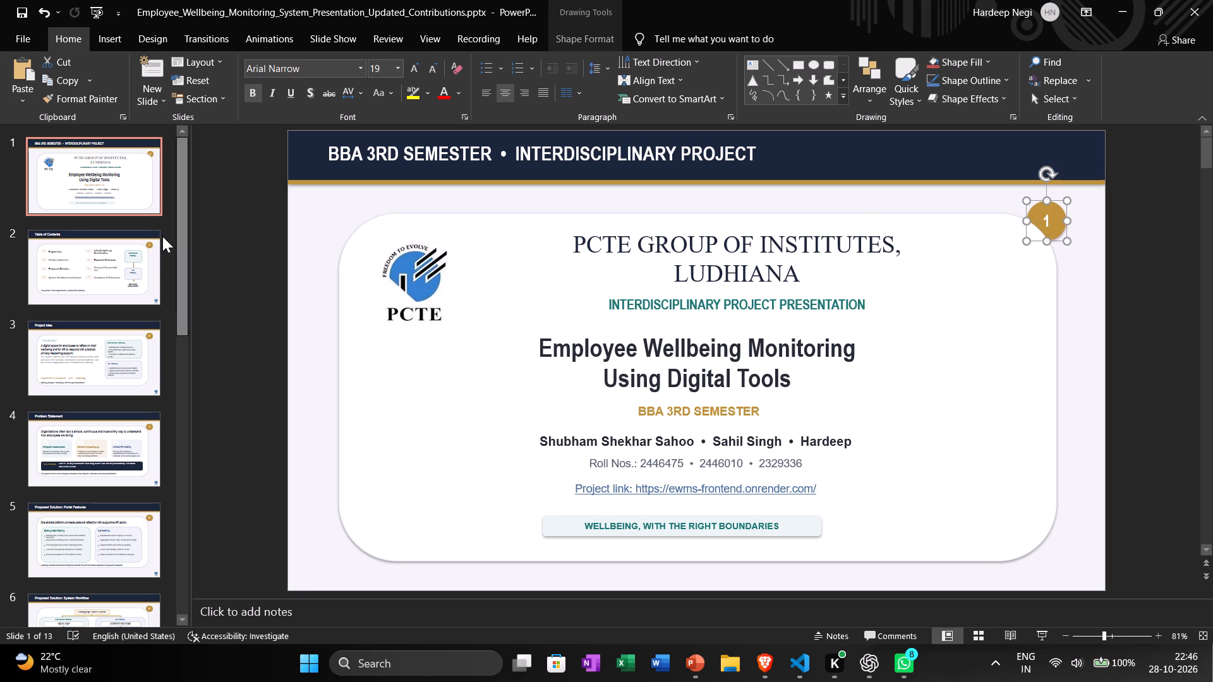
click(106, 255)
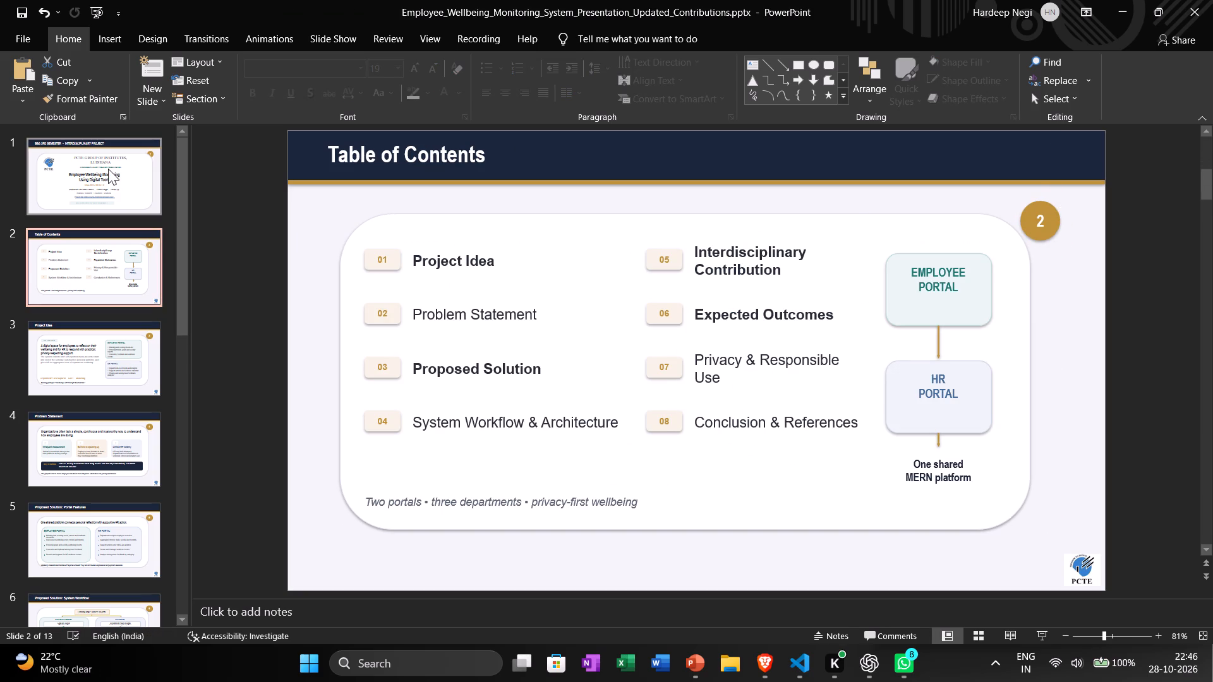
click(108, 169)
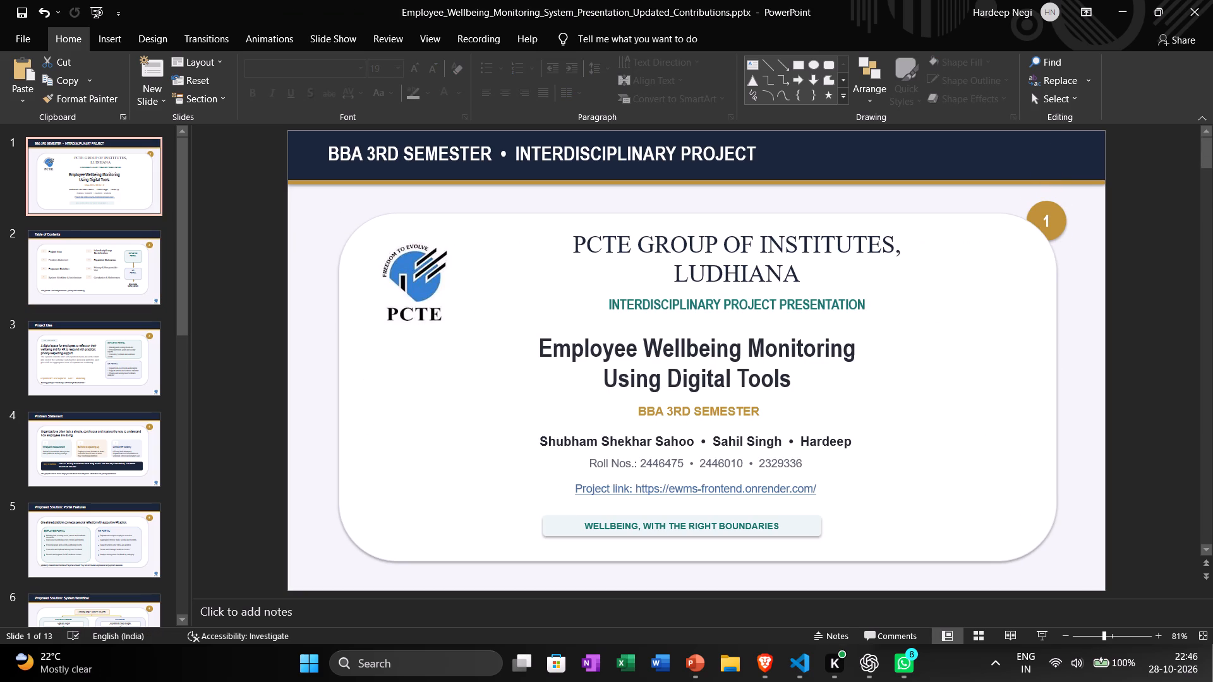
drag(1057, 216, 1071, 208)
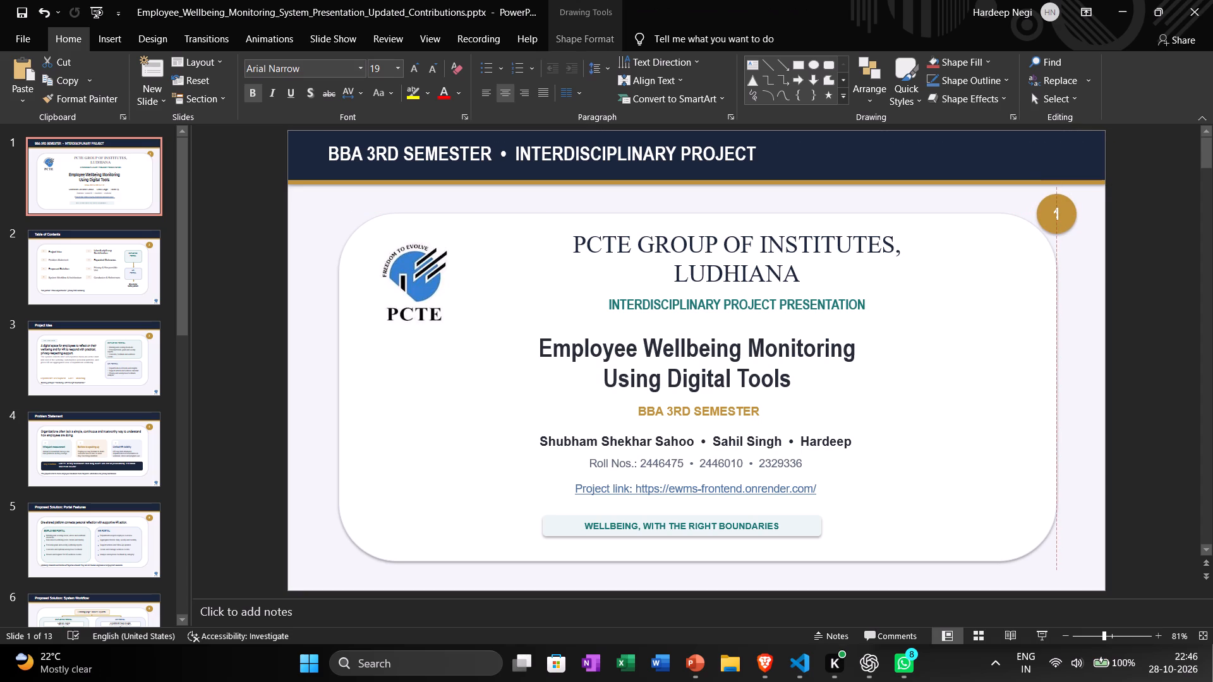
drag(1071, 208, 1072, 206)
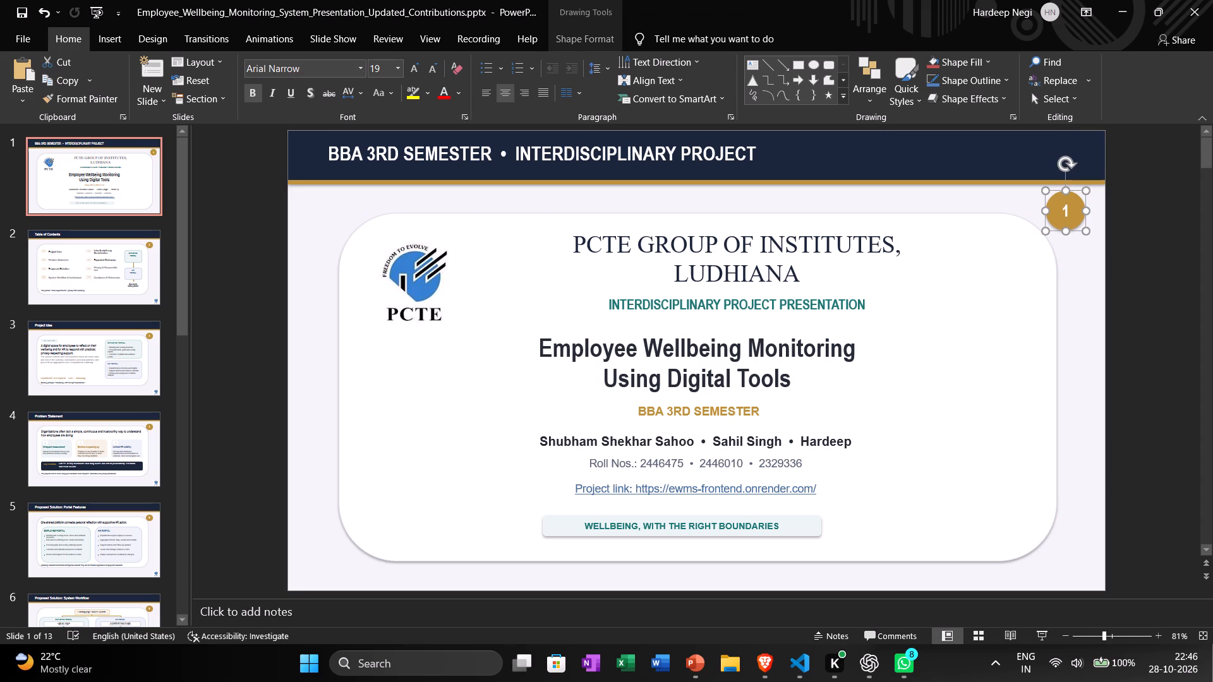
click(252, 214)
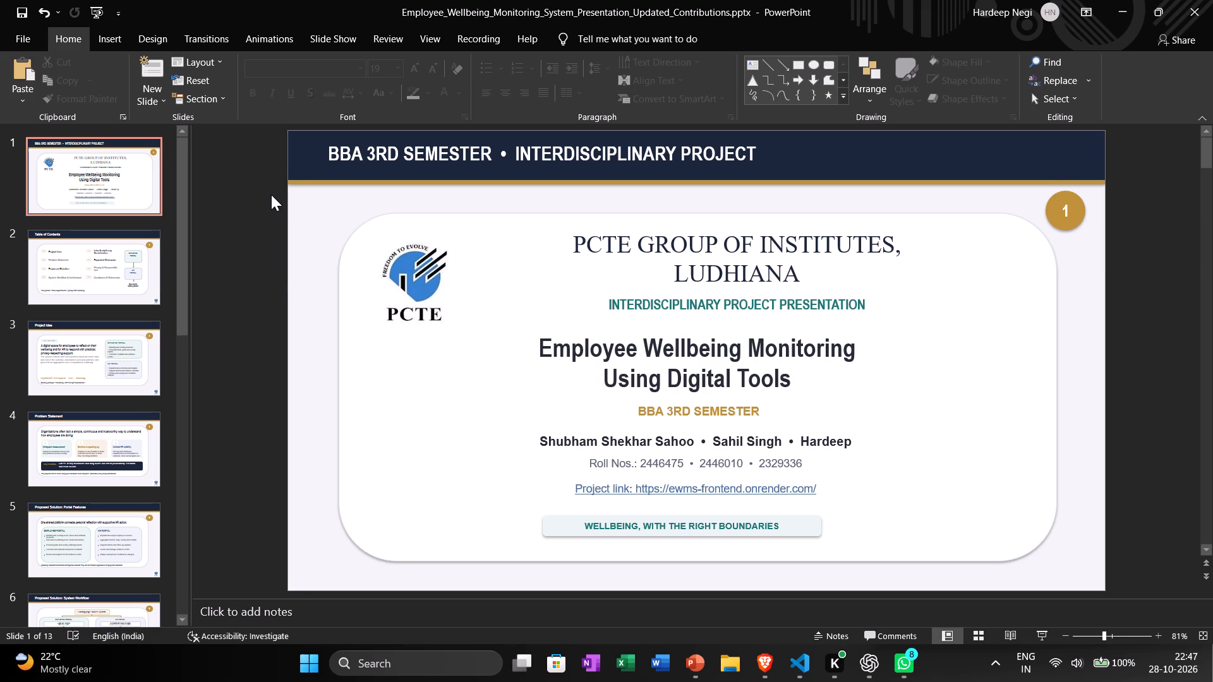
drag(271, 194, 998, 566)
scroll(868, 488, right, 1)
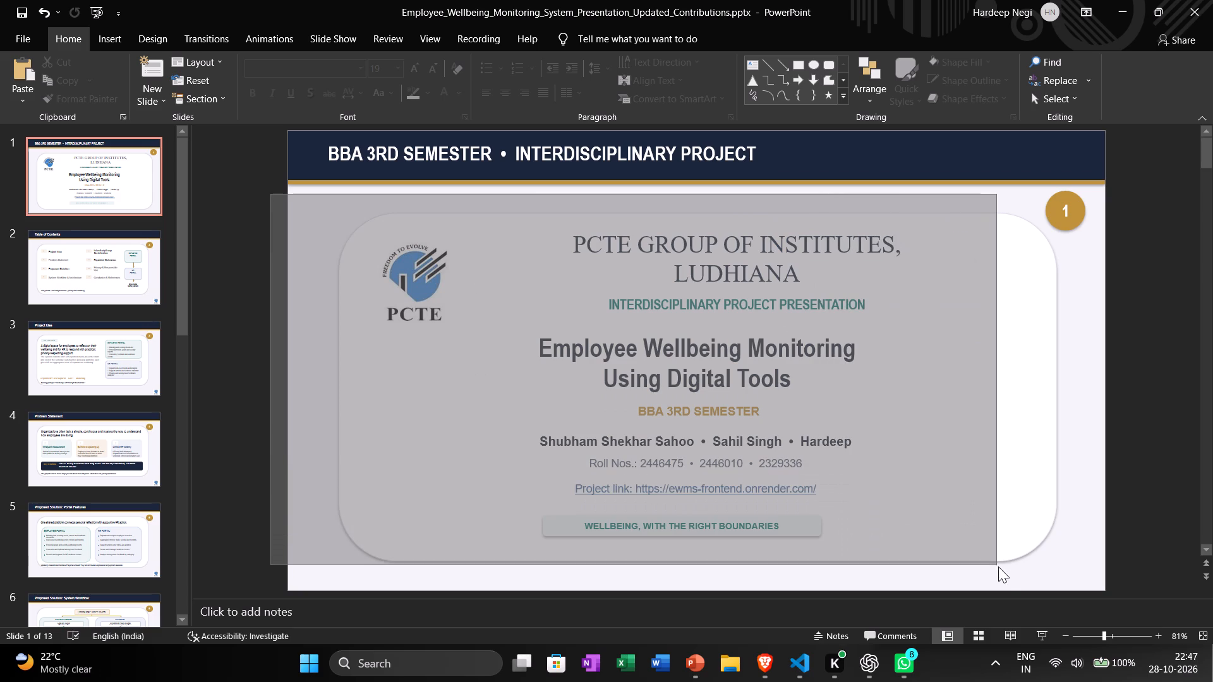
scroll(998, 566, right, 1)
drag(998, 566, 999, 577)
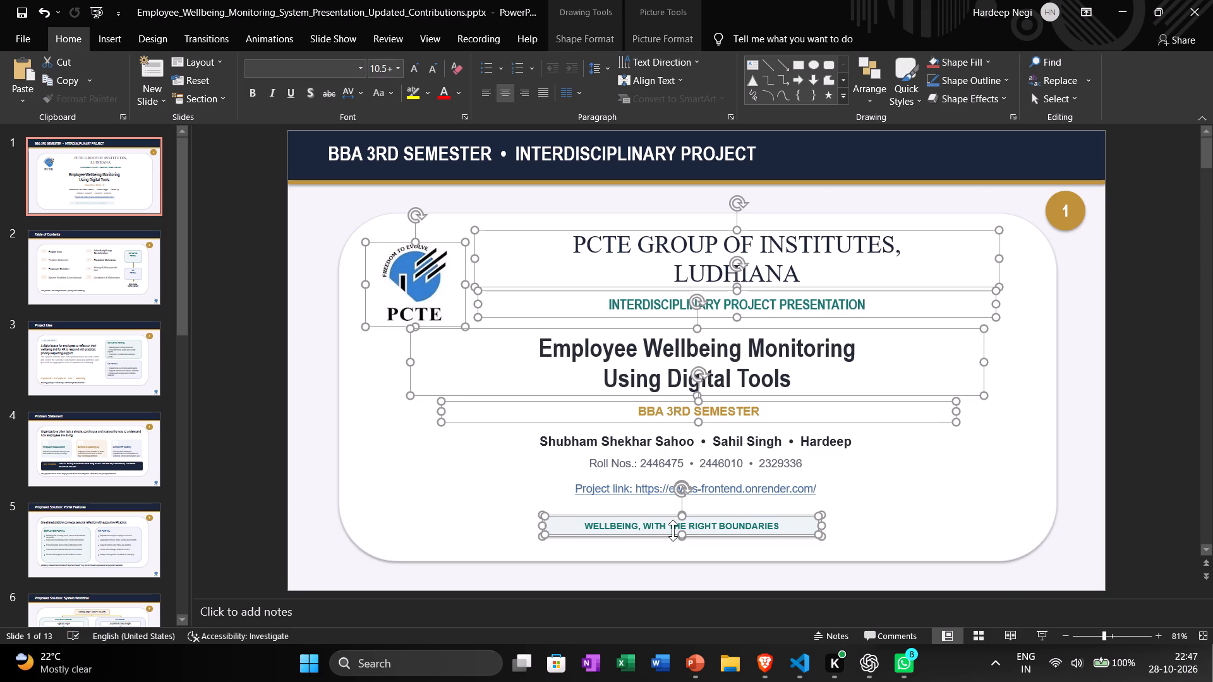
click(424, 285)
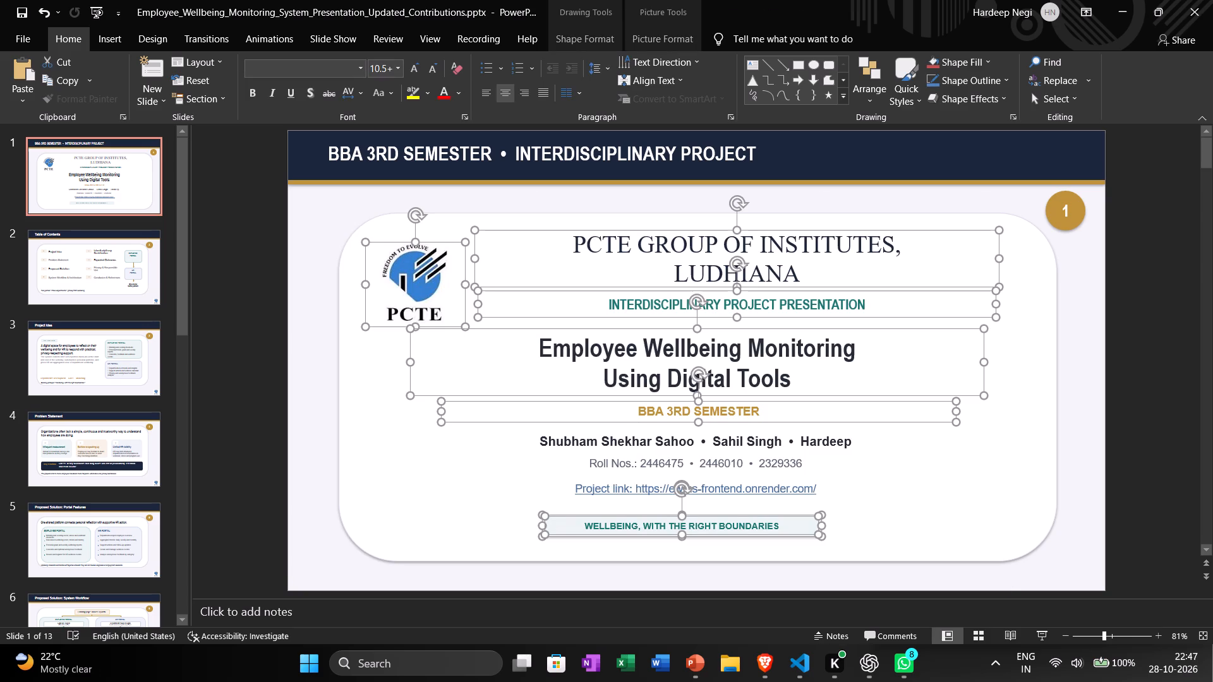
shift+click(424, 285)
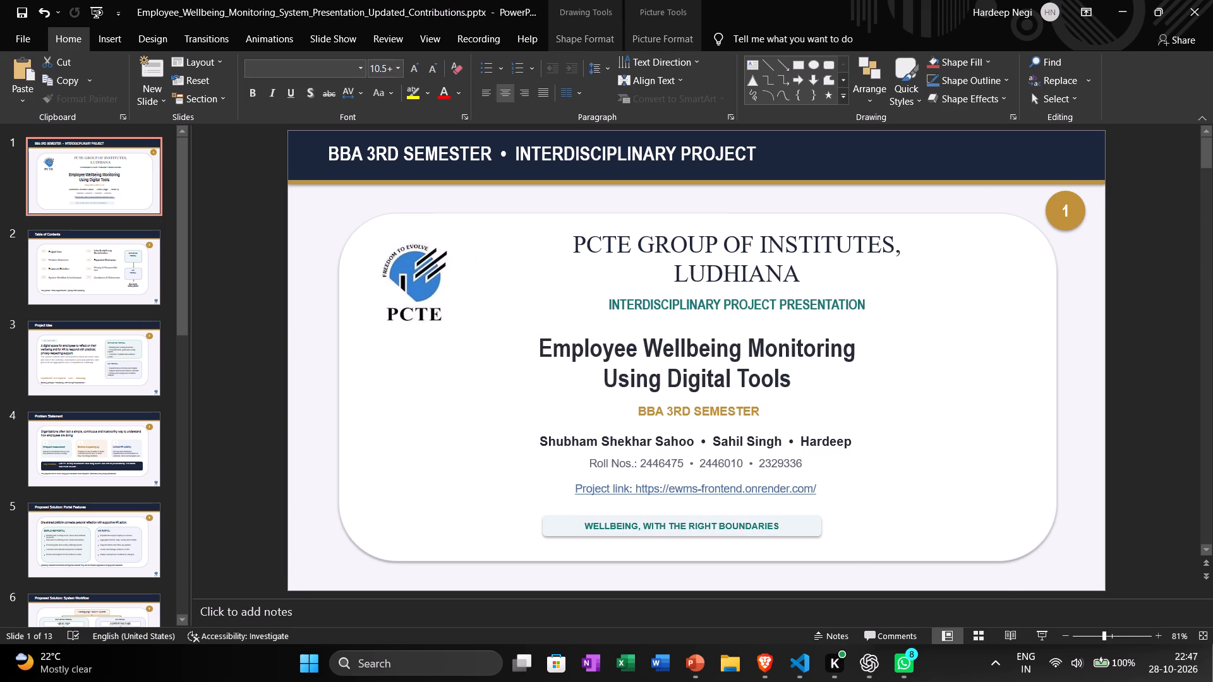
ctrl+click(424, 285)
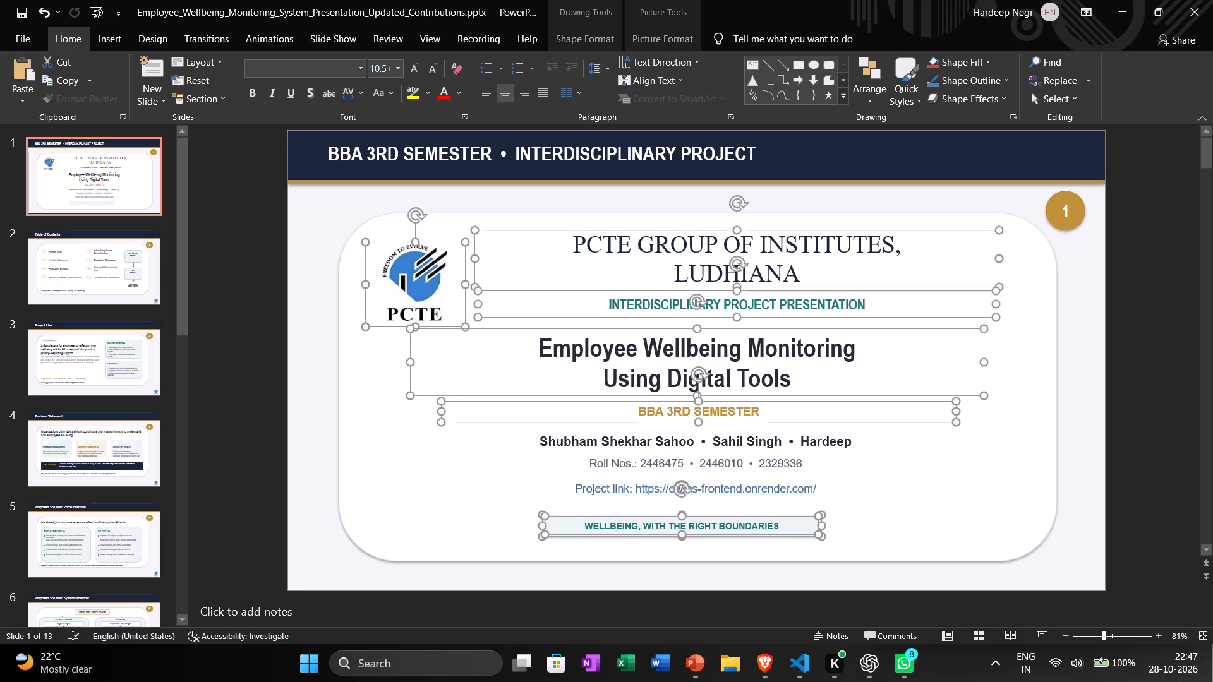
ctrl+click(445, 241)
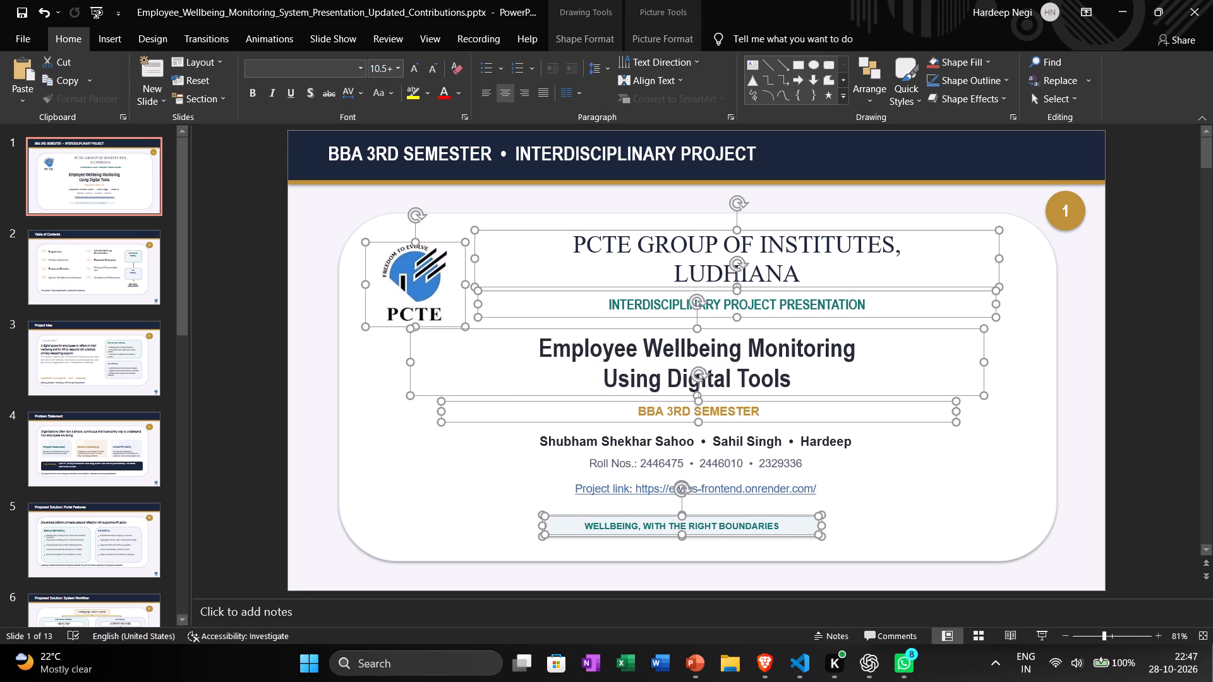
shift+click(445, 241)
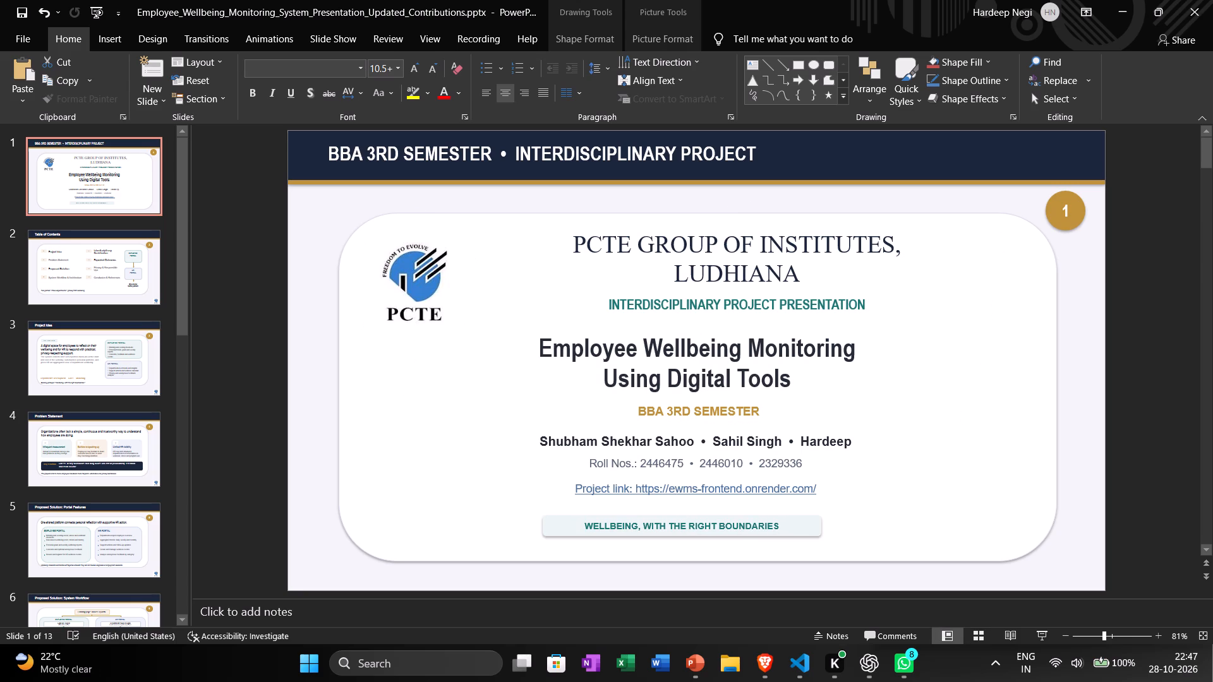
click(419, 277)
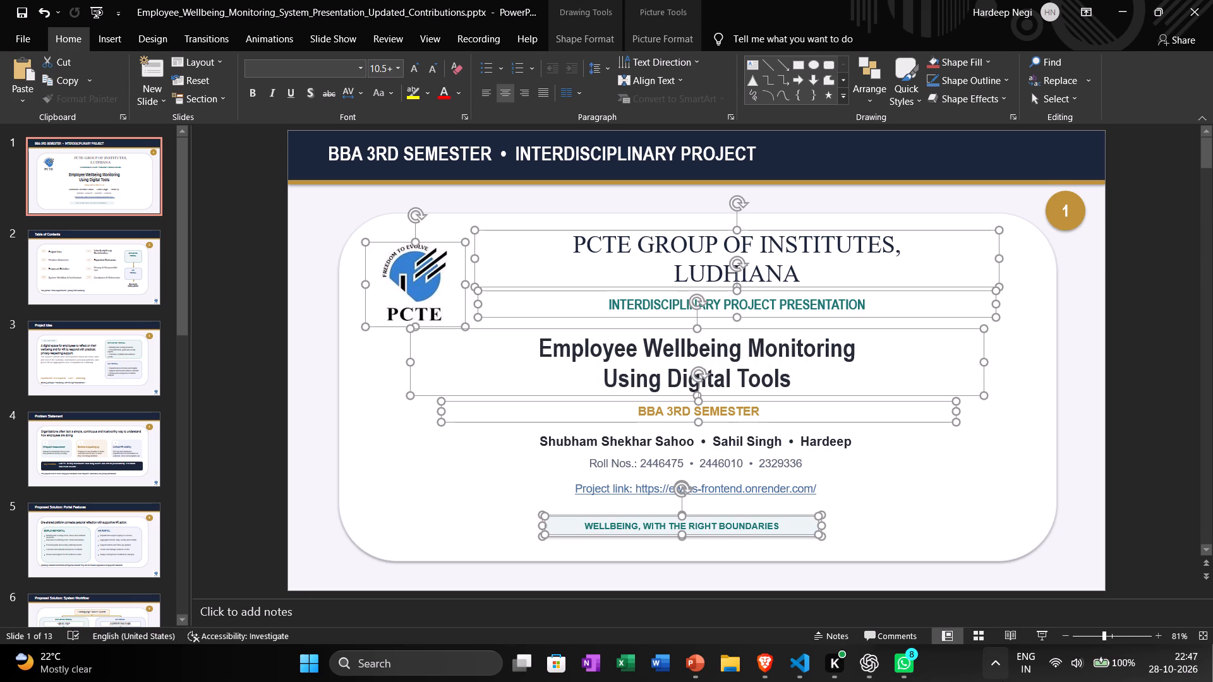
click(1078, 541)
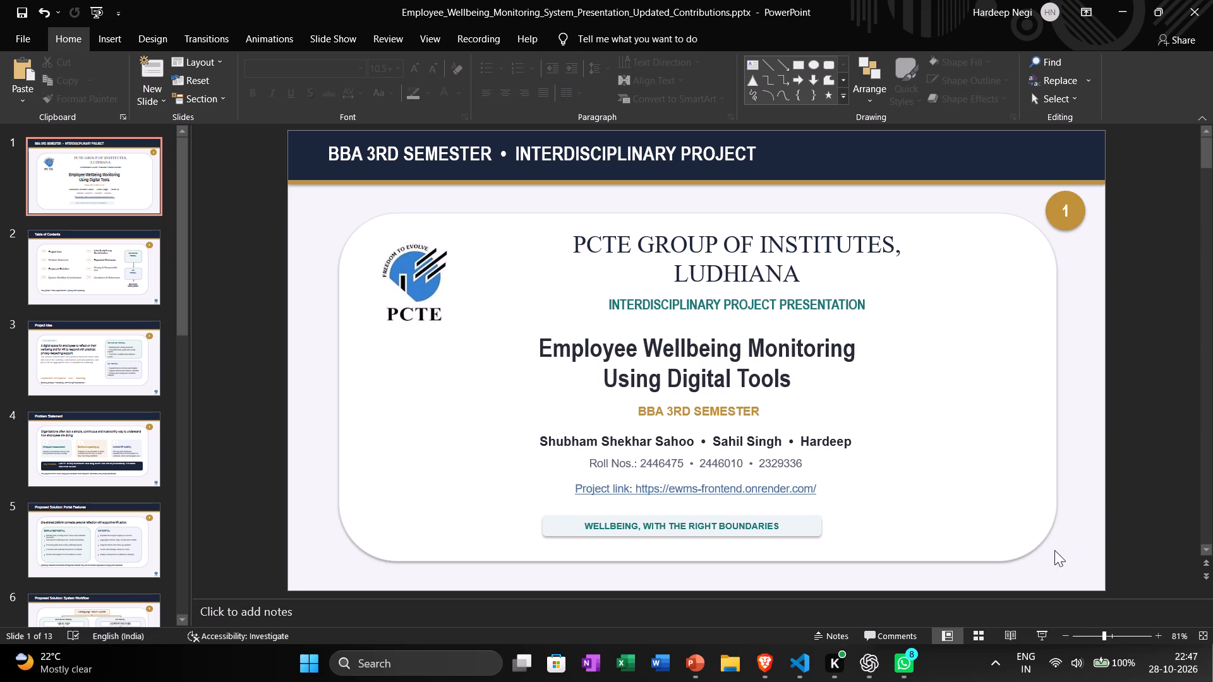
Centre-align the text in slide 1's institute heading, subtitle, BBA 3RD SEMESTER line and wellbeing tagline together.
drag(1041, 559, 481, 200)
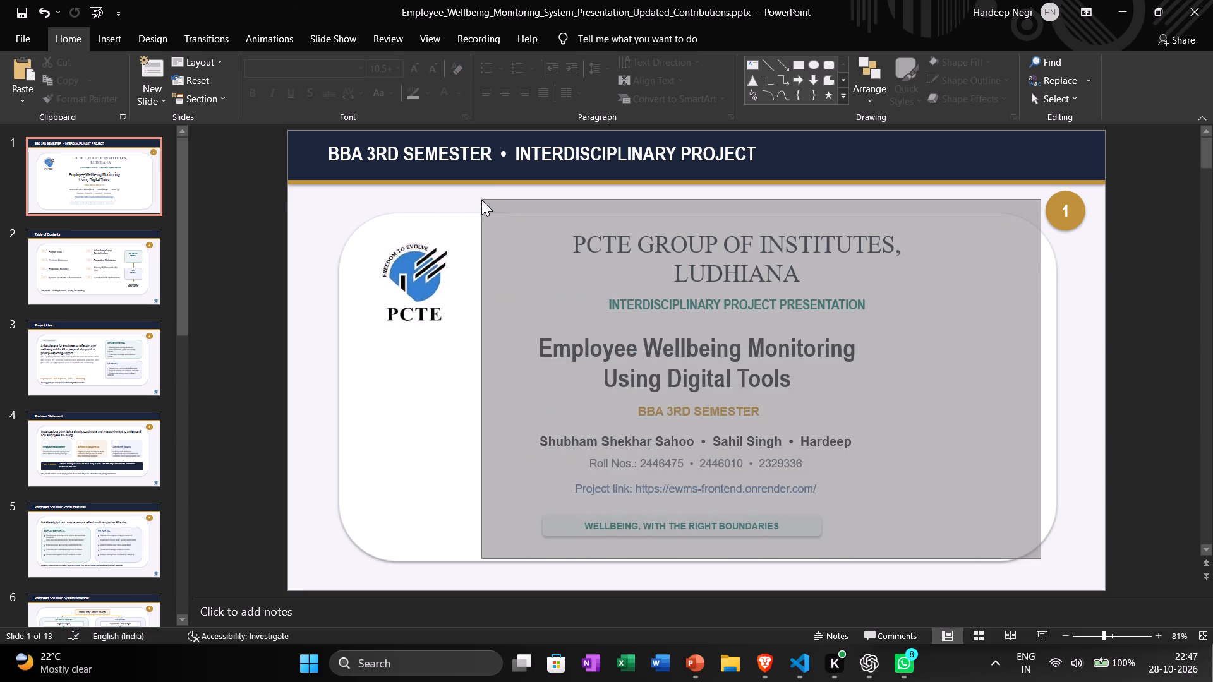
drag(481, 200, 481, 200)
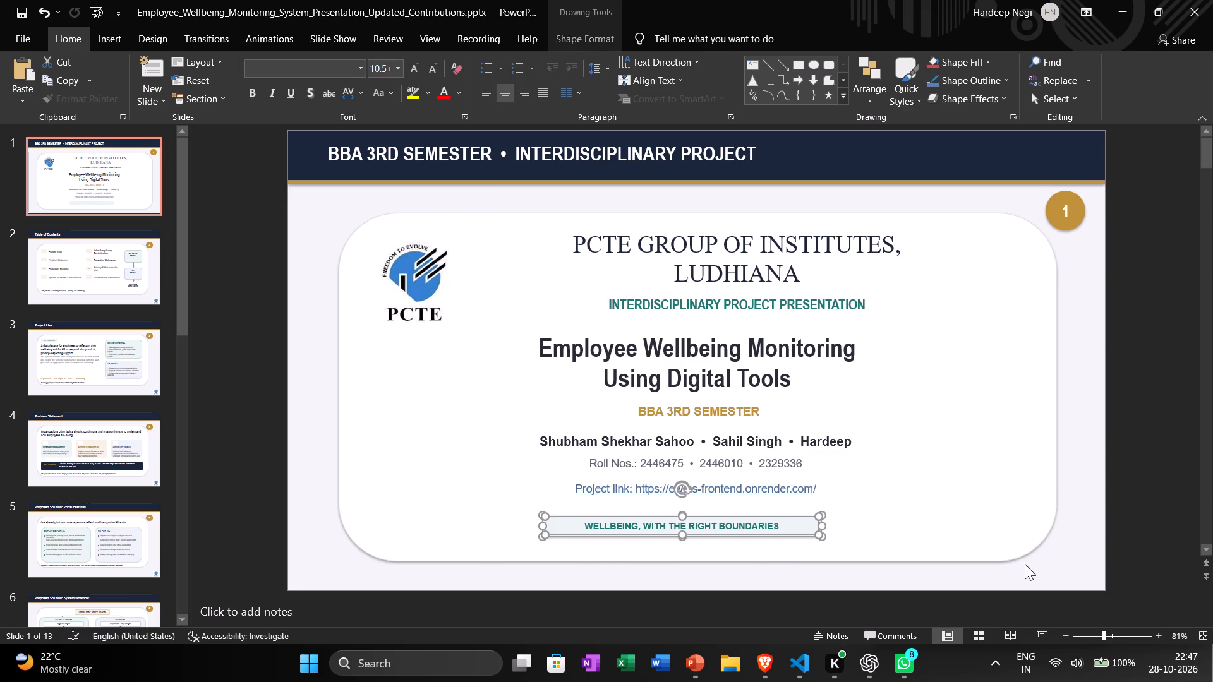
drag(1066, 561, 415, 159)
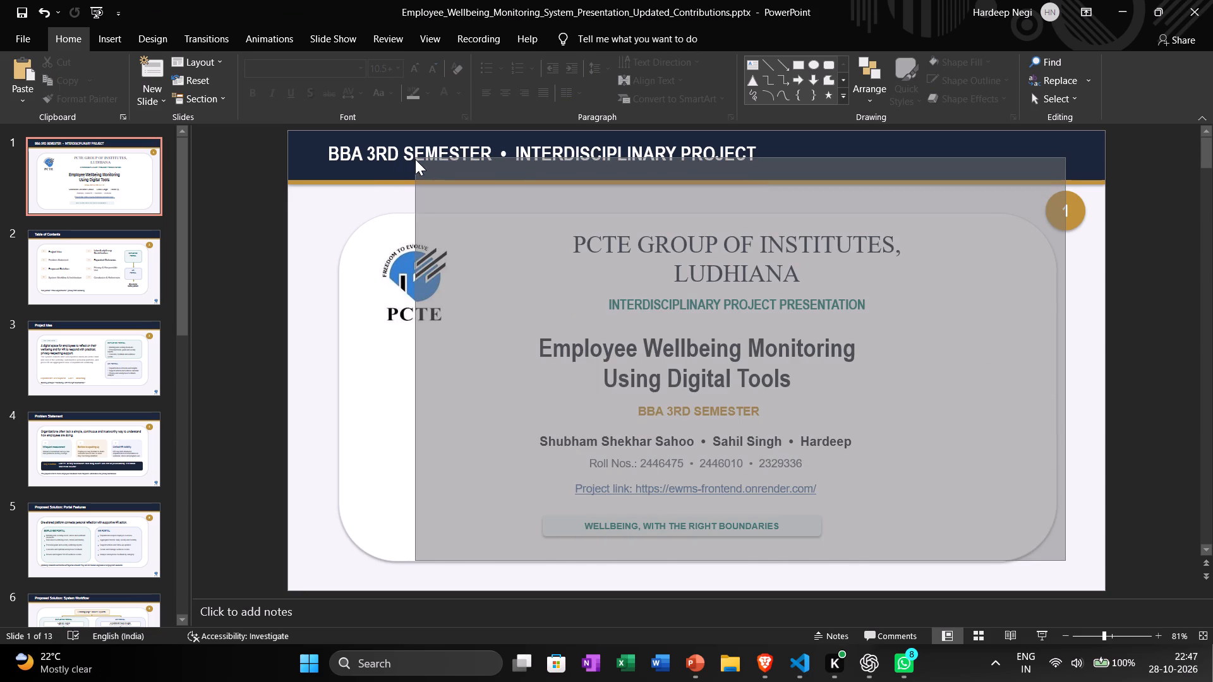
drag(415, 159, 415, 160)
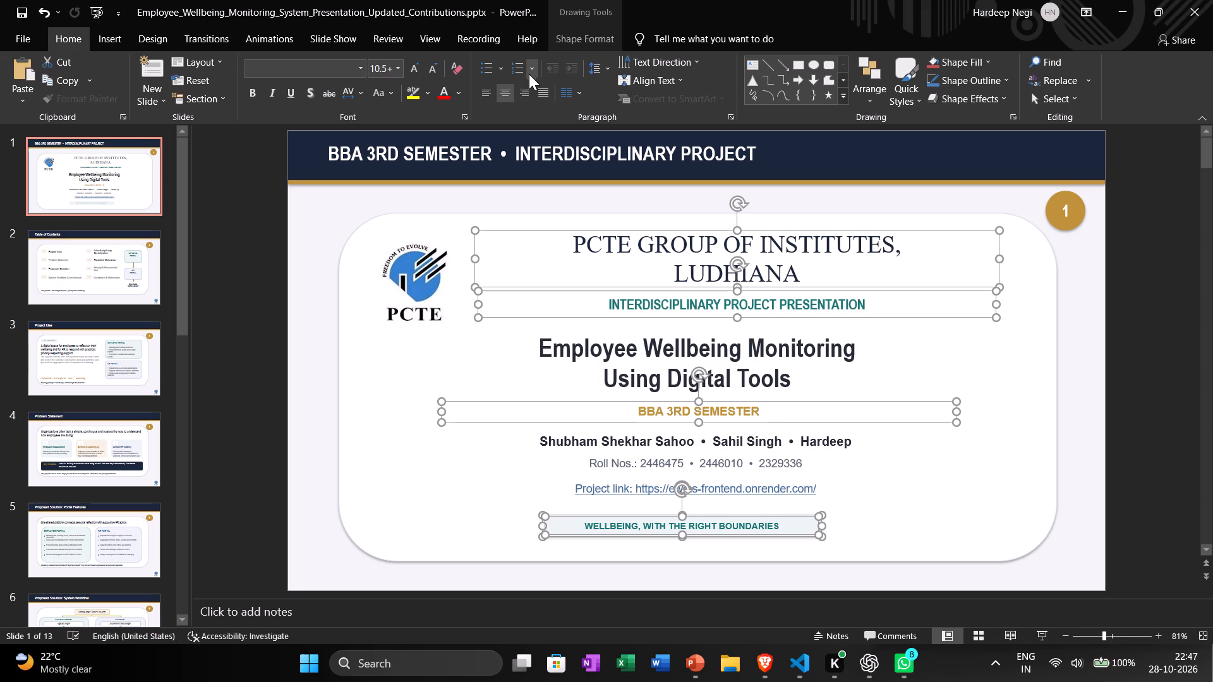
click(502, 90)
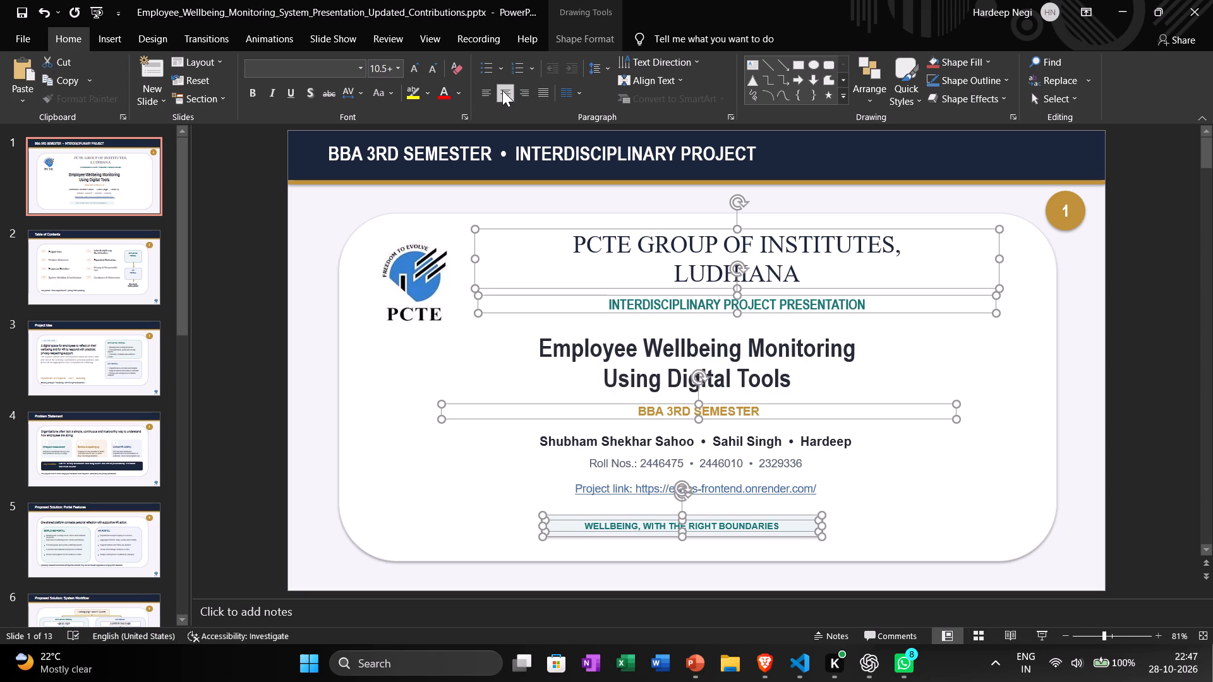
click(273, 244)
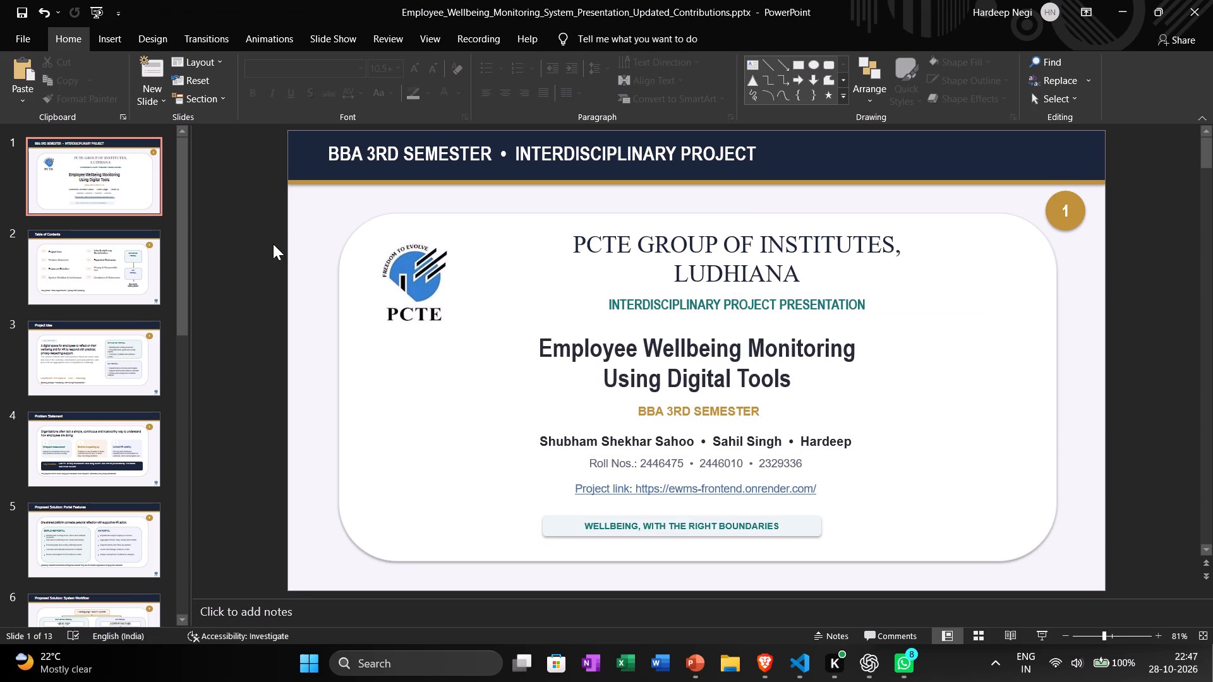
Widen the institute heading's text box toward the logo and join LUDHIANA onto the same line as PCTE GROUP OF INSTITUTES.
click(668, 251)
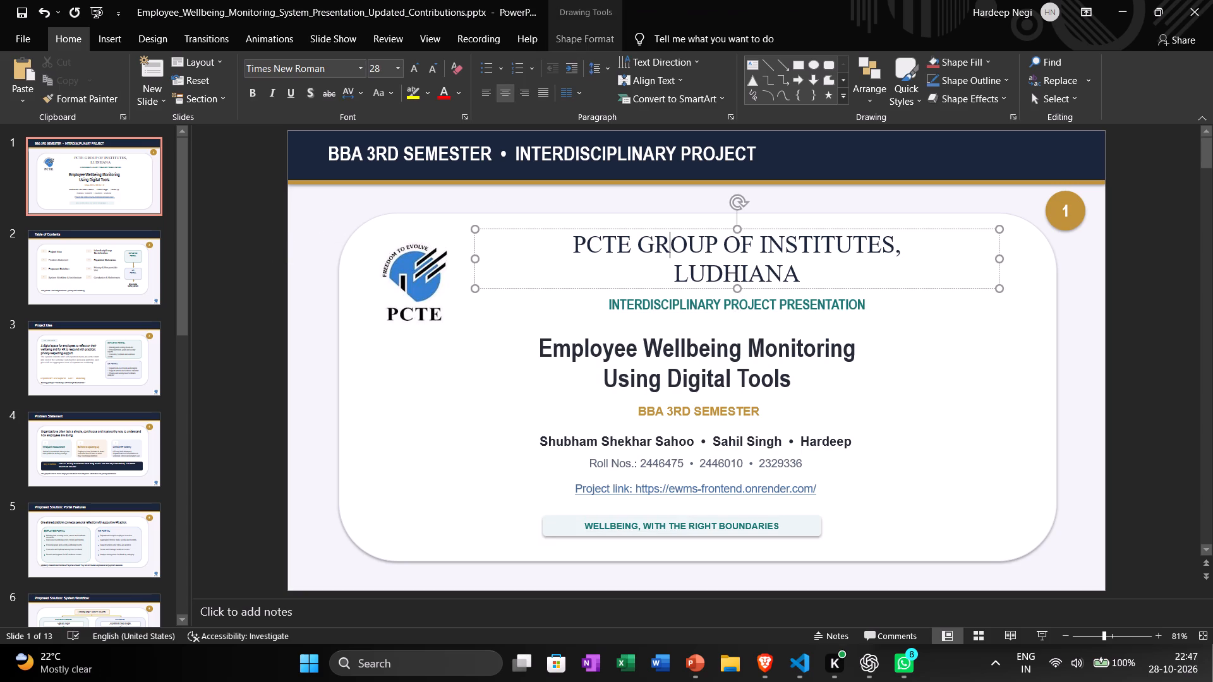
drag(473, 256, 325, 272)
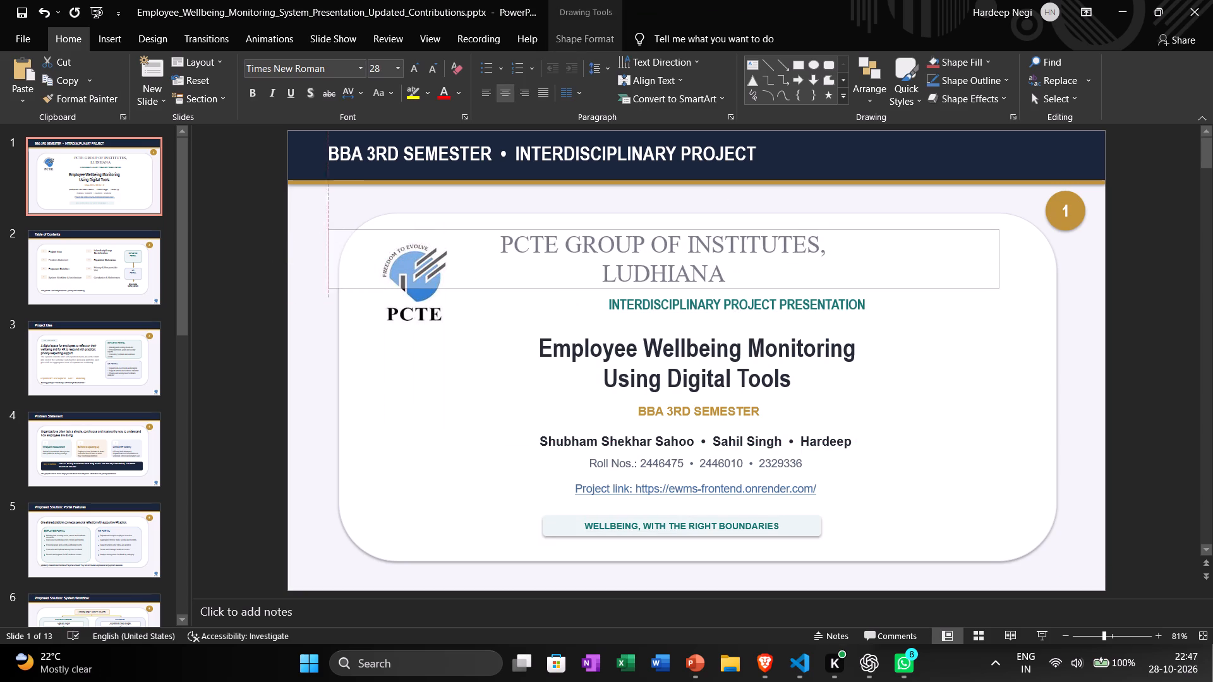
drag(325, 272, 428, 309)
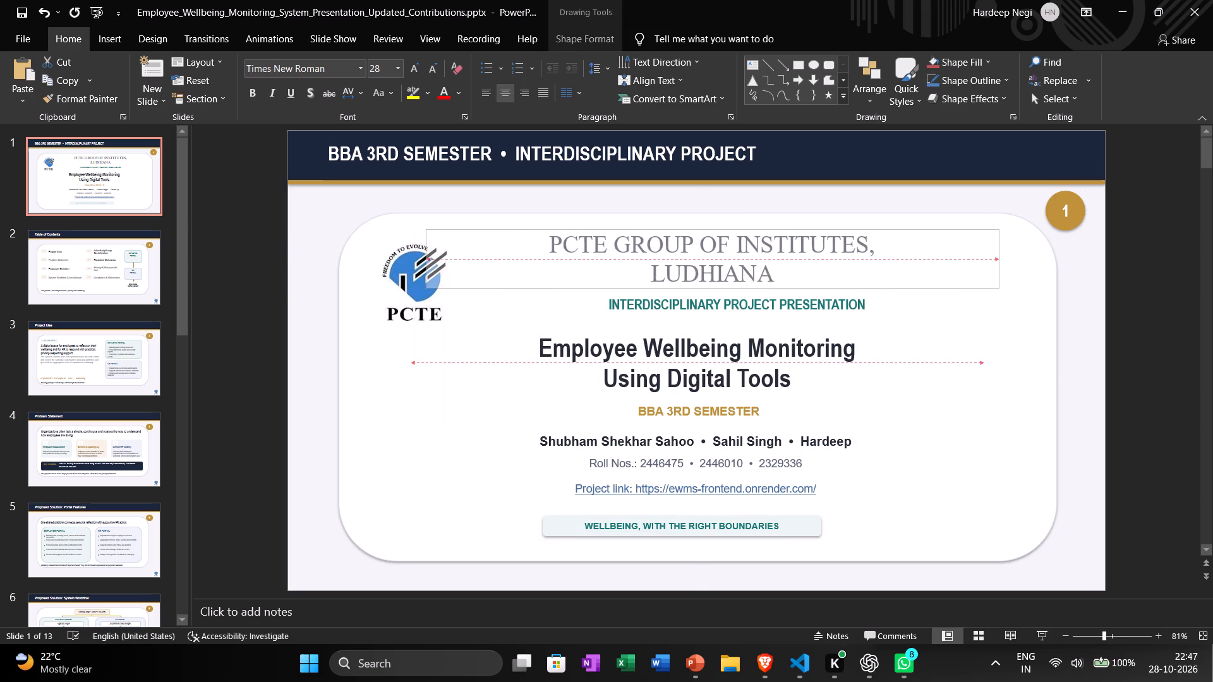
drag(428, 309, 383, 303)
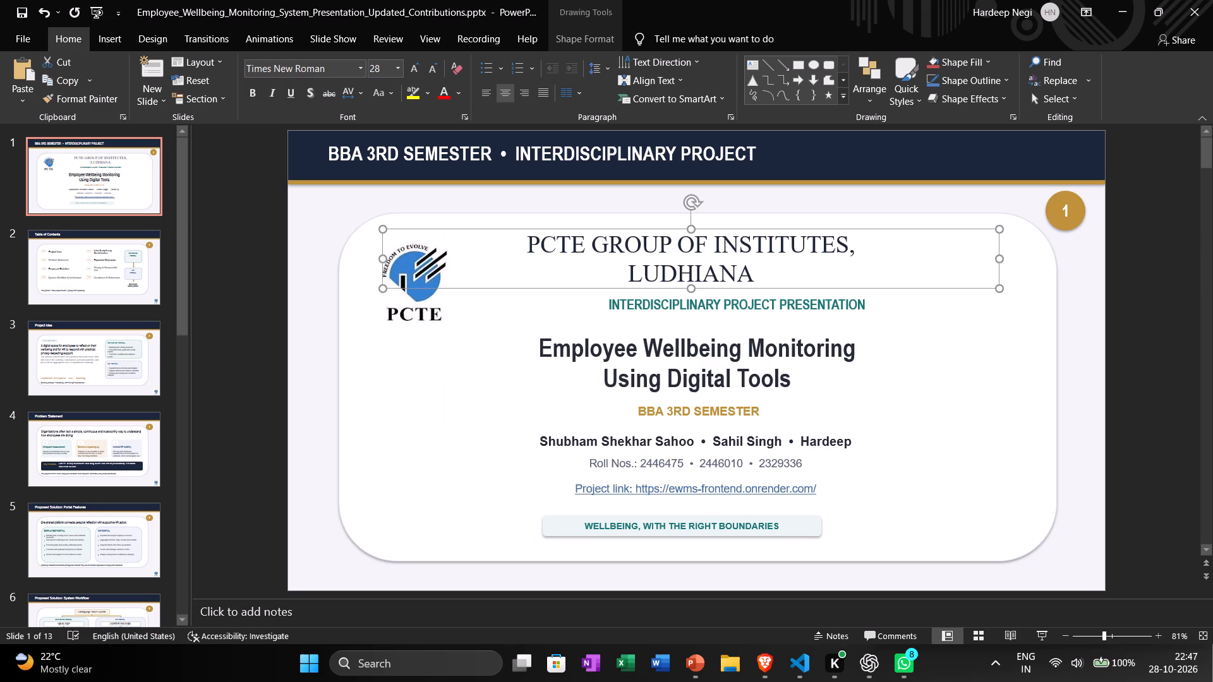
click(625, 272)
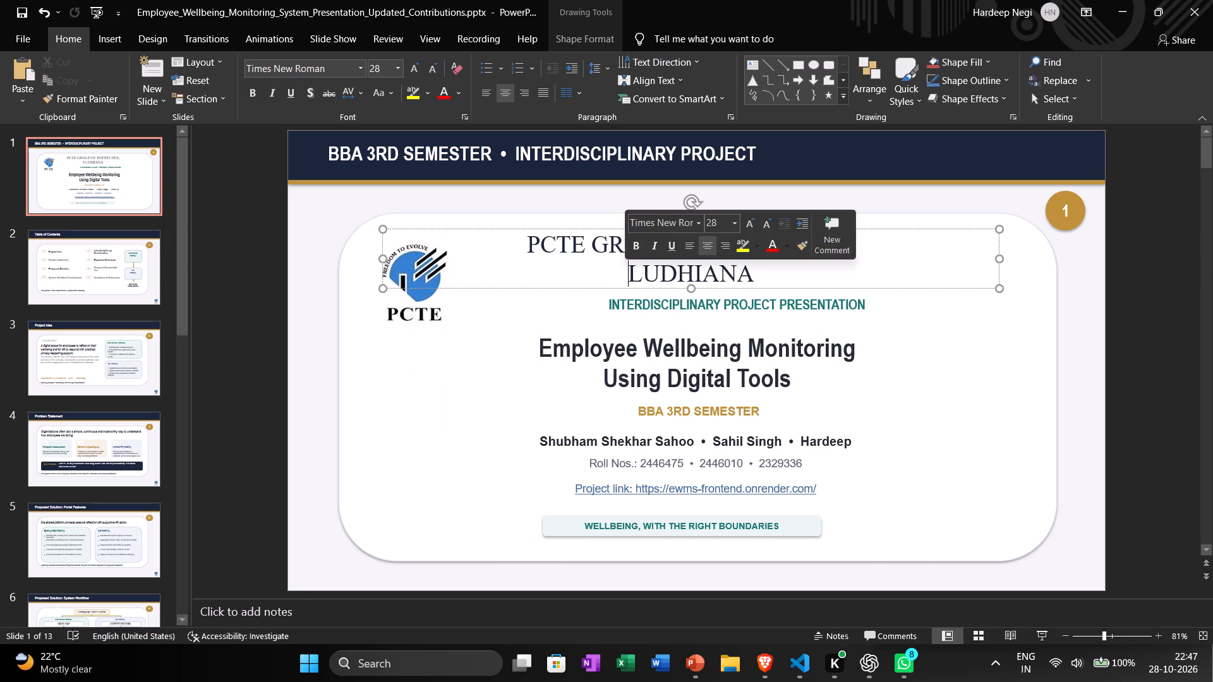
key(BackSpace)
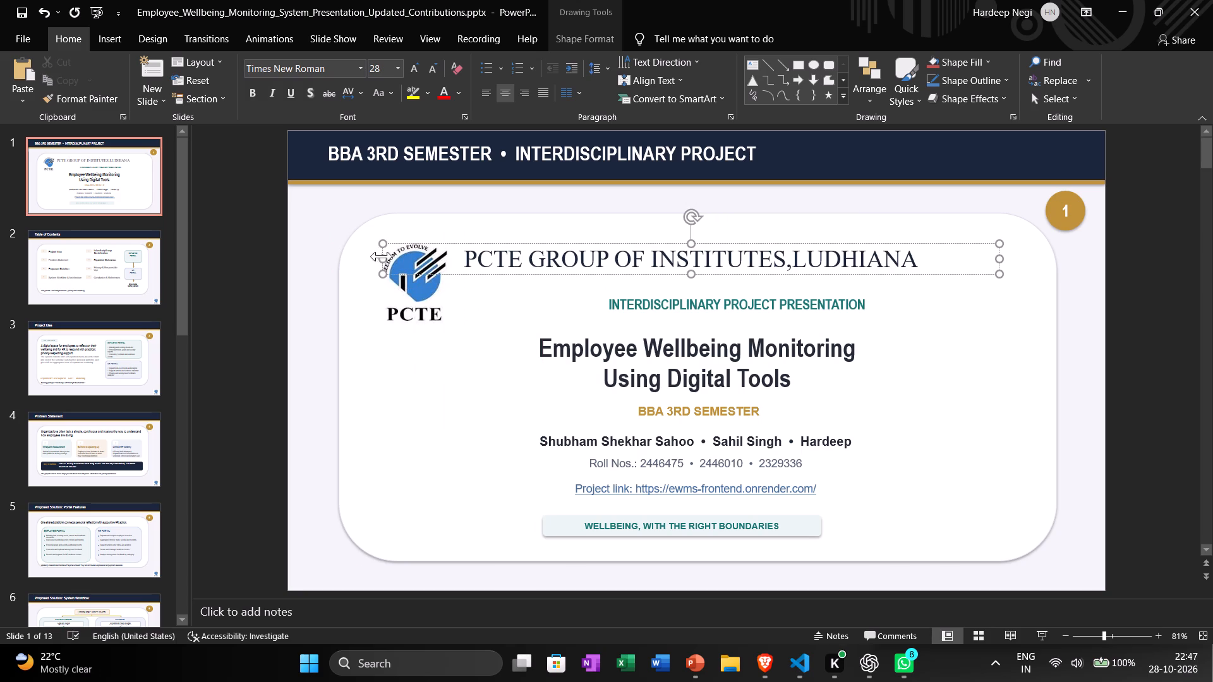
Narrow the single-line institute heading's box clear of the logo and reposition it centred above the subtitle, with centred text.
drag(385, 258, 509, 260)
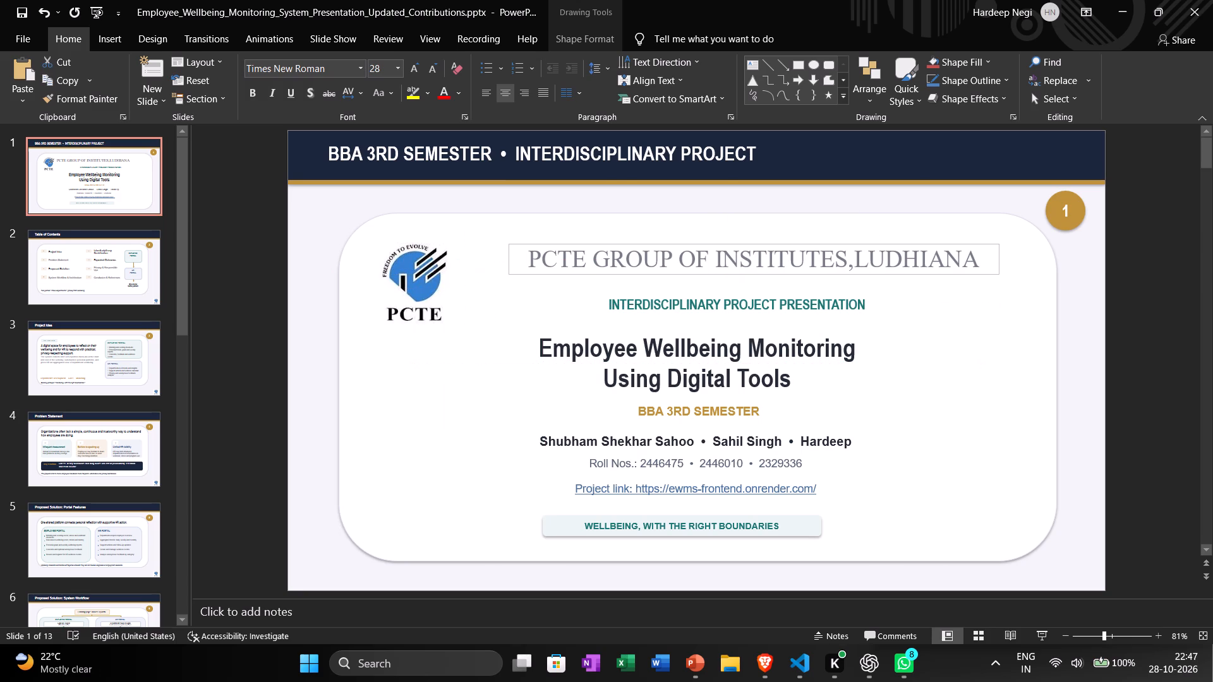
drag(509, 260, 522, 258)
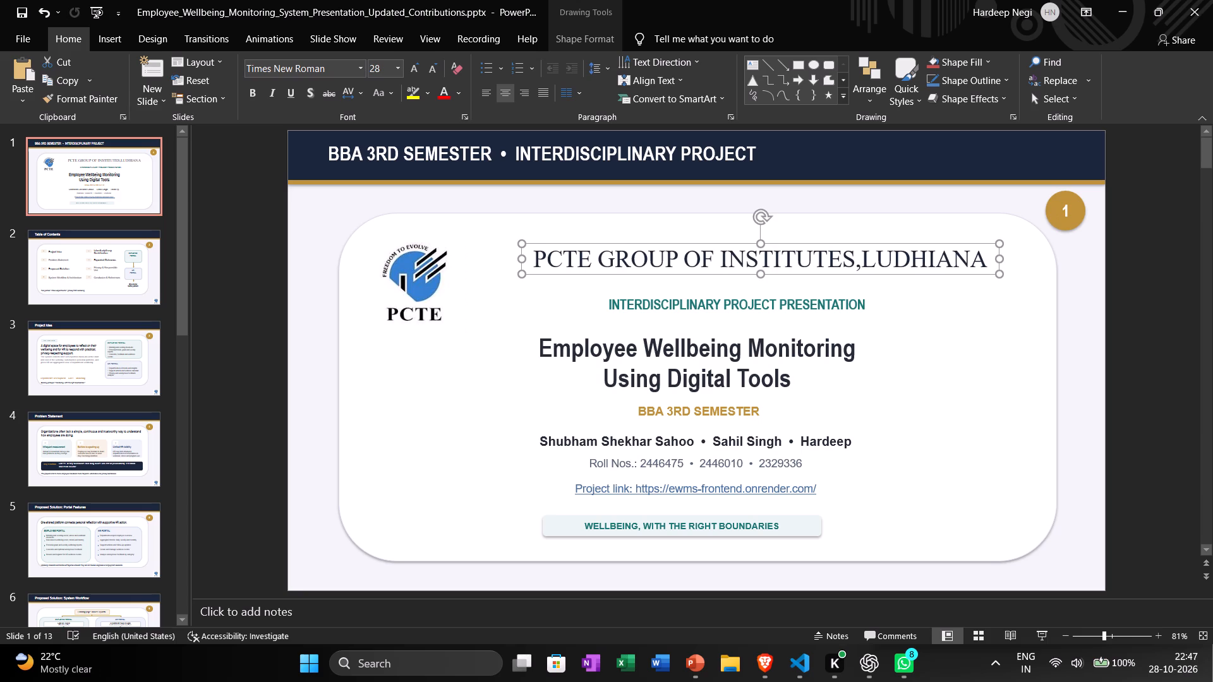
drag(725, 242, 697, 239)
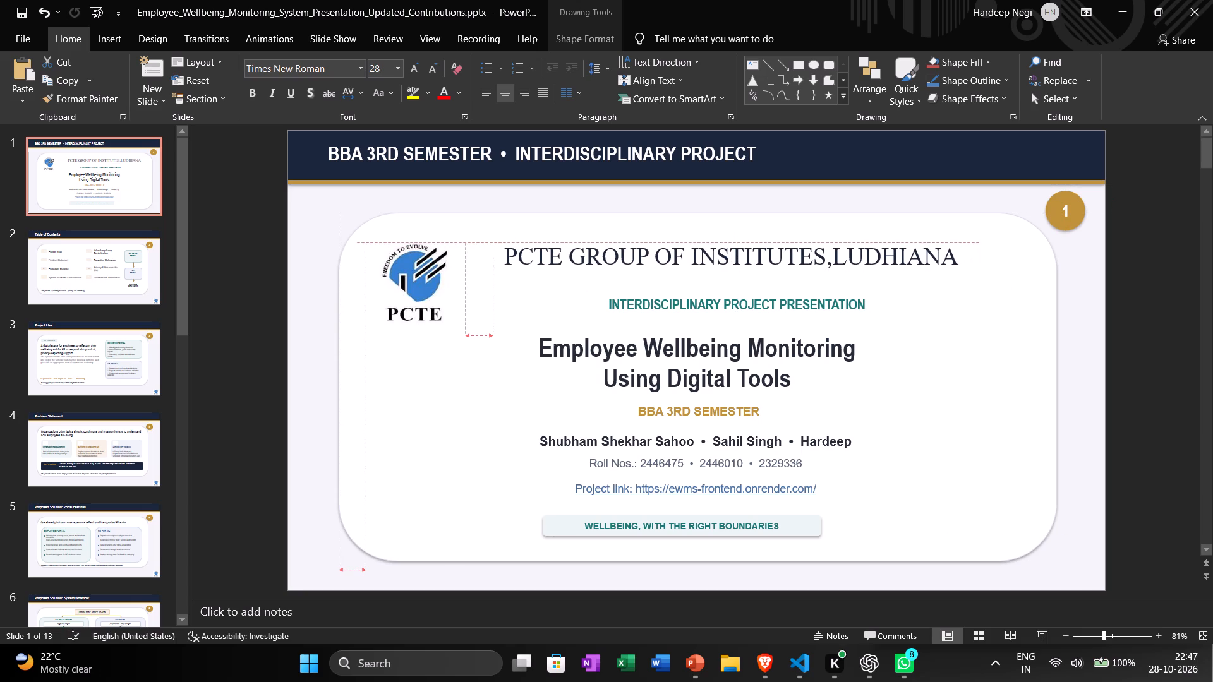
drag(697, 239, 700, 239)
click(505, 95)
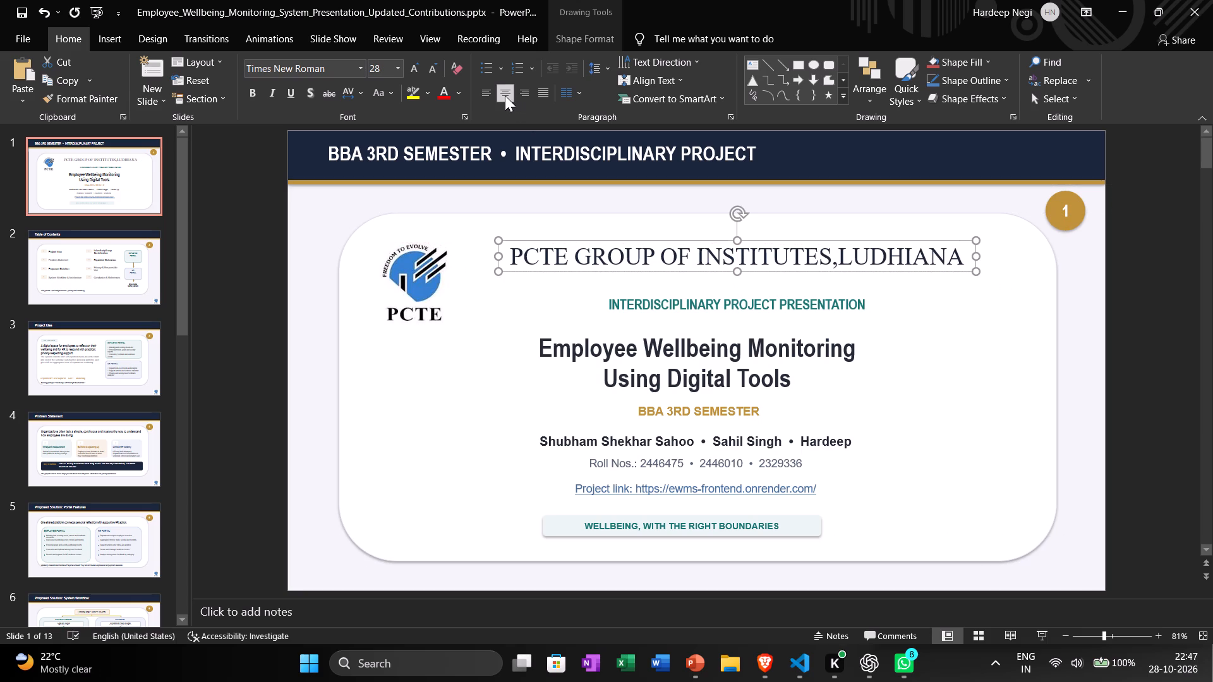
Narrow the INTERDISCIPLINARY PROJECT PRESENTATION subtitle's box around its single line and move it centred above slide 1's main title.
click(698, 308)
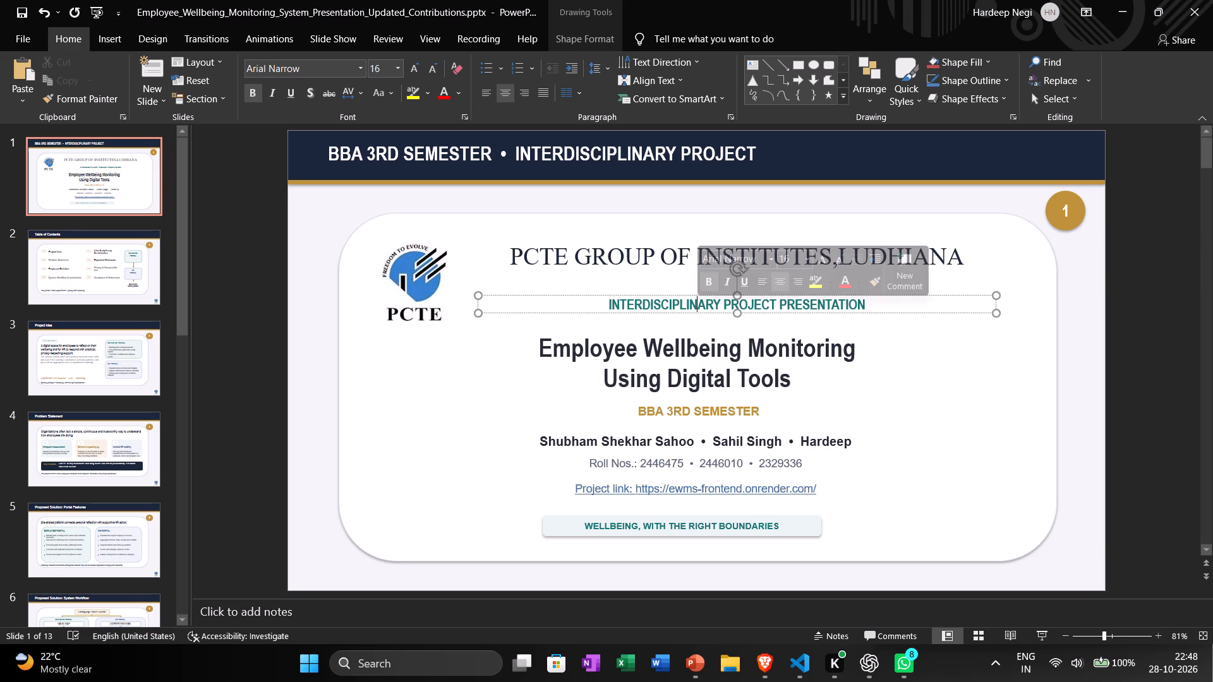
drag(479, 313, 538, 314)
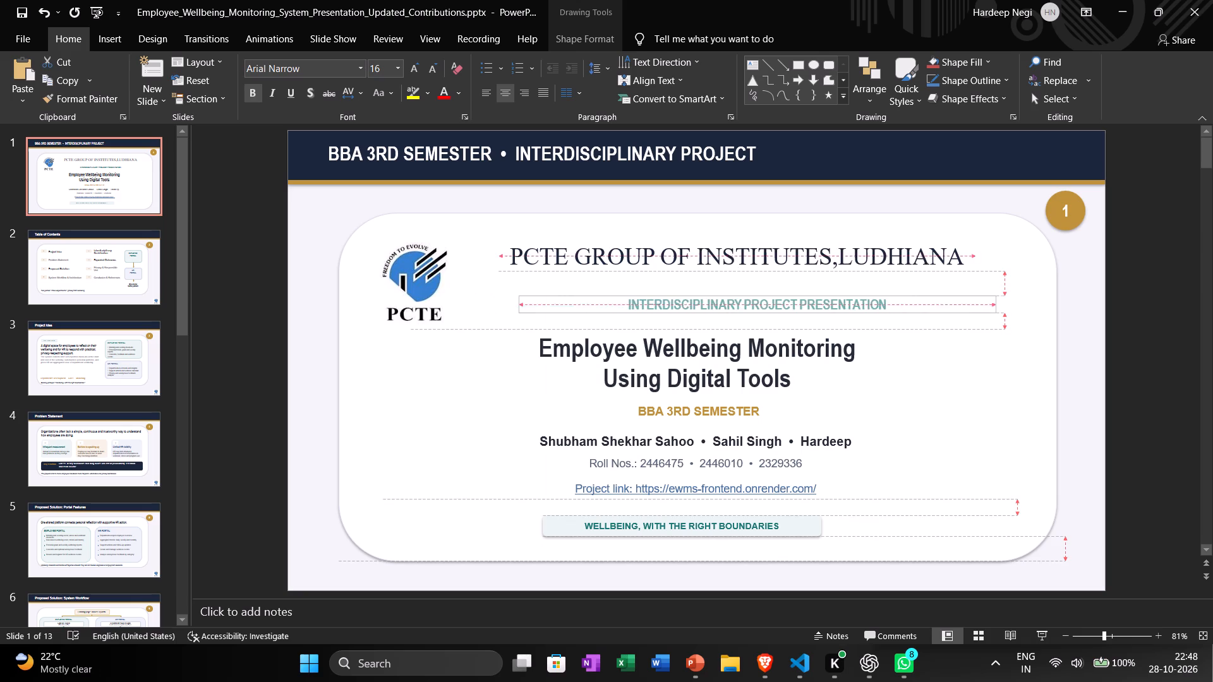
drag(538, 314, 742, 319)
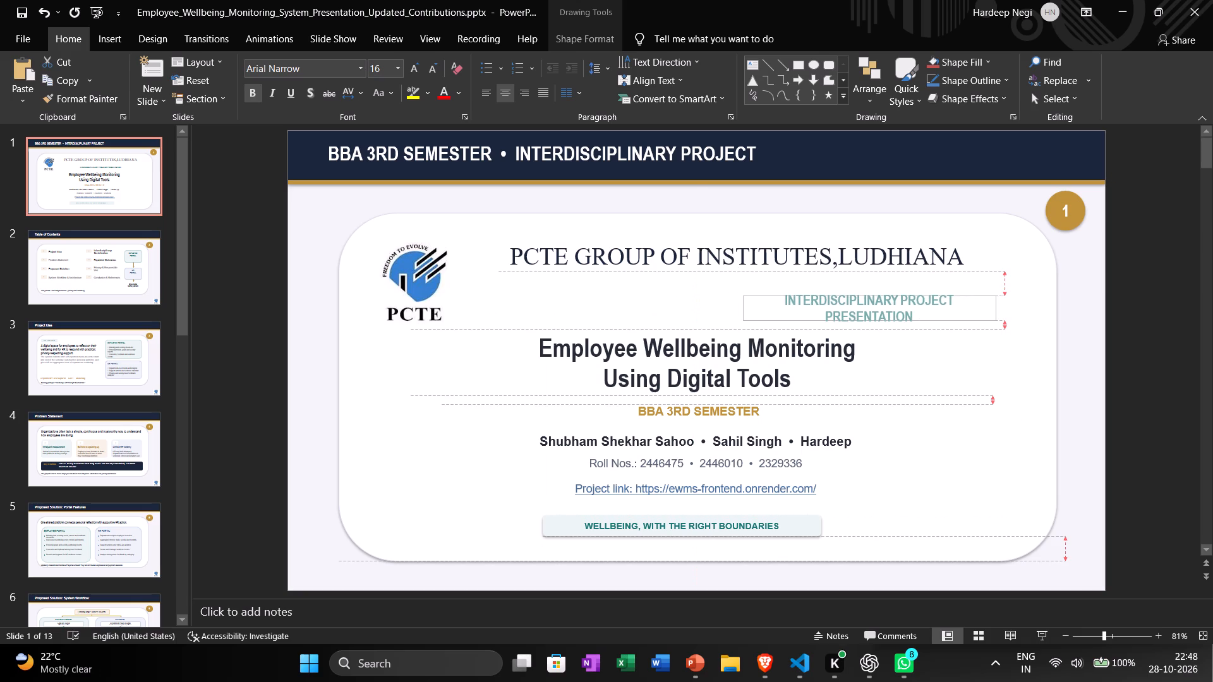
drag(742, 319, 713, 318)
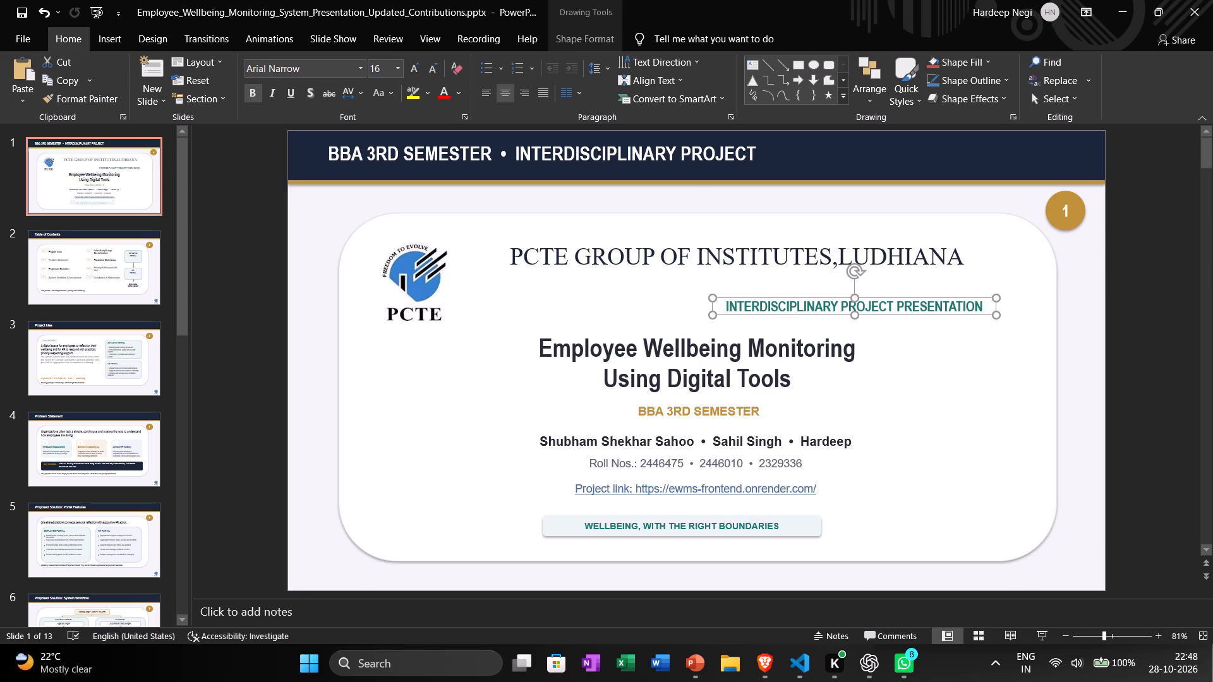
click(508, 92)
drag(782, 298, 721, 291)
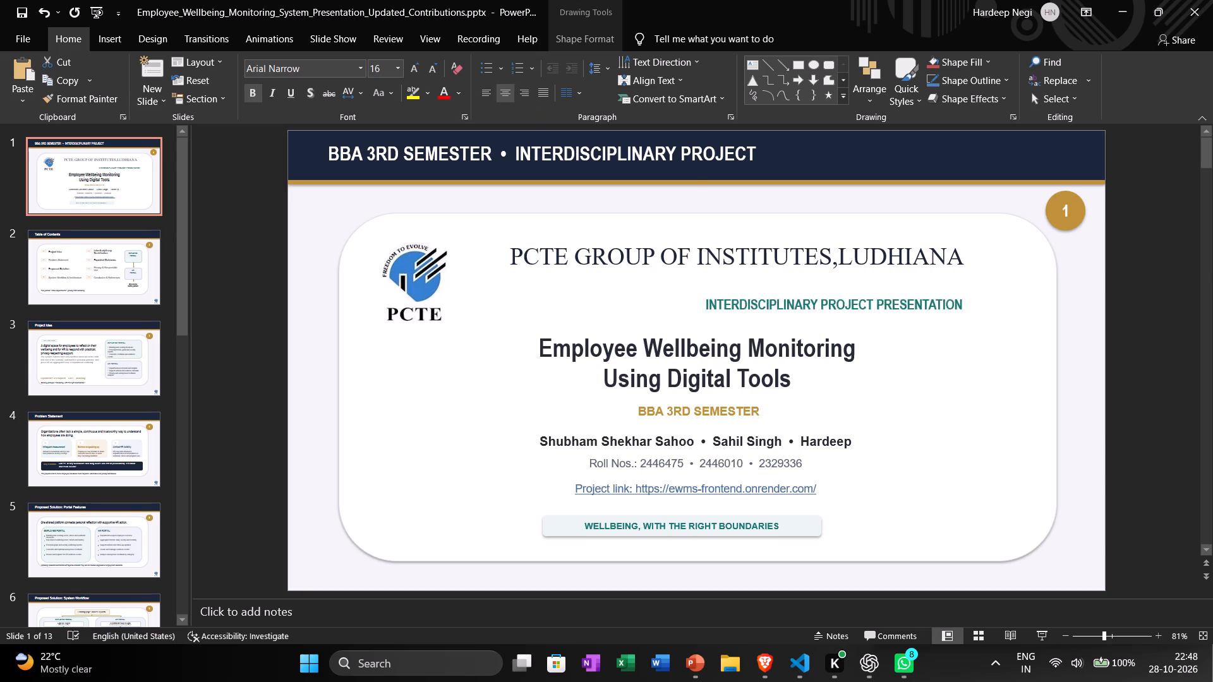
drag(721, 291, 623, 289)
click(662, 353)
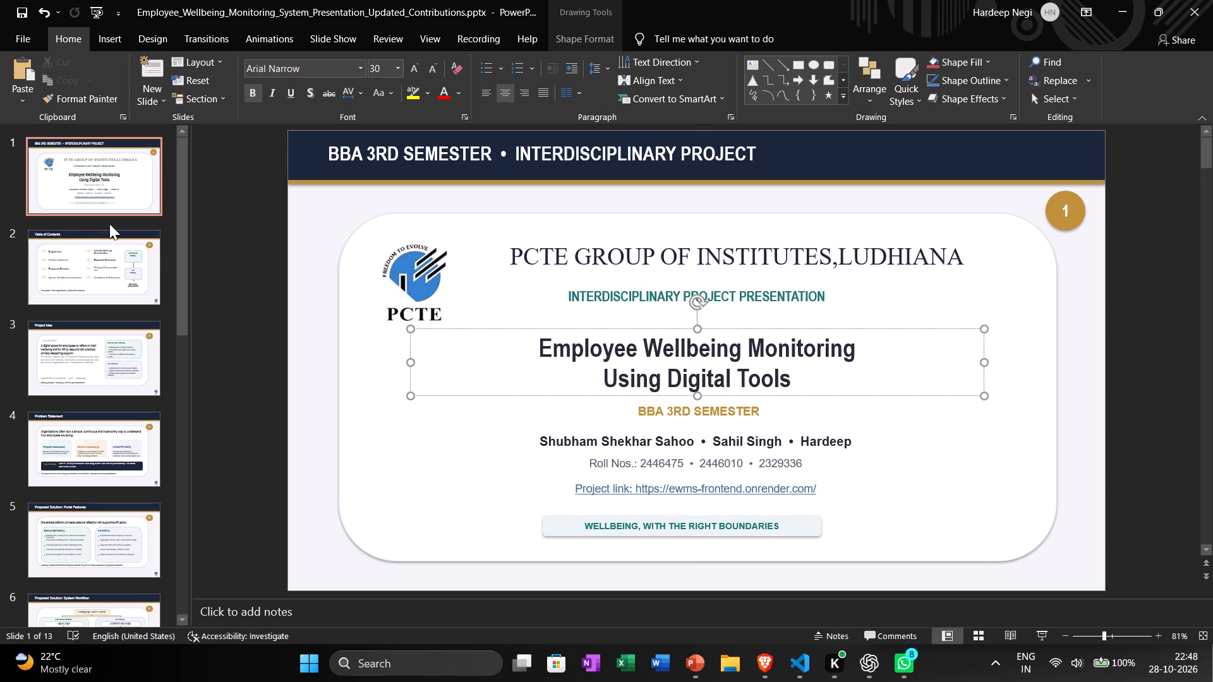
Delete the EMPLOYEE PORTAL, HR PORTAL and shared MERN platform diagram from the Table of Contents slide.
click(96, 244)
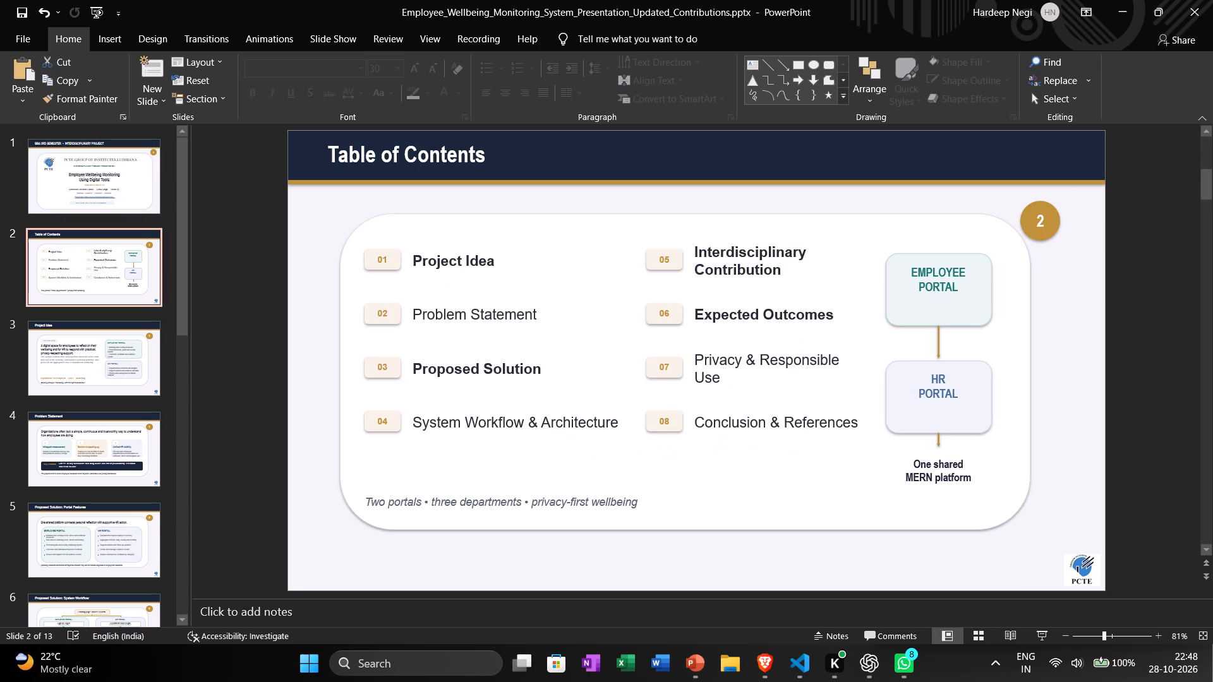
drag(1046, 532, 849, 201)
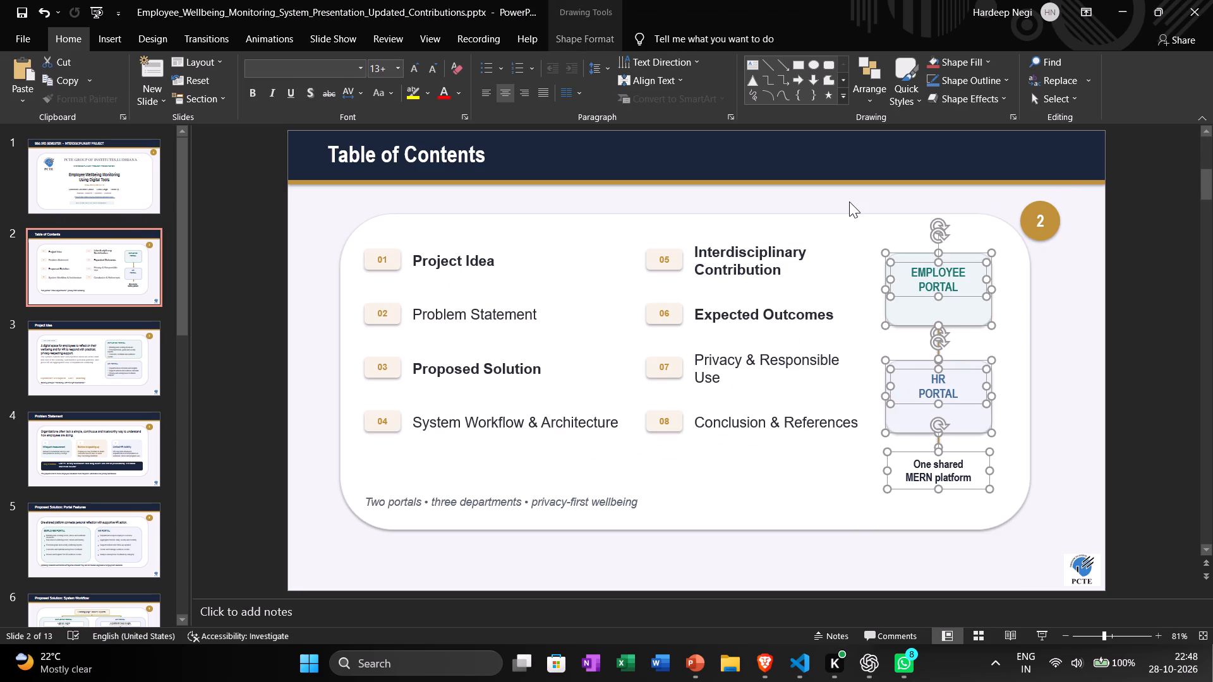
key(BackSpace)
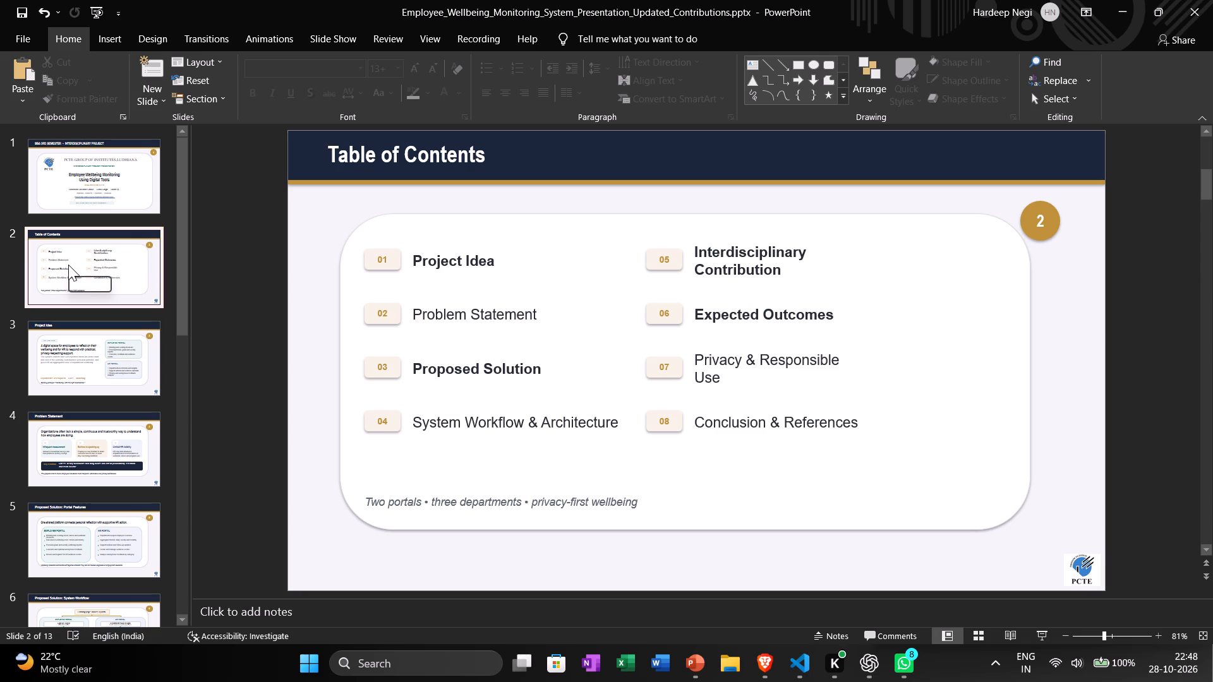
Examine the Project Idea and Problem Statement slides for content and layout that need polishing.
click(92, 366)
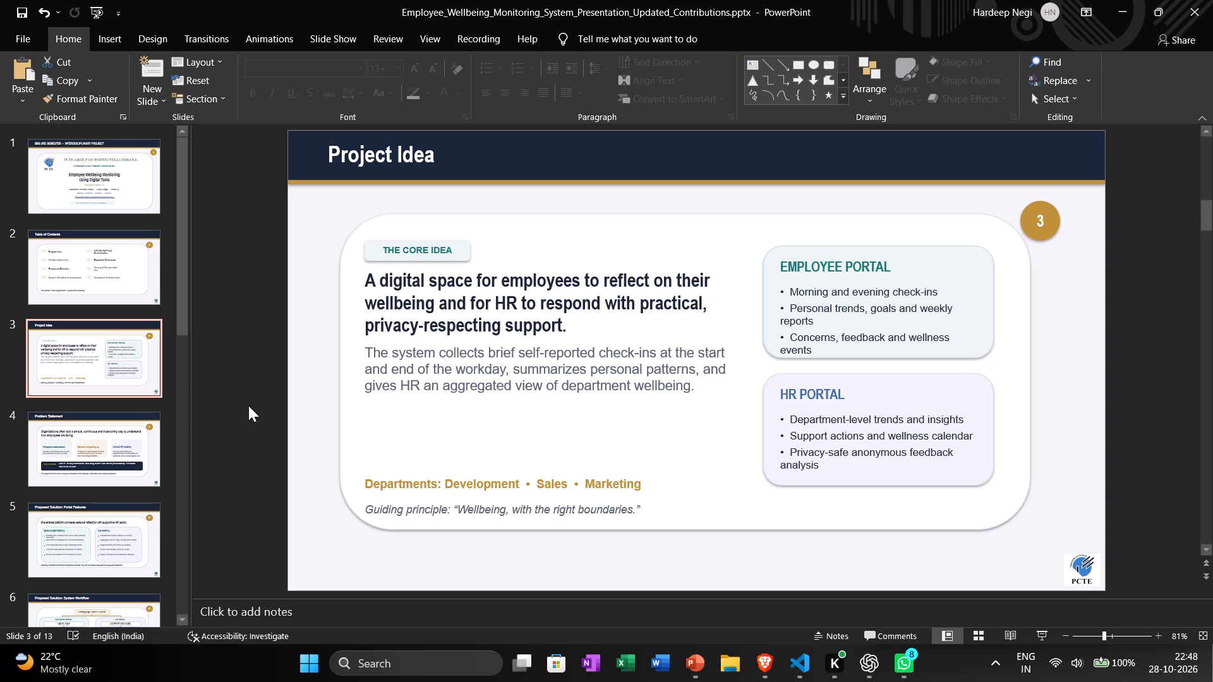
click(50, 449)
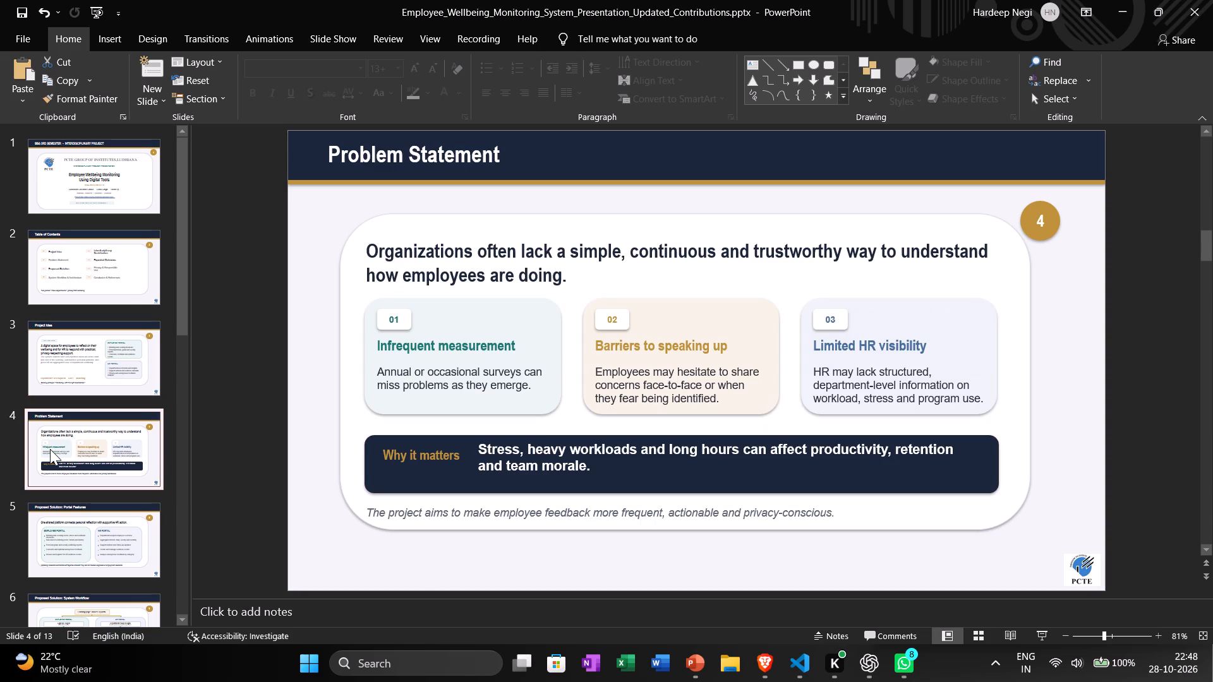
click(92, 354)
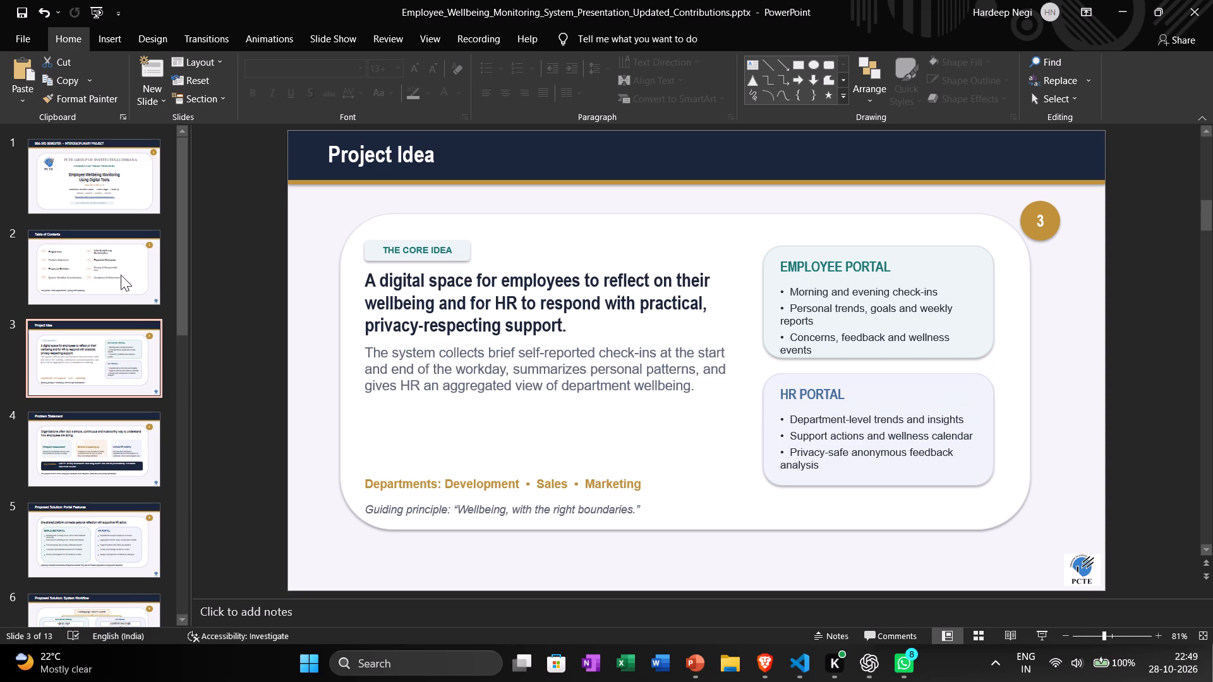
click(81, 438)
click(87, 283)
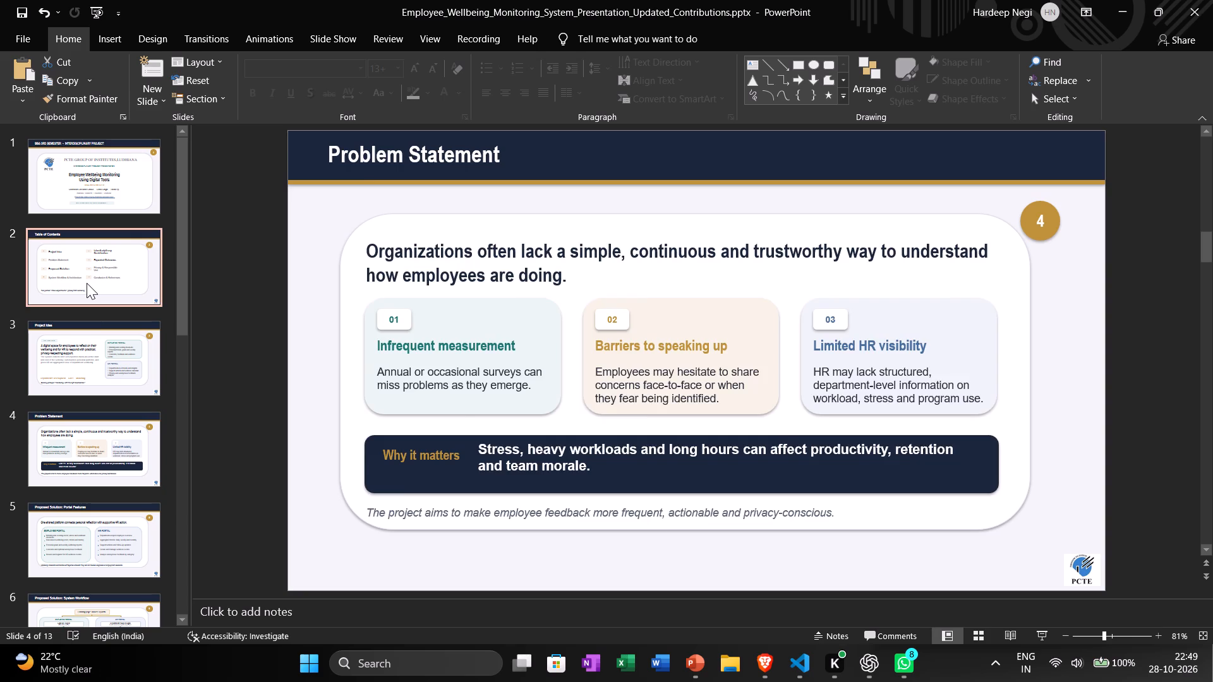
click(99, 358)
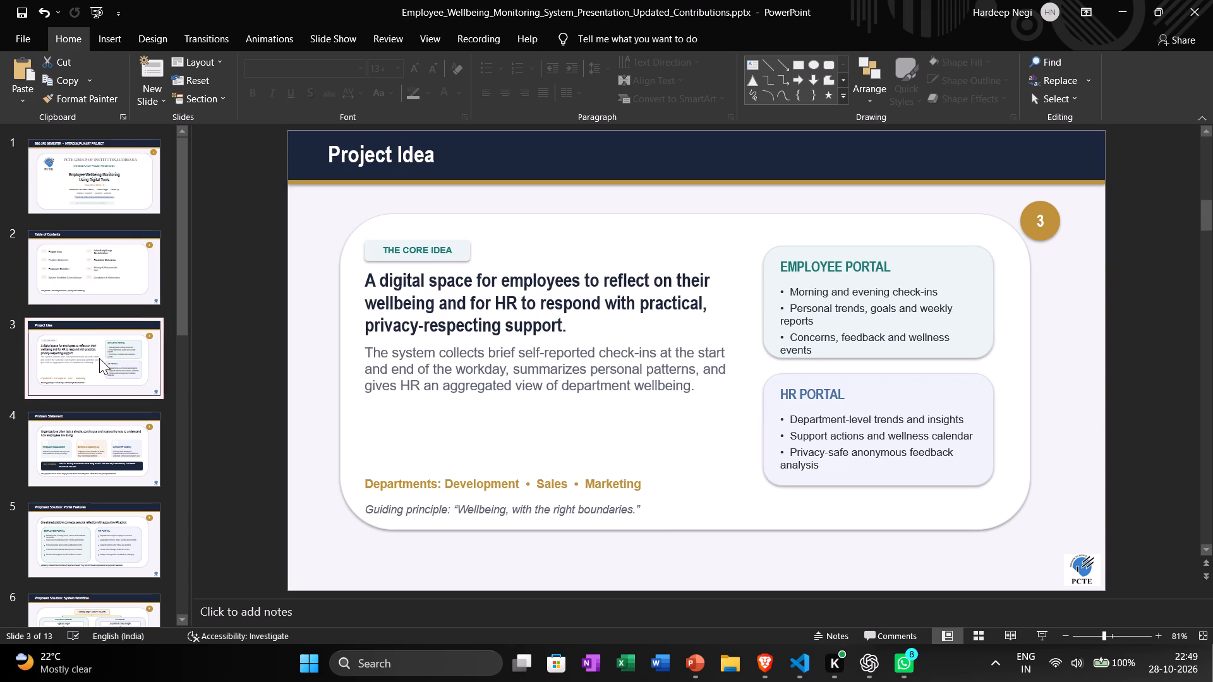
click(80, 440)
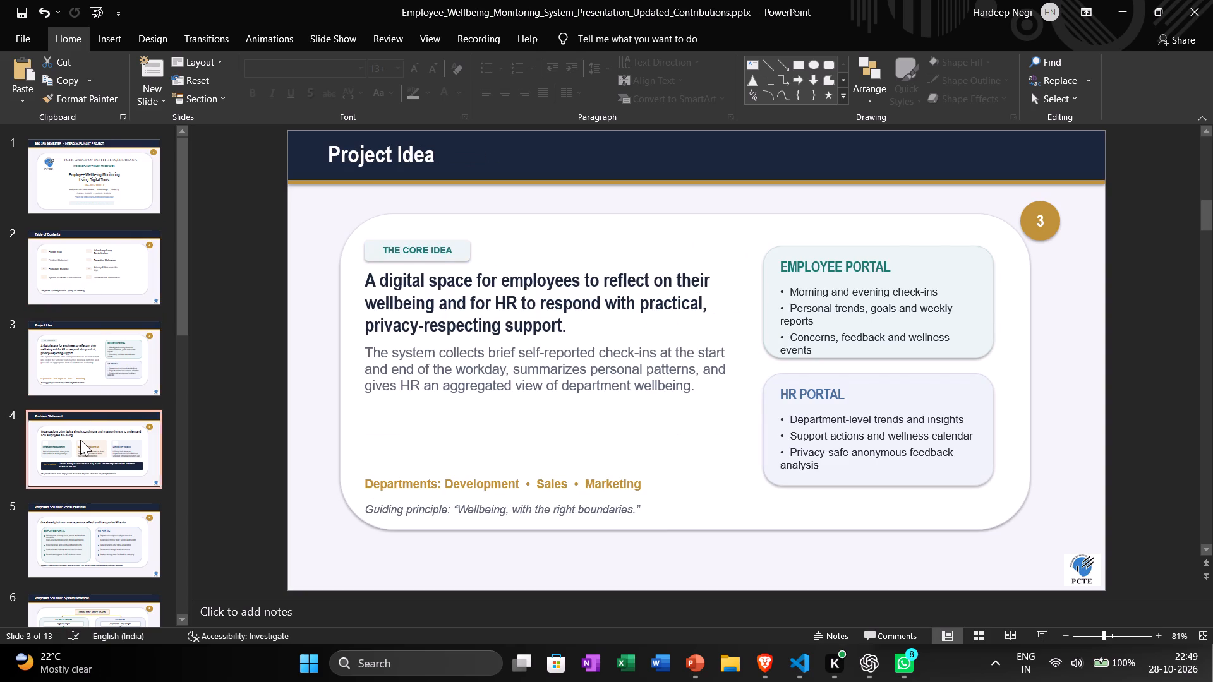
Delete the italic Guiding principle line beneath the departments line on the Project Idea slide.
click(91, 373)
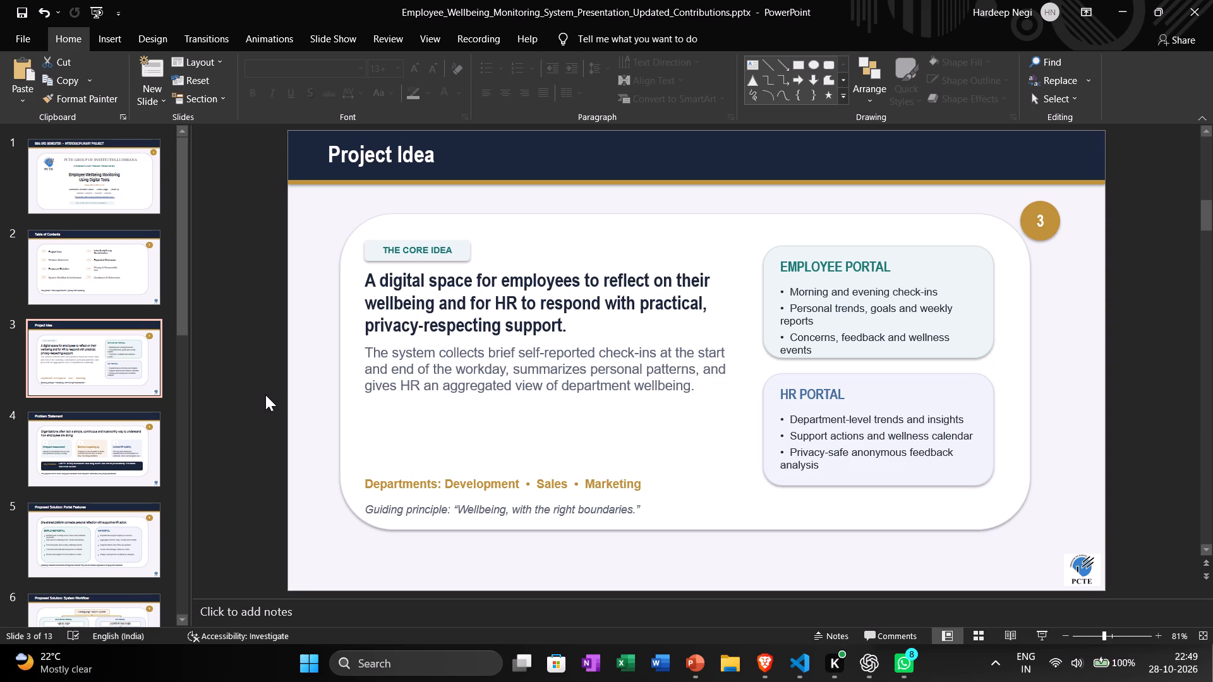
click(455, 511)
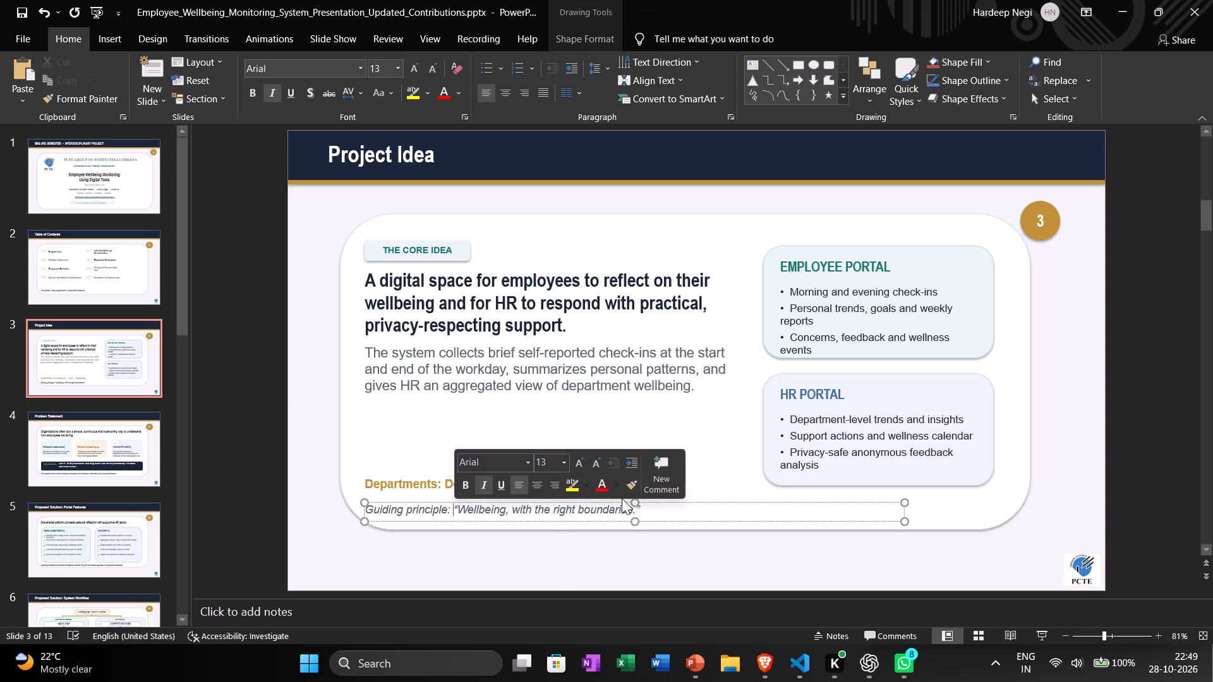
click(689, 503)
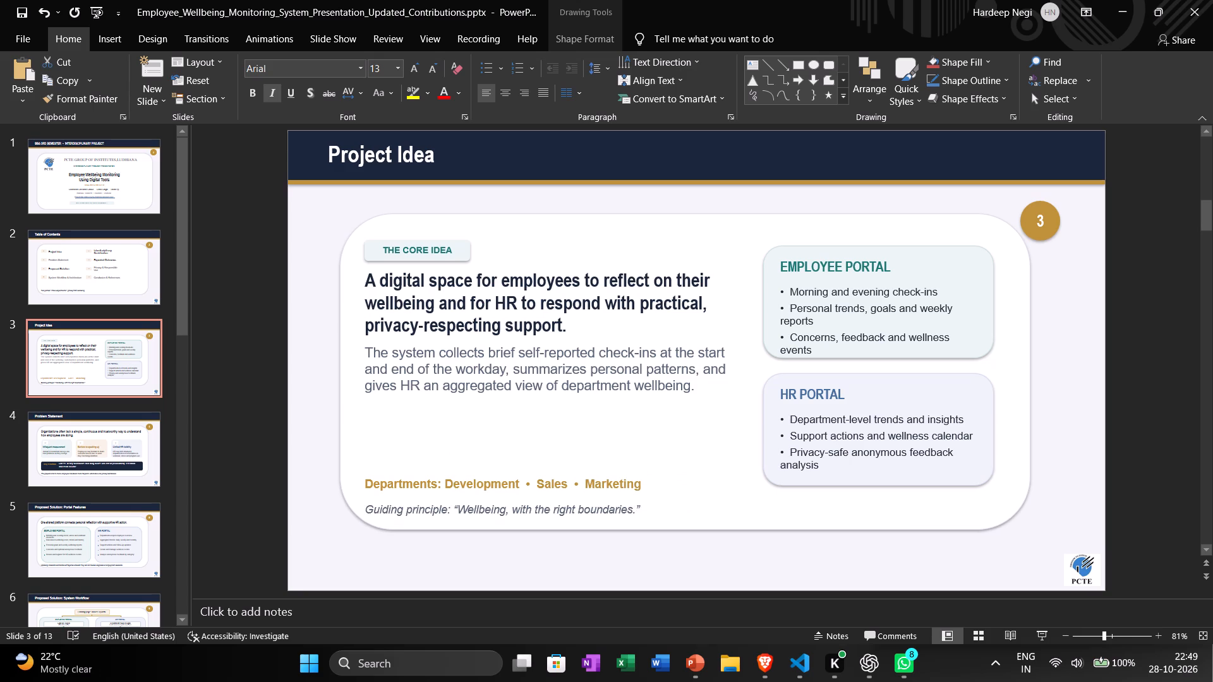
key(BackSpace)
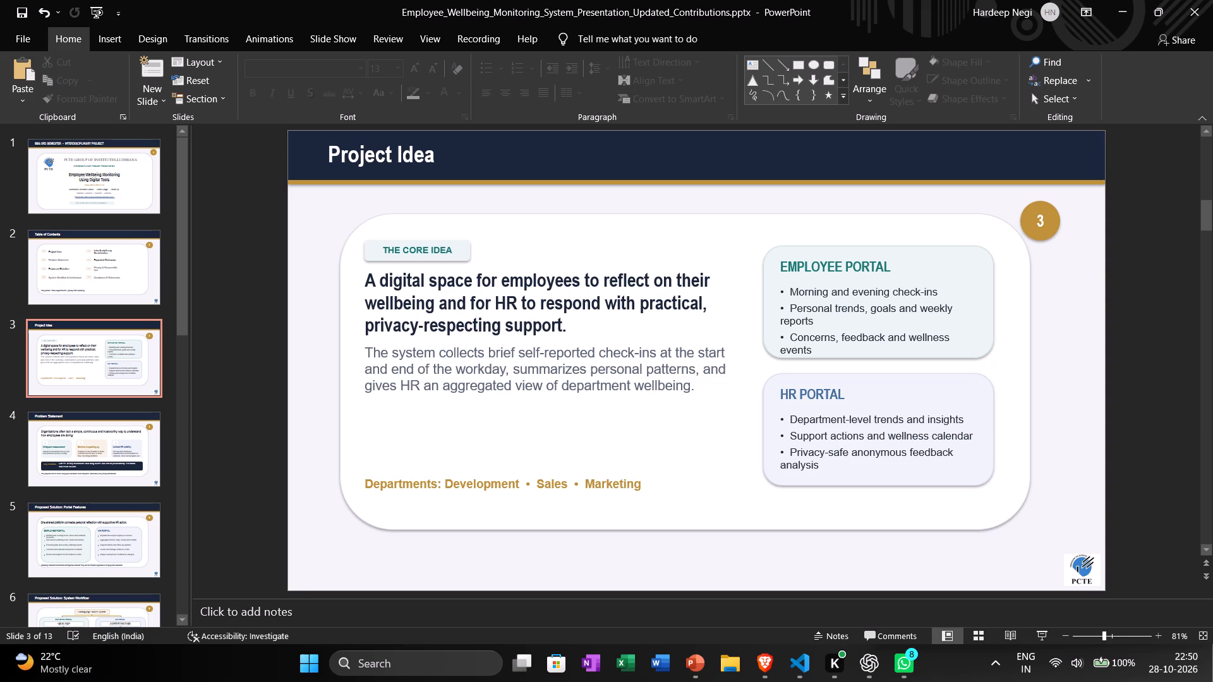
Extend the EMPLOYEE PORTAL bullet text box slightly outward toward its card's inner edge on slide 3.
click(786, 318)
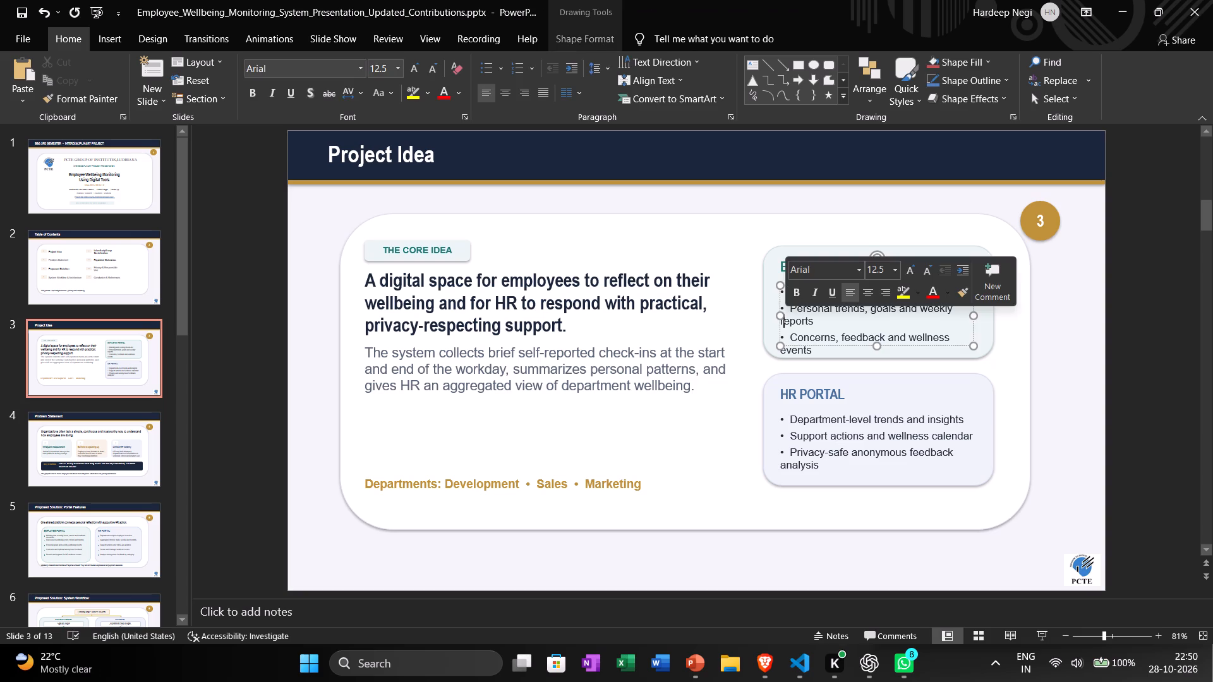
click(777, 315)
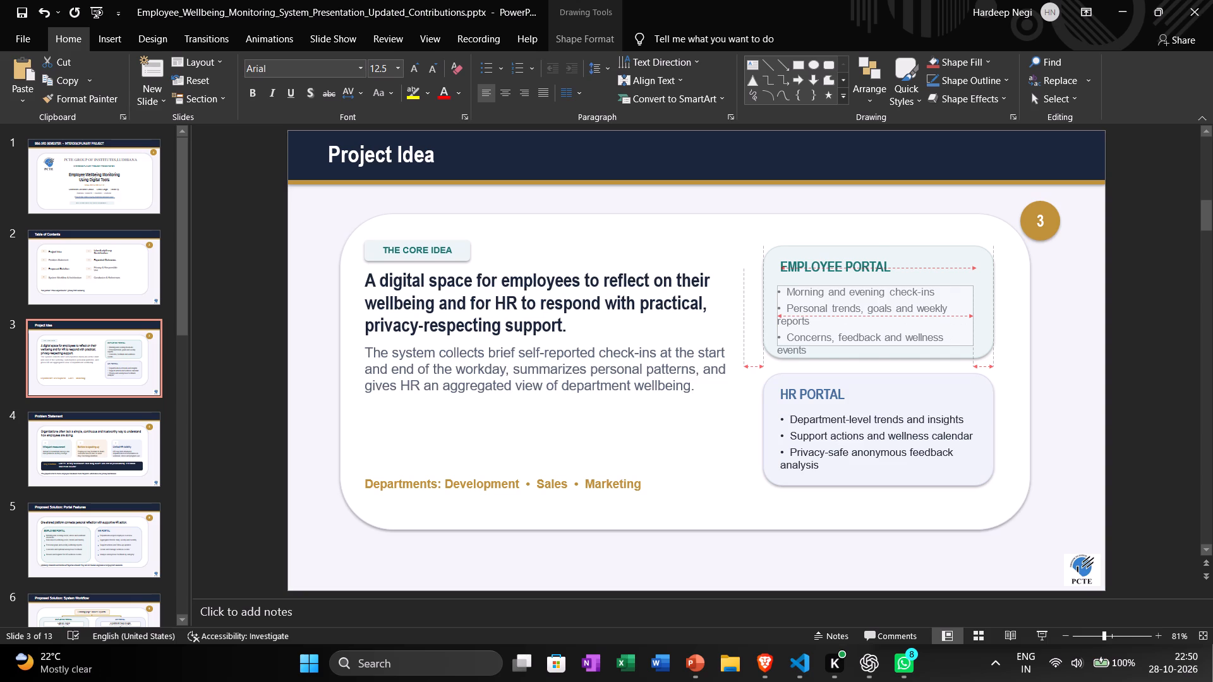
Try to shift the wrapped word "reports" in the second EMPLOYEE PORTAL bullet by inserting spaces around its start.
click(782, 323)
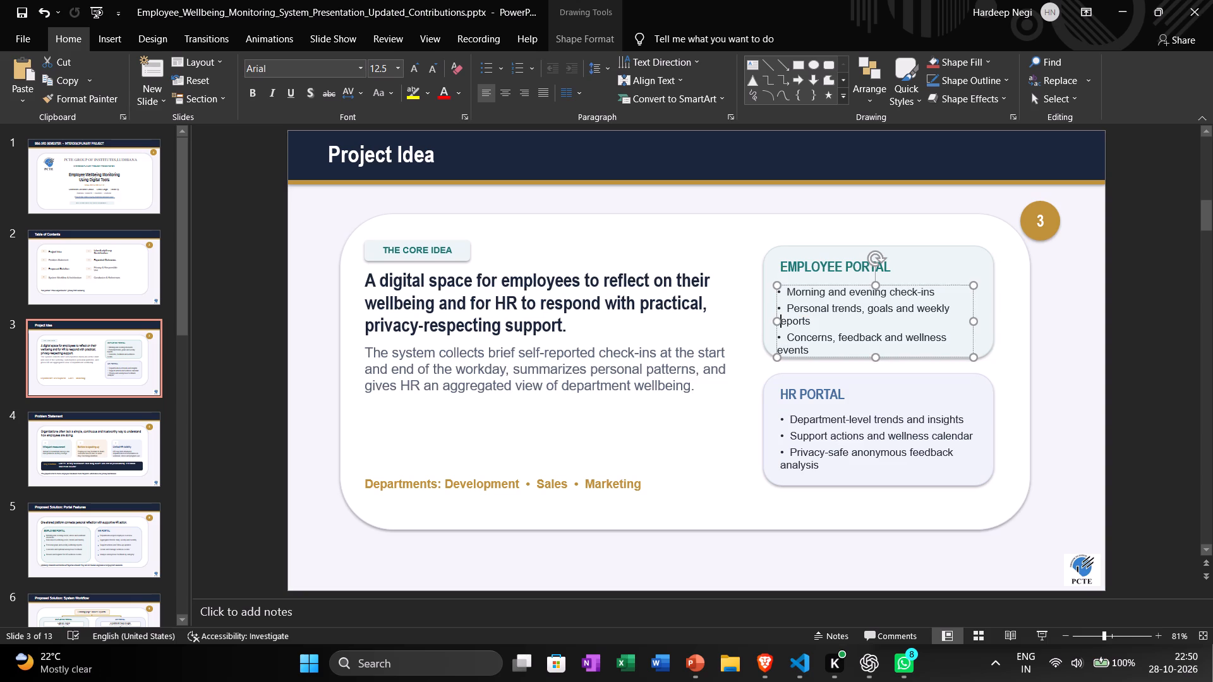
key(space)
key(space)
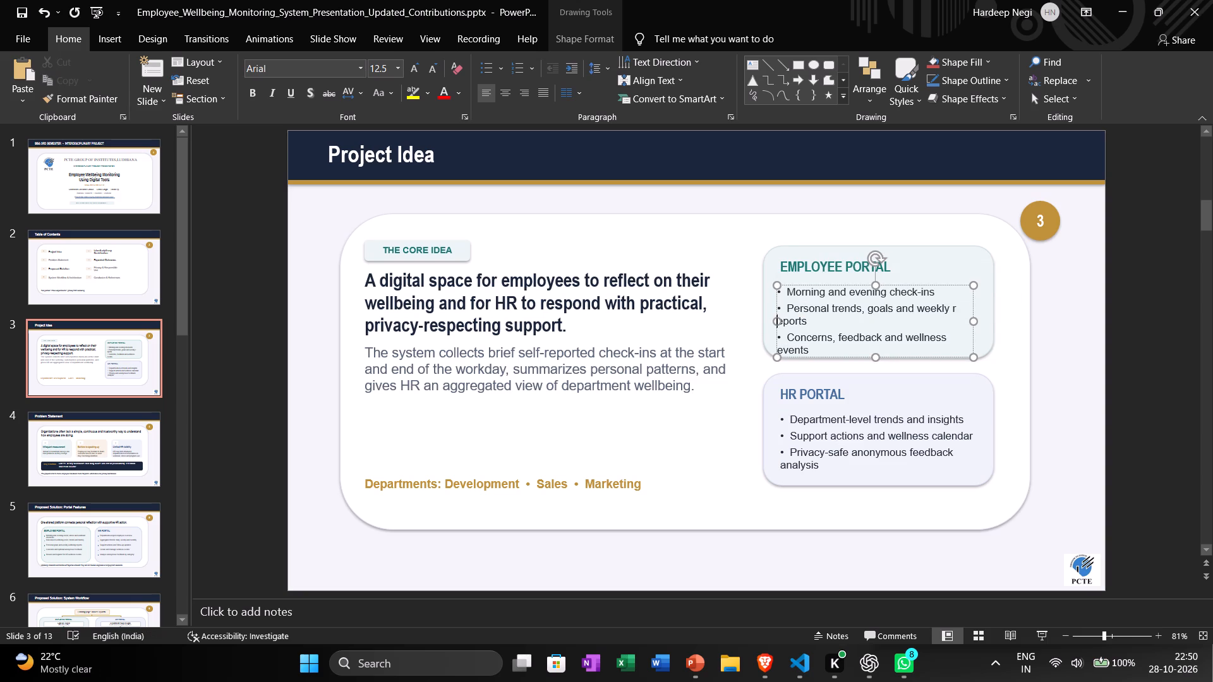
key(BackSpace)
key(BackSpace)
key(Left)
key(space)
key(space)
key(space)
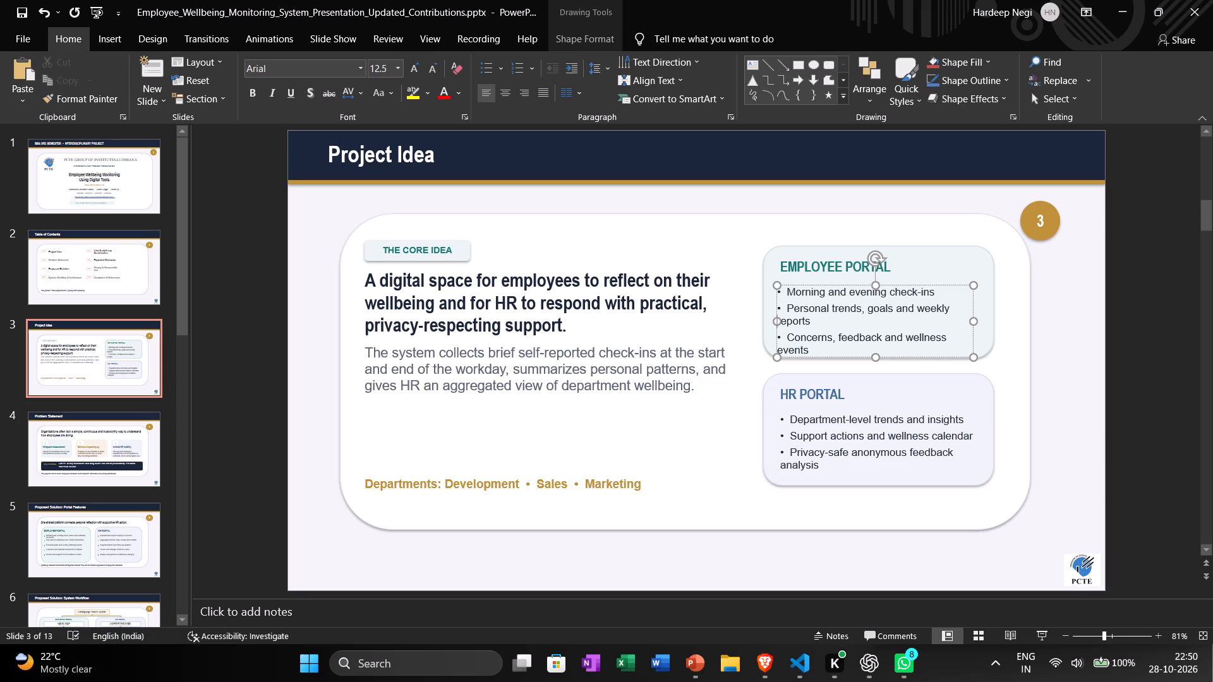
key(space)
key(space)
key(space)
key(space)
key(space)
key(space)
Widen the EMPLOYEE PORTAL bullet text box past the card's outer edge so each bullet fits on one line.
drag(977, 321, 991, 321)
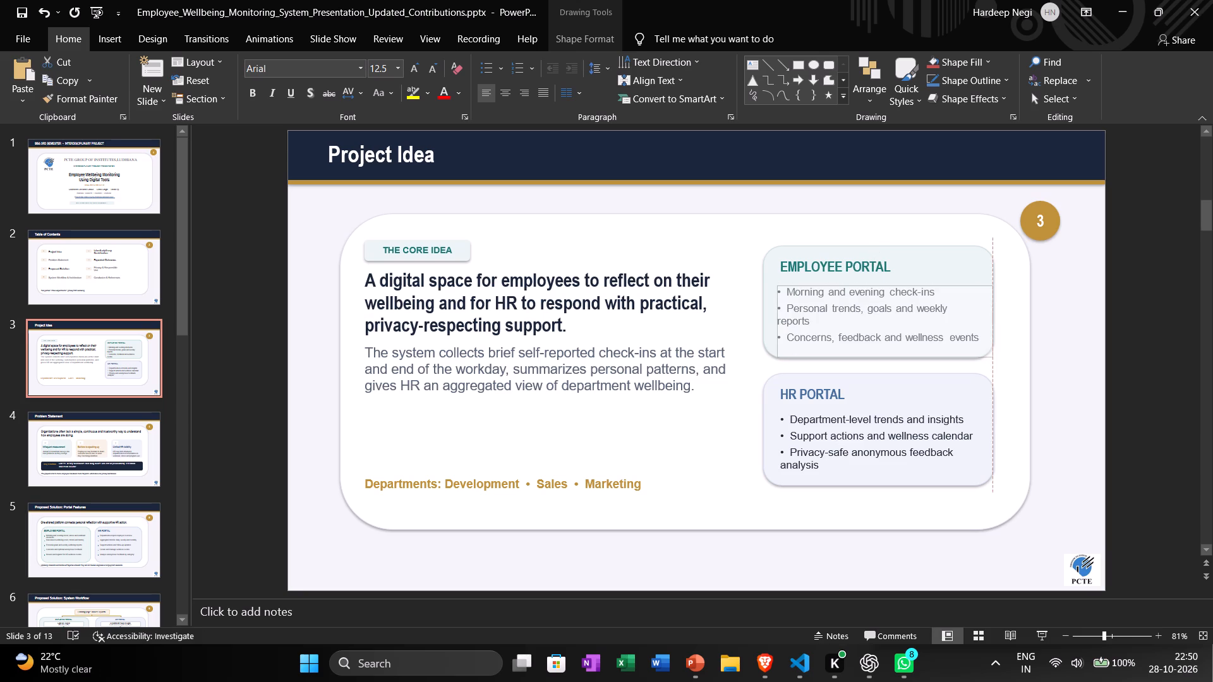
drag(991, 321, 1035, 320)
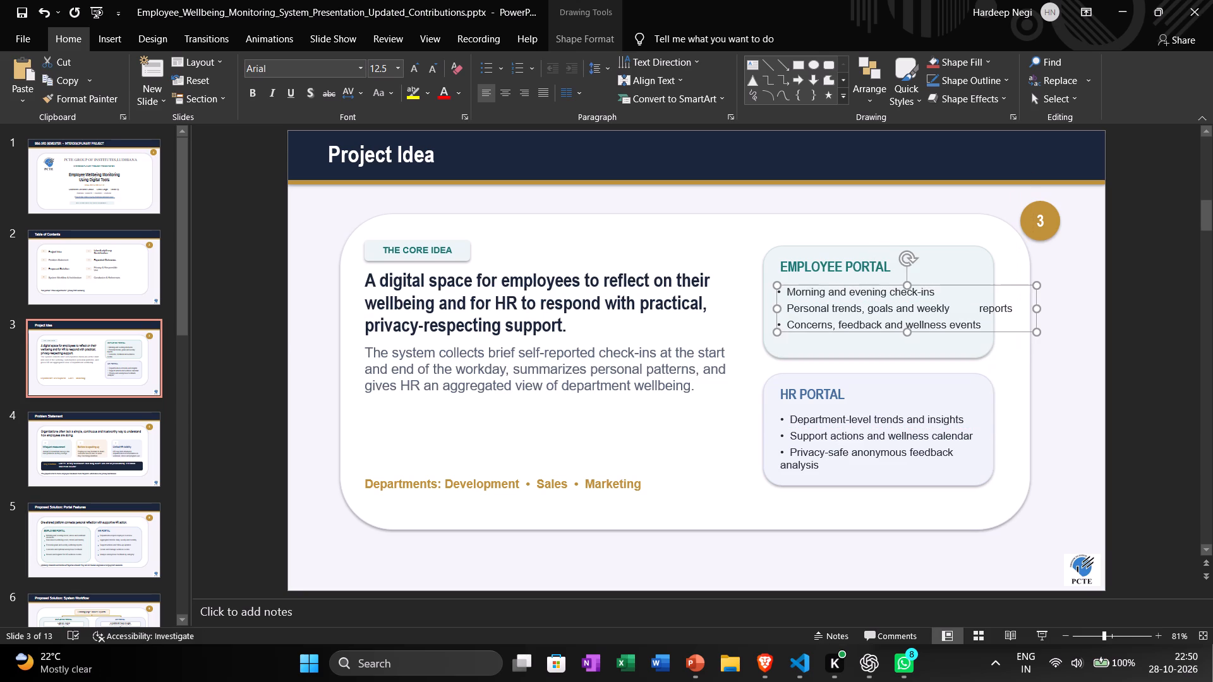
Remove the extra spaces between "weekly" and "reports" in the second EMPLOYEE PORTAL bullet.
click(977, 311)
key(BackSpace)
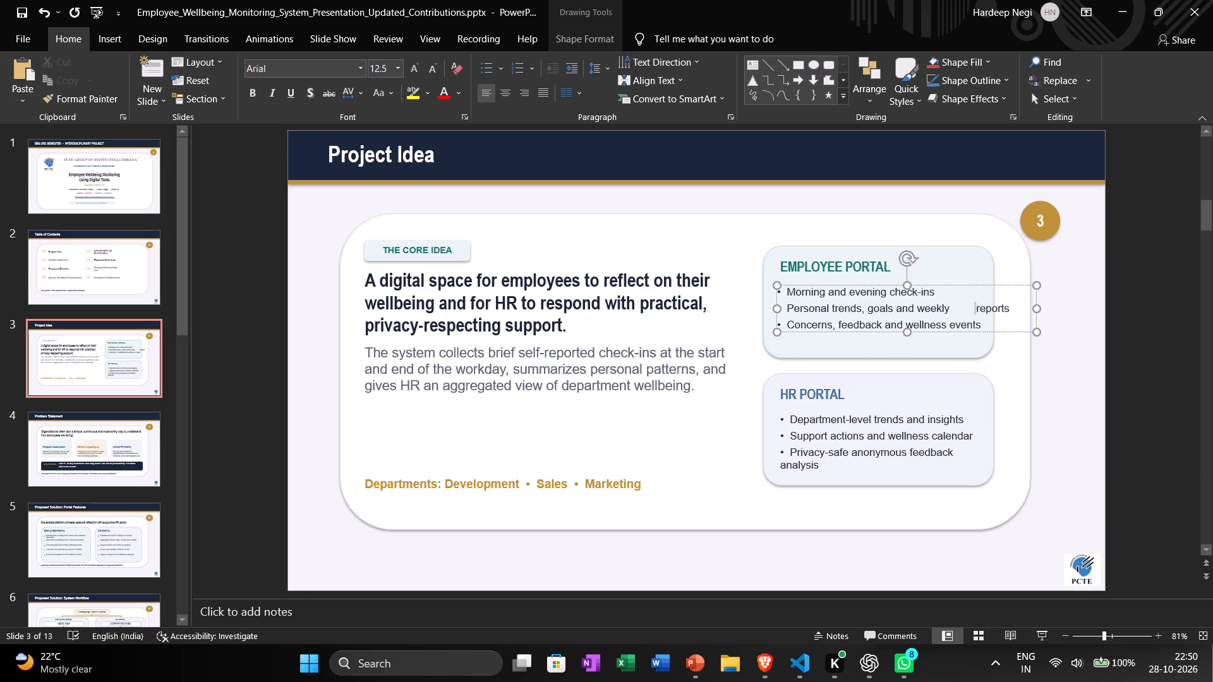
key(BackSpace)
key(BackSpace)
key(Right)
key(BackSpace)
key(BackSpace)
key(BackSpace)
key(BackSpace)
key(BackSpace)
key(BackSpace)
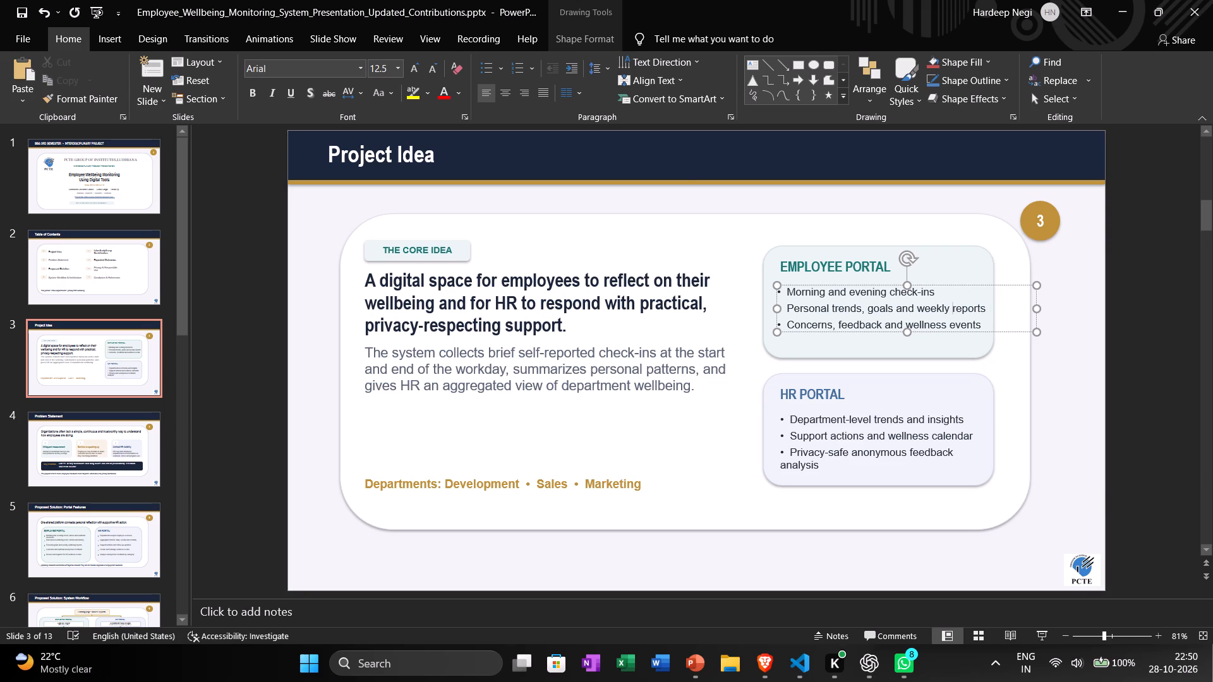
click(1015, 361)
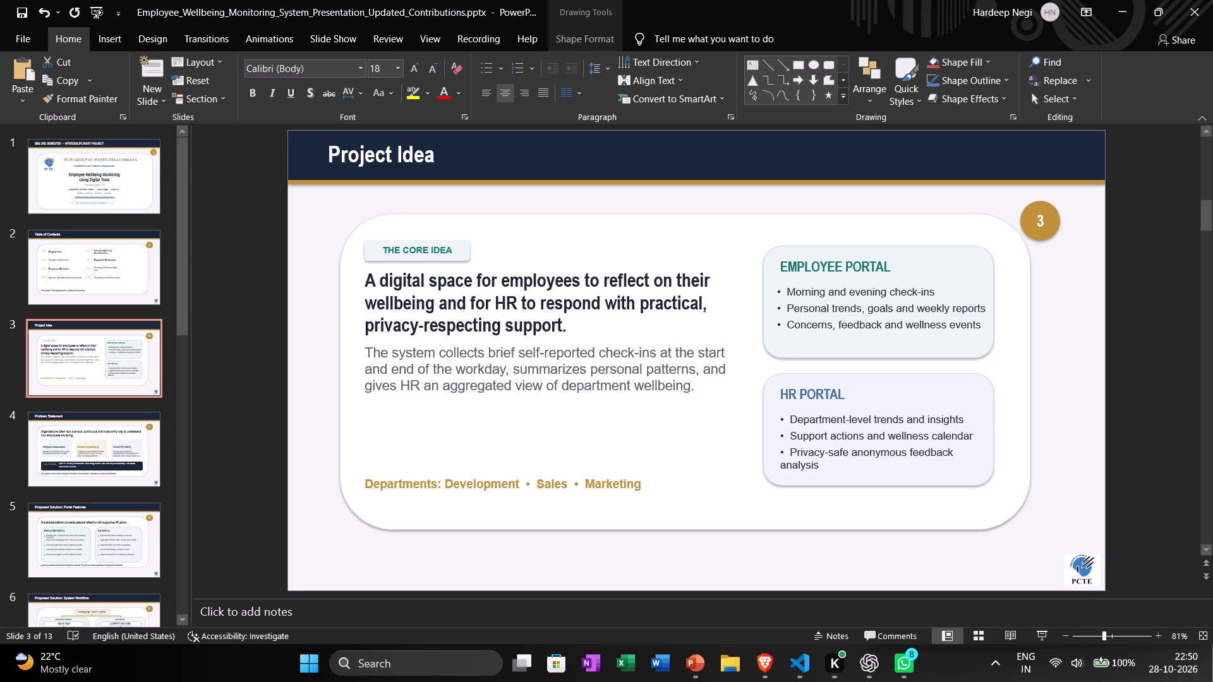
Widen the HR PORTAL bullet text box past the card's outer edge and shift it slightly to align with the EMPLOYEE PORTAL bullets.
click(816, 460)
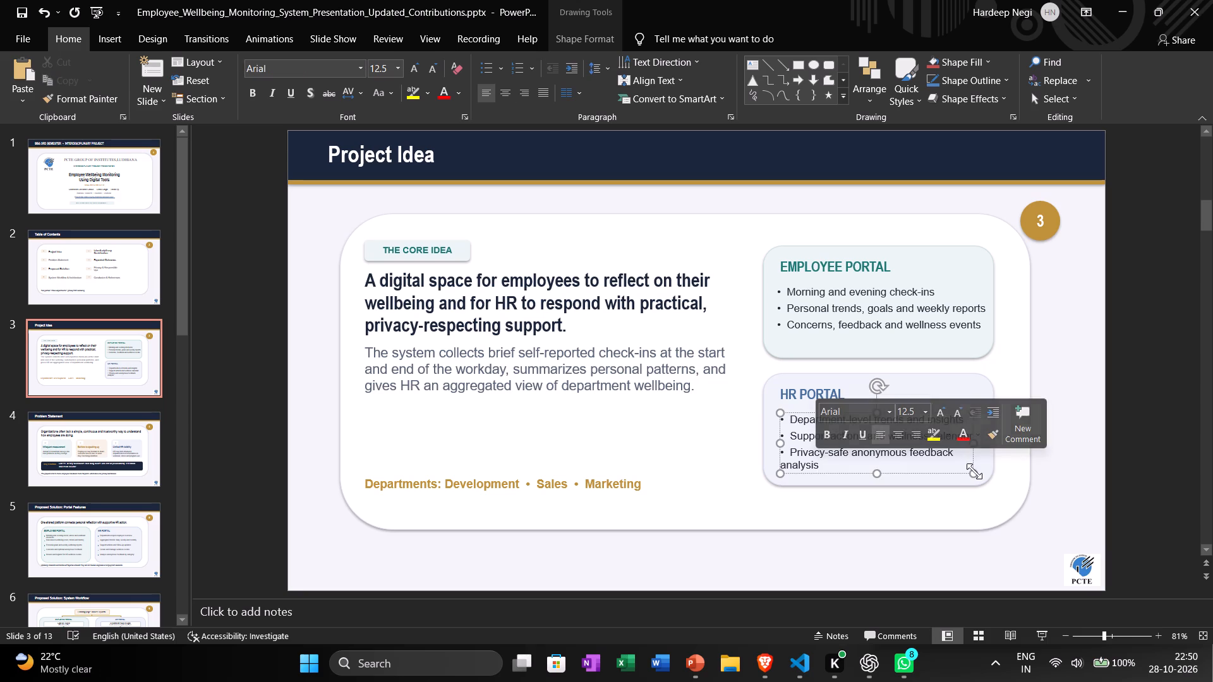
drag(972, 474, 1015, 476)
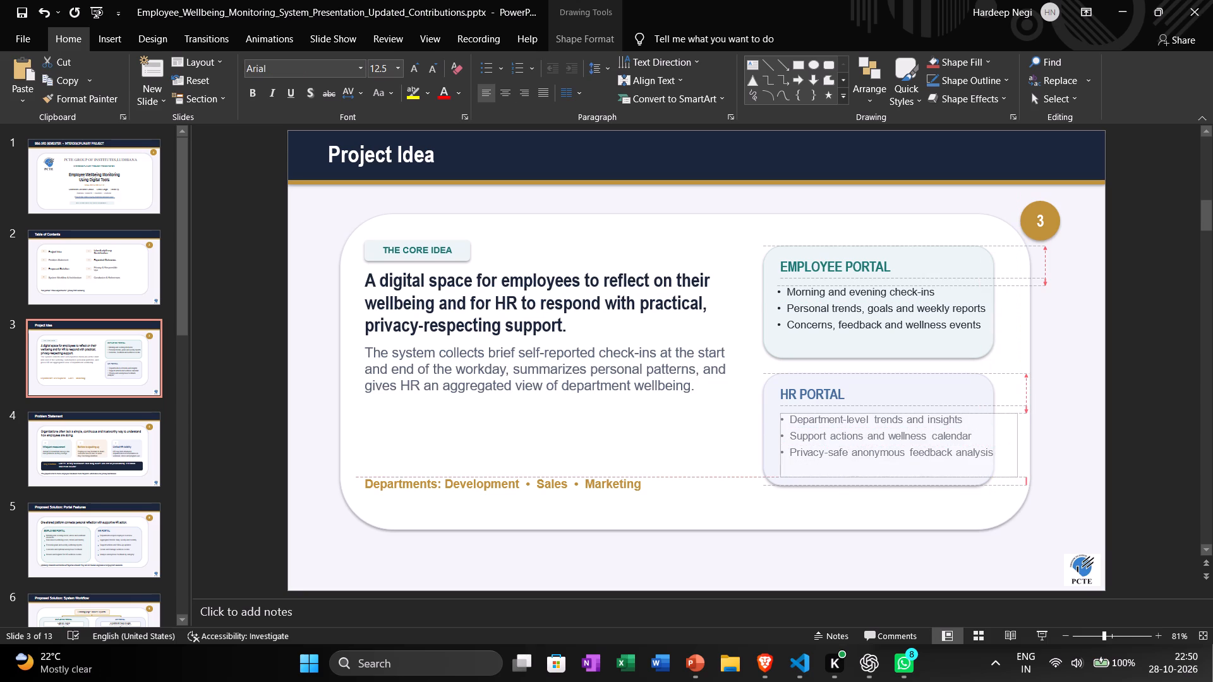
drag(1015, 476, 1011, 476)
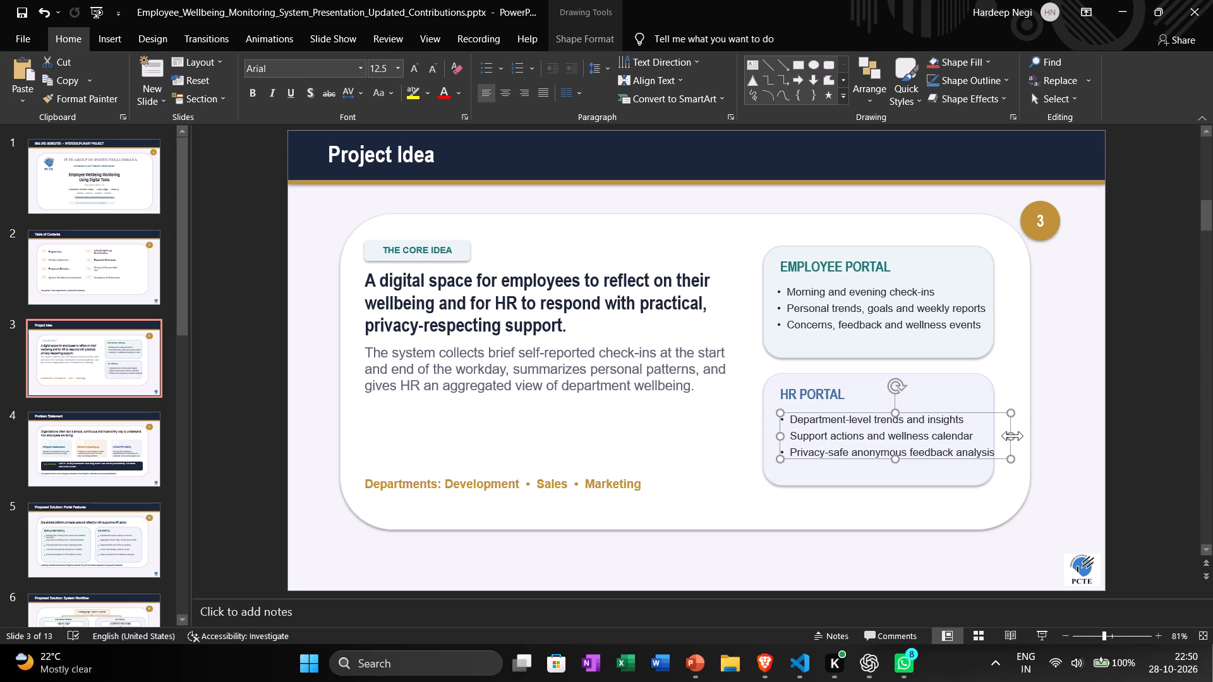
click(931, 412)
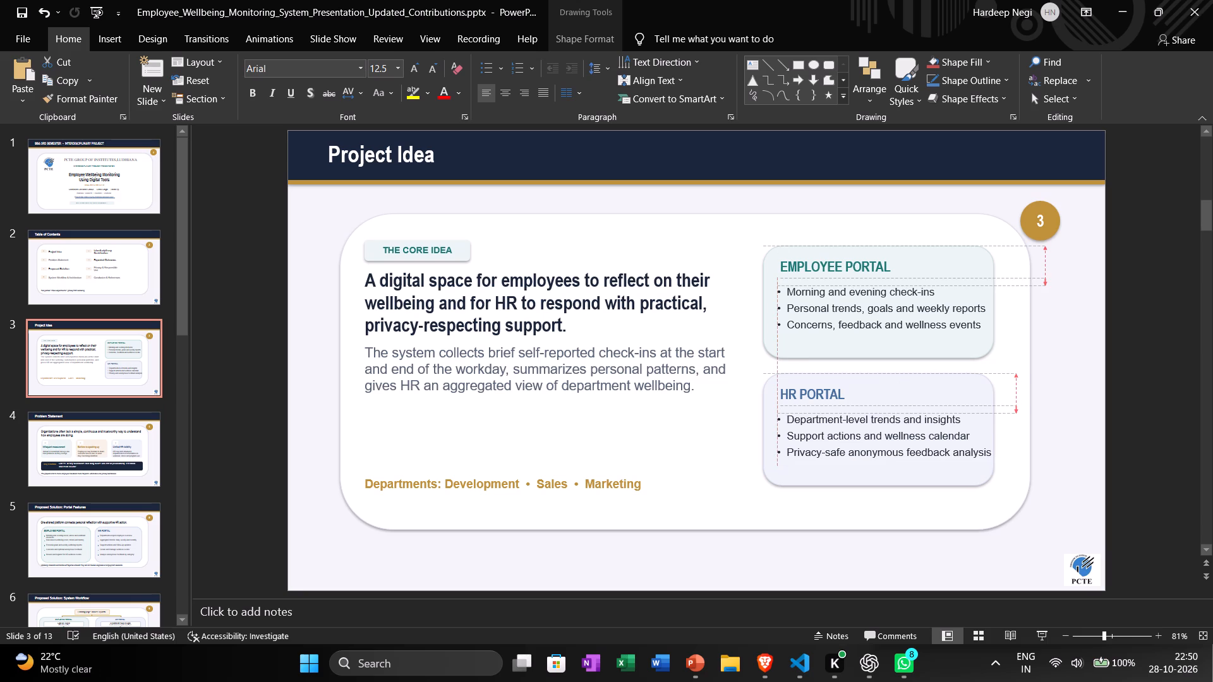
click(893, 470)
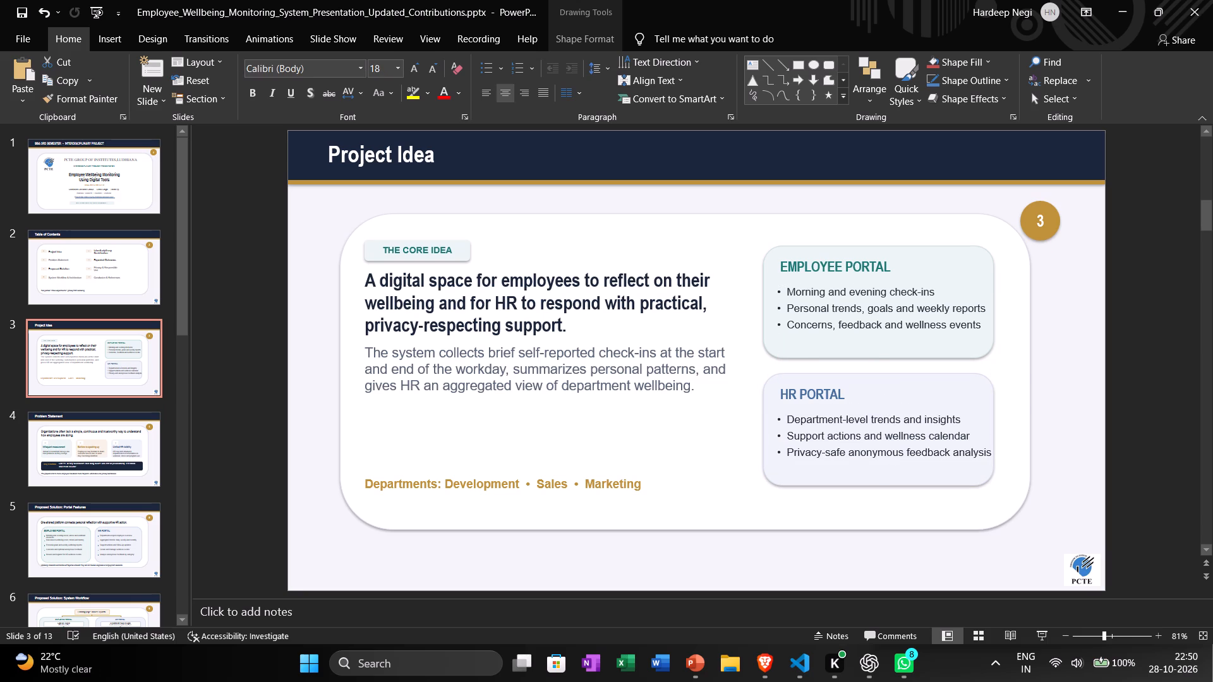
click(751, 563)
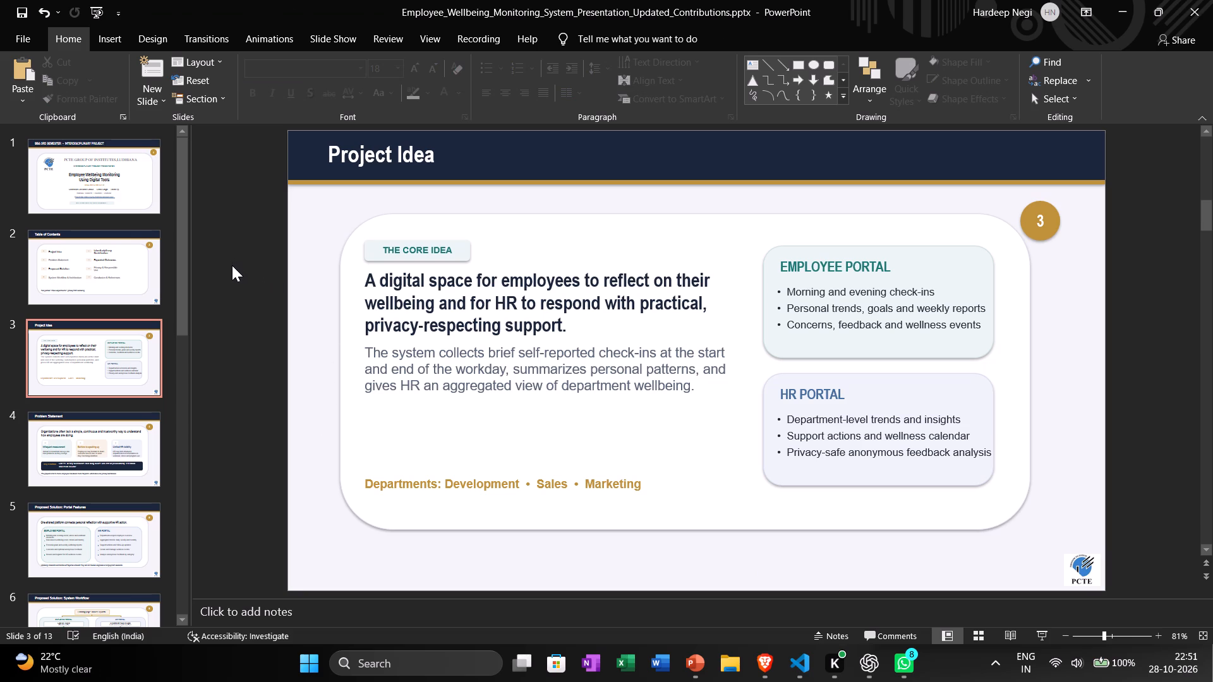
Delete the description text boxes beneath the headings of cards 01, 02 and 03 on slide 4, Problem Statement.
click(104, 445)
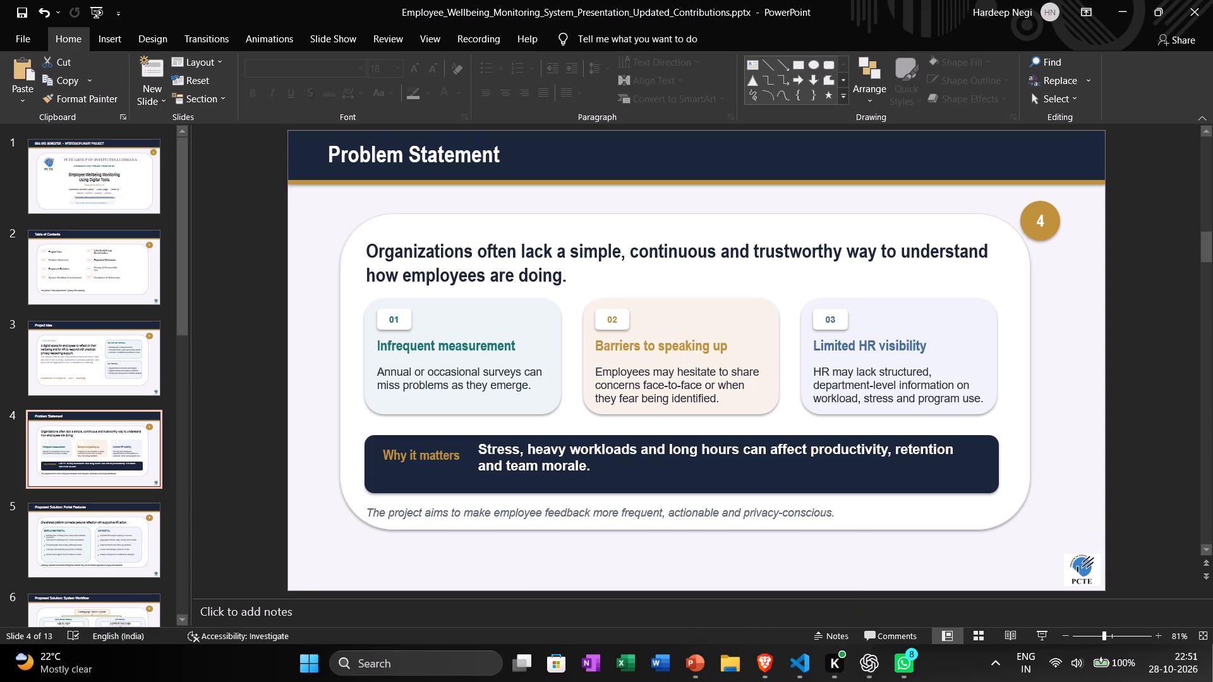
click(529, 383)
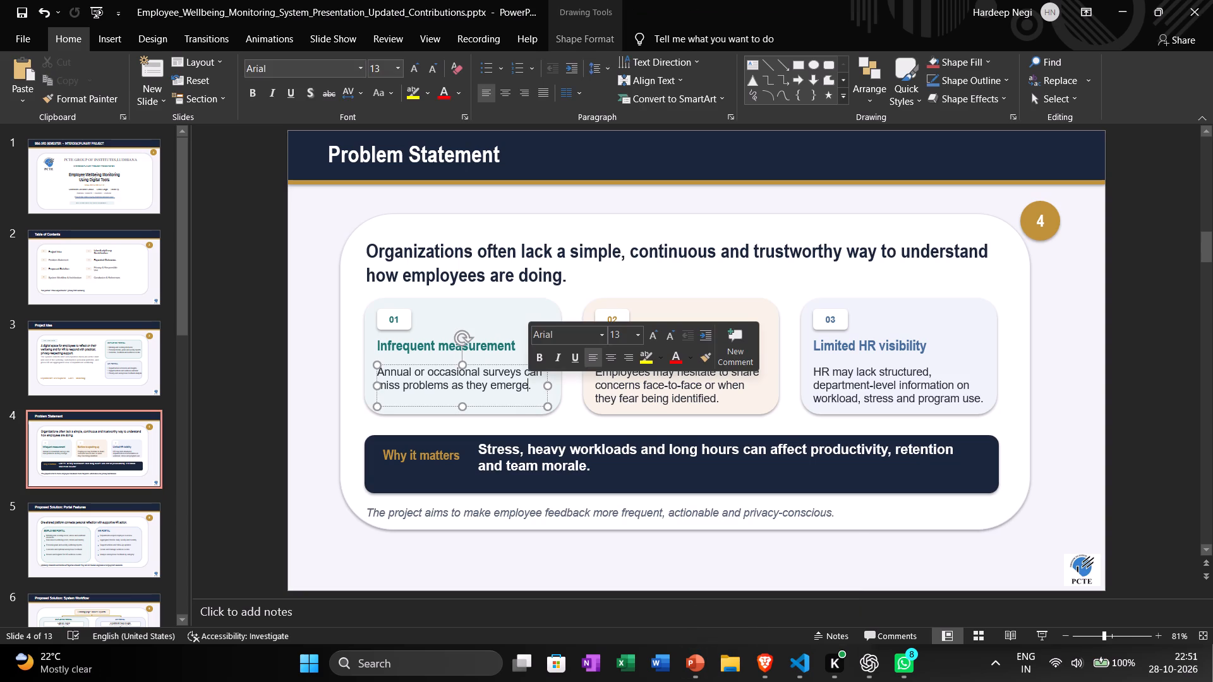
drag(533, 386, 383, 376)
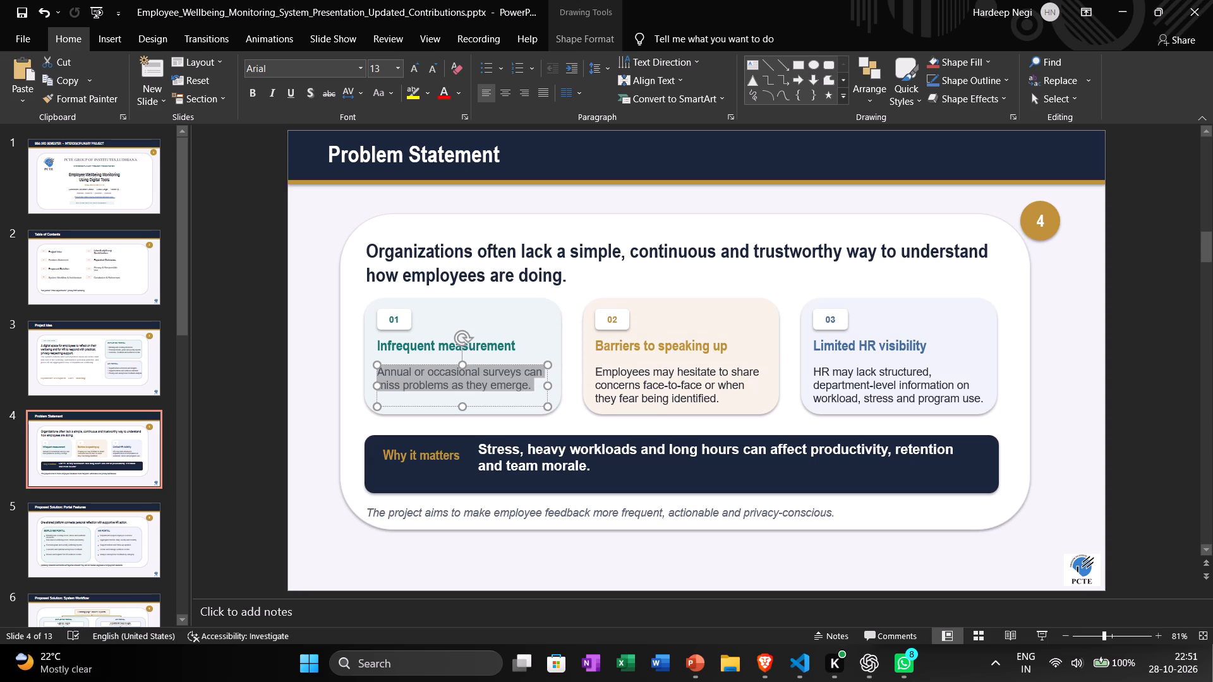
drag(383, 376, 384, 376)
click(255, 344)
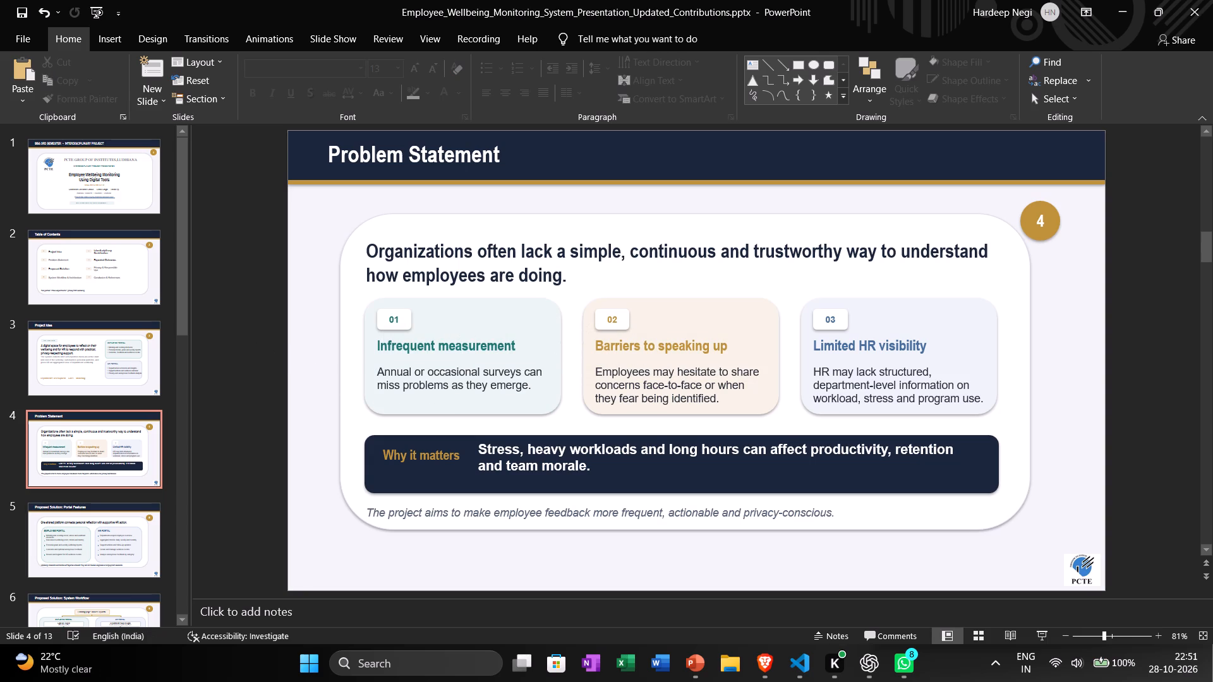
click(457, 371)
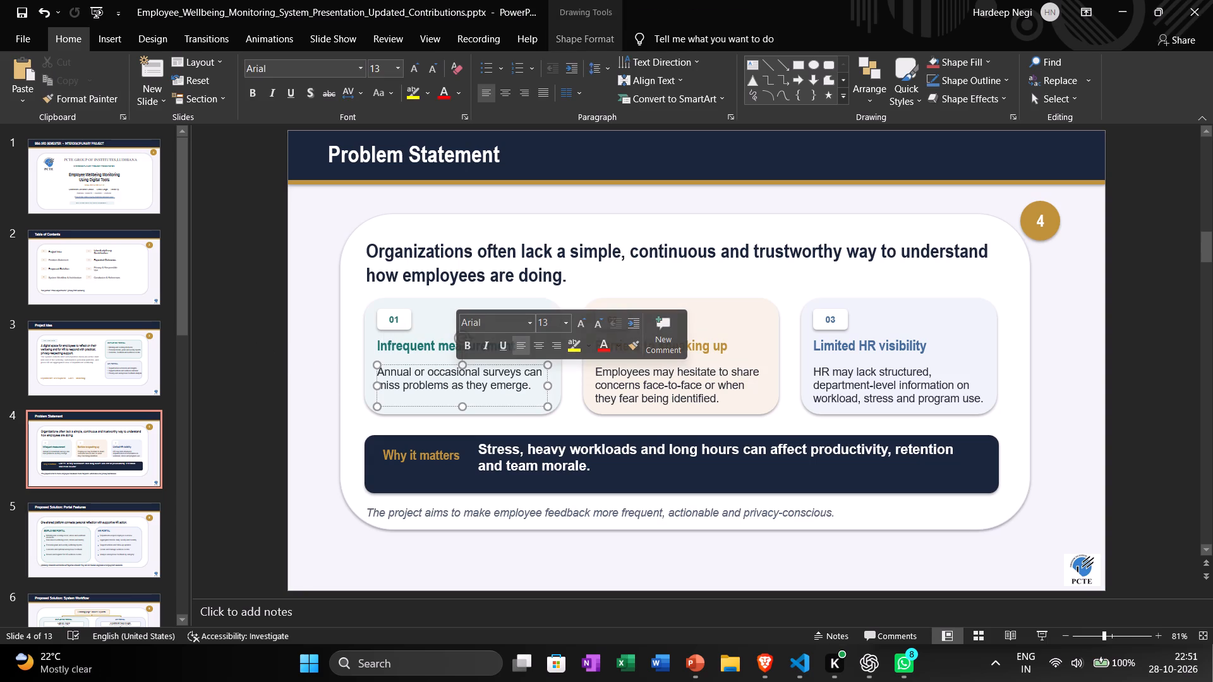
click(438, 366)
key(BackSpace)
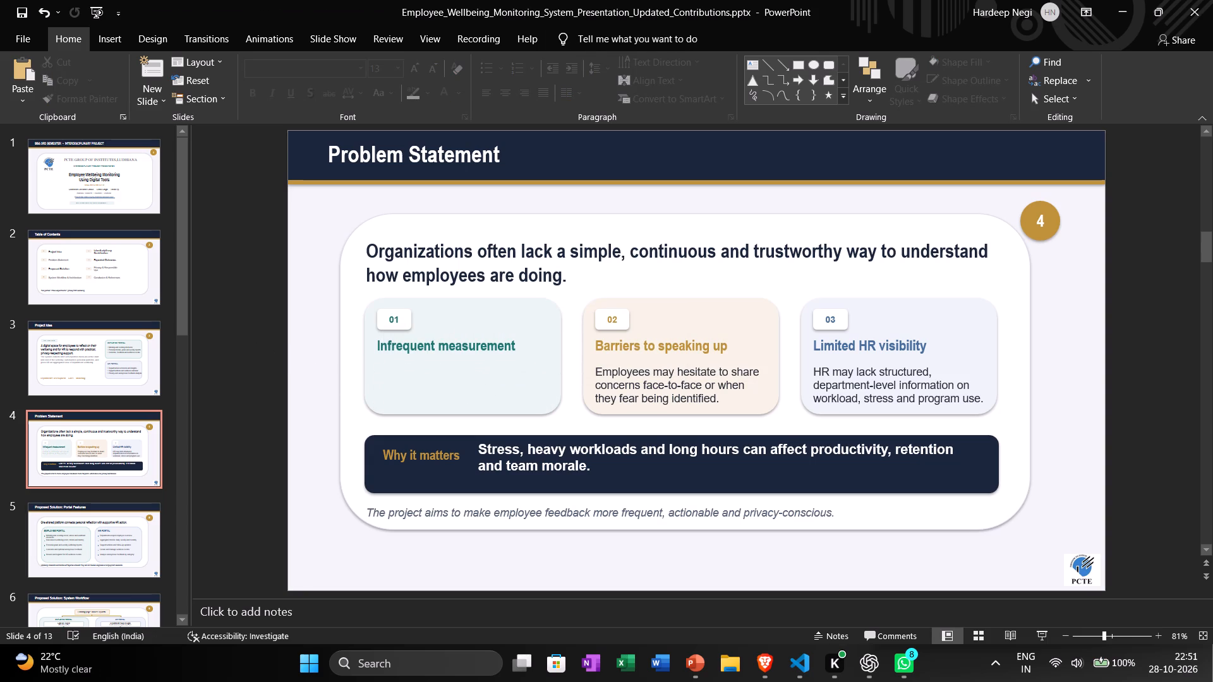
click(669, 391)
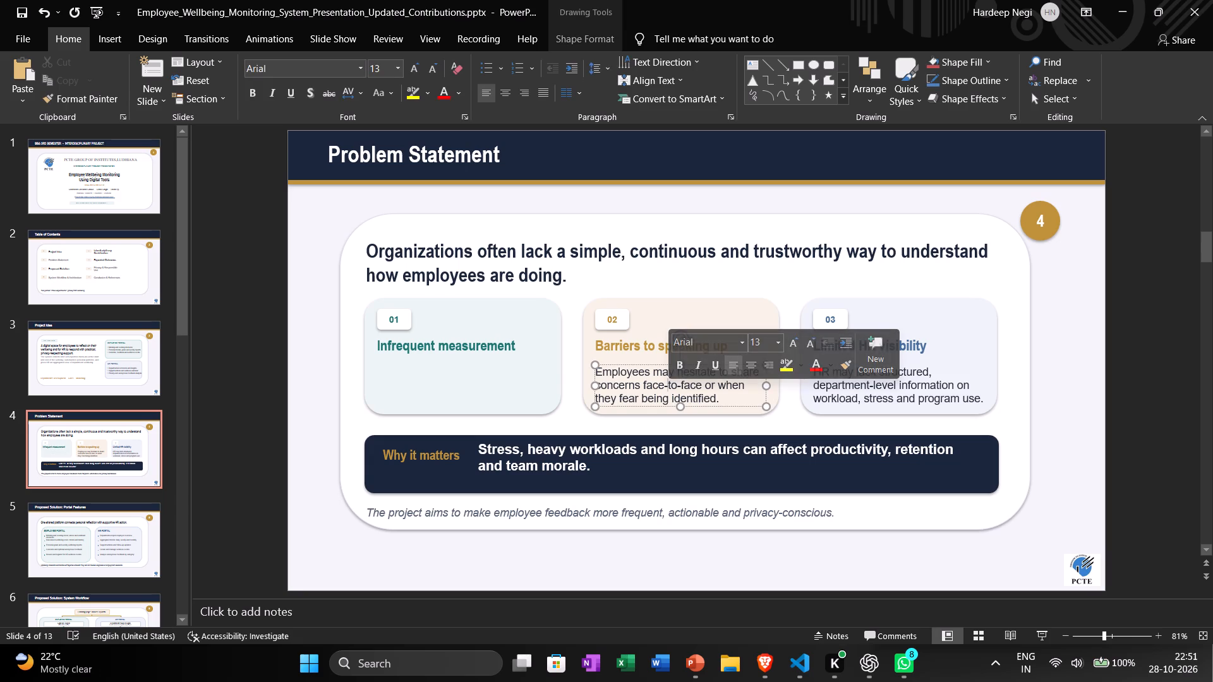
click(648, 363)
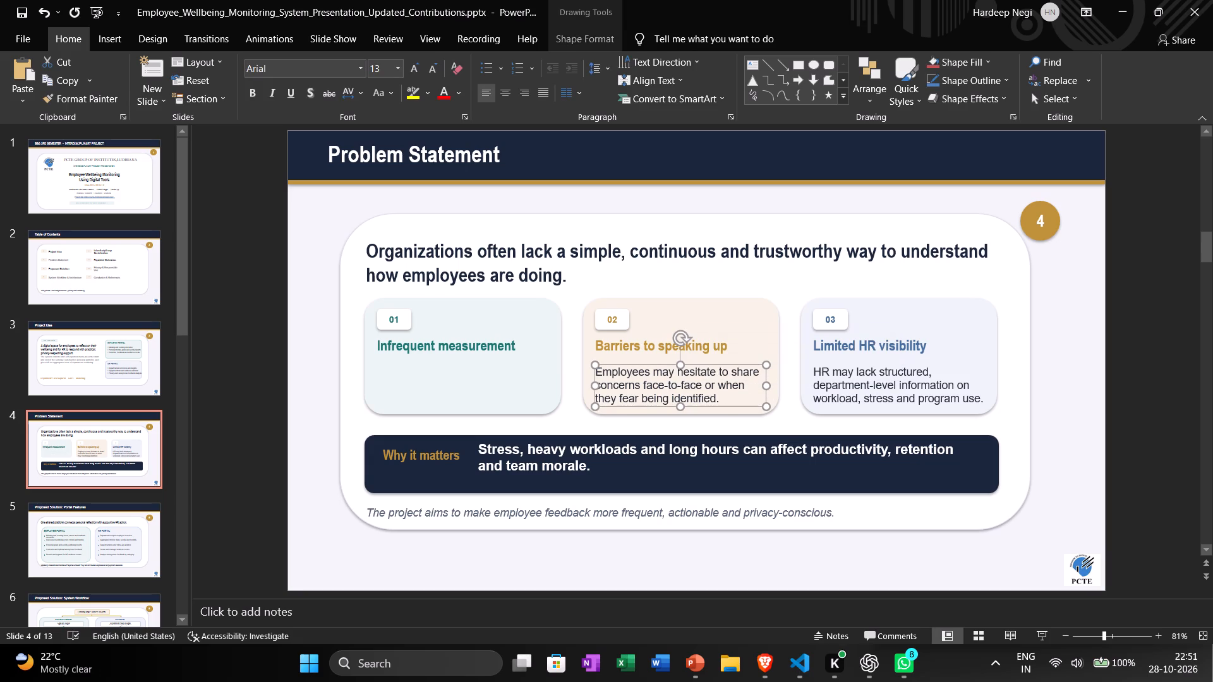
key(BackSpace)
click(879, 395)
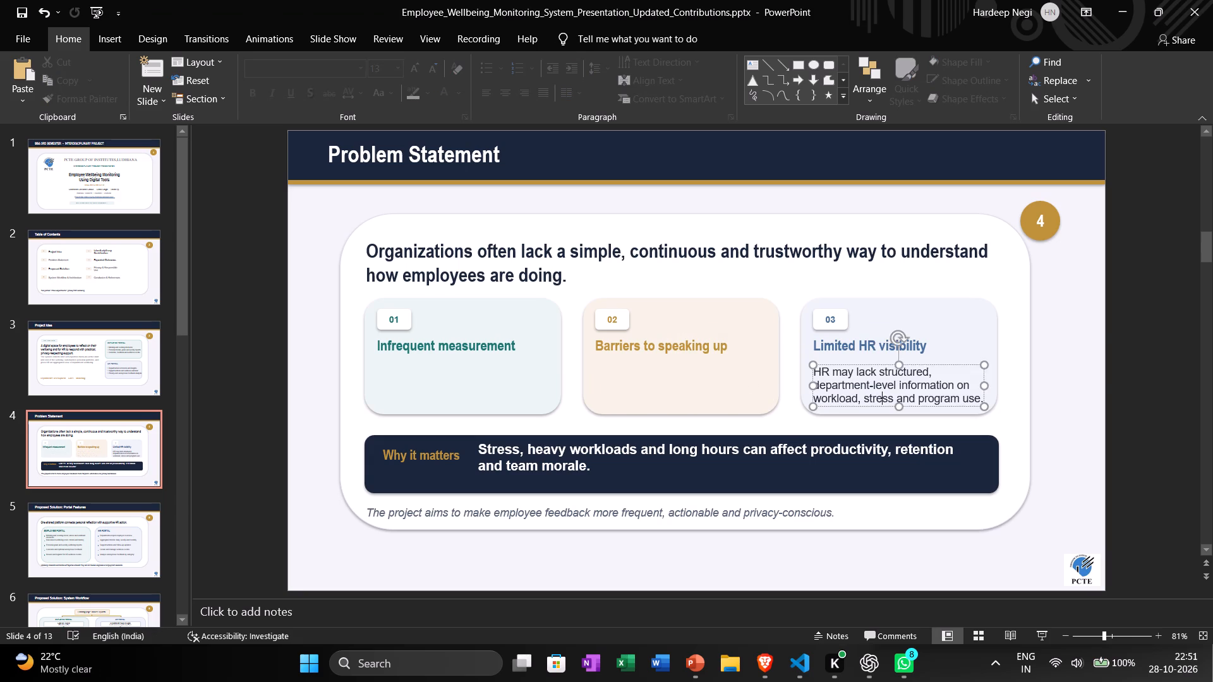
click(852, 362)
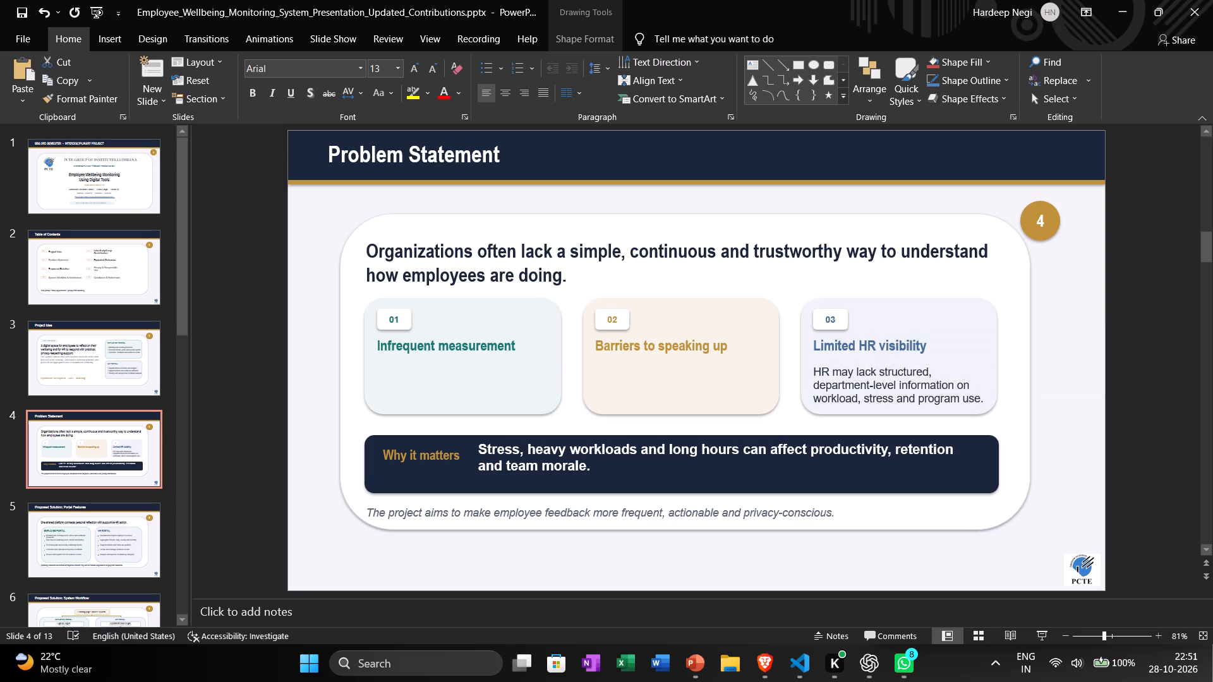
key(BackSpace)
Move the "Infrequent measurement" heading lower and slightly inward in card 01, and center its text.
click(467, 347)
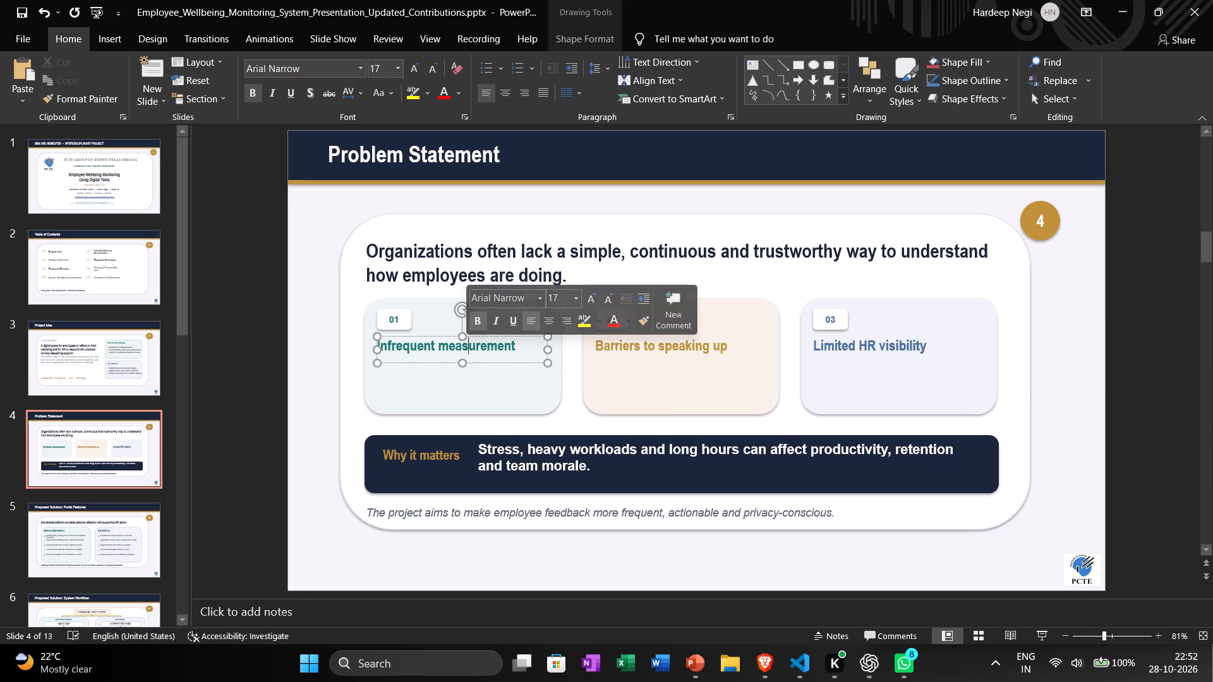
drag(447, 337, 447, 353)
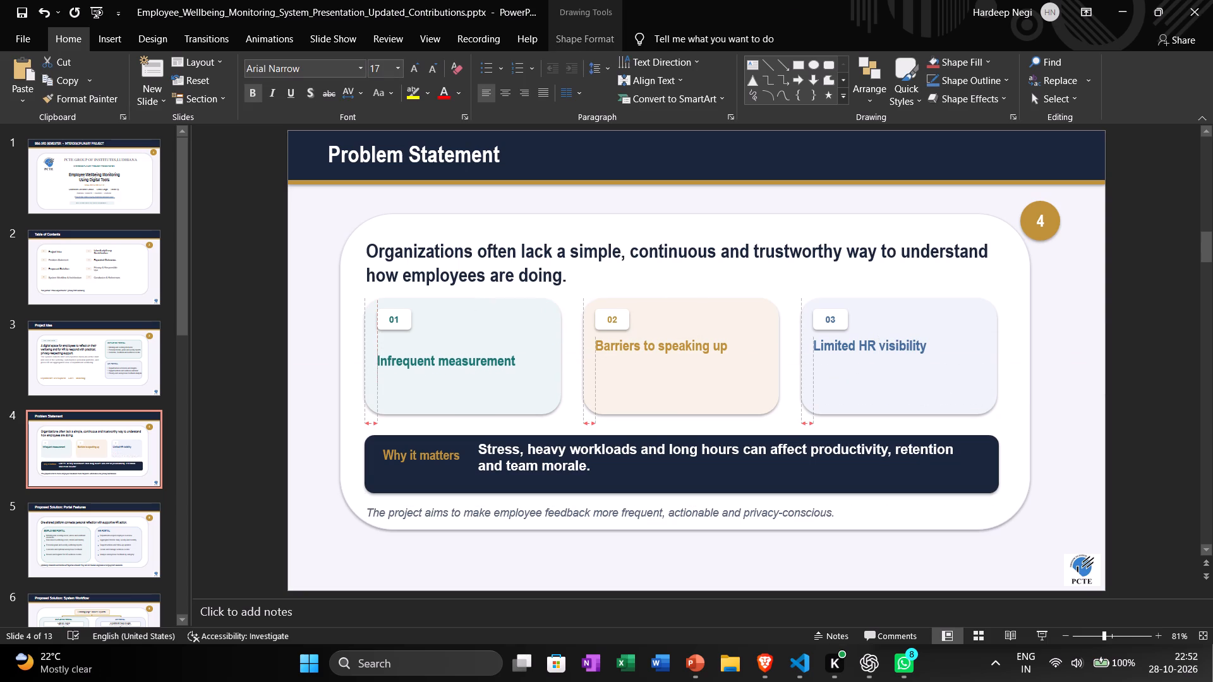
drag(447, 353, 459, 347)
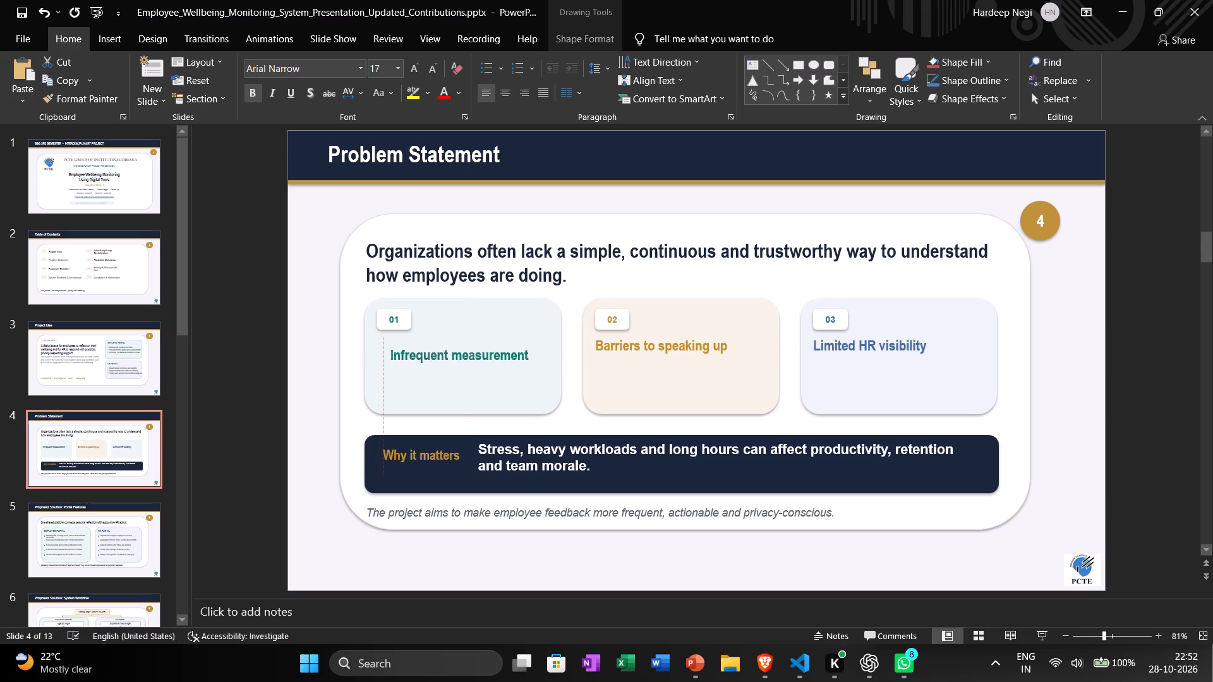
drag(459, 347, 461, 352)
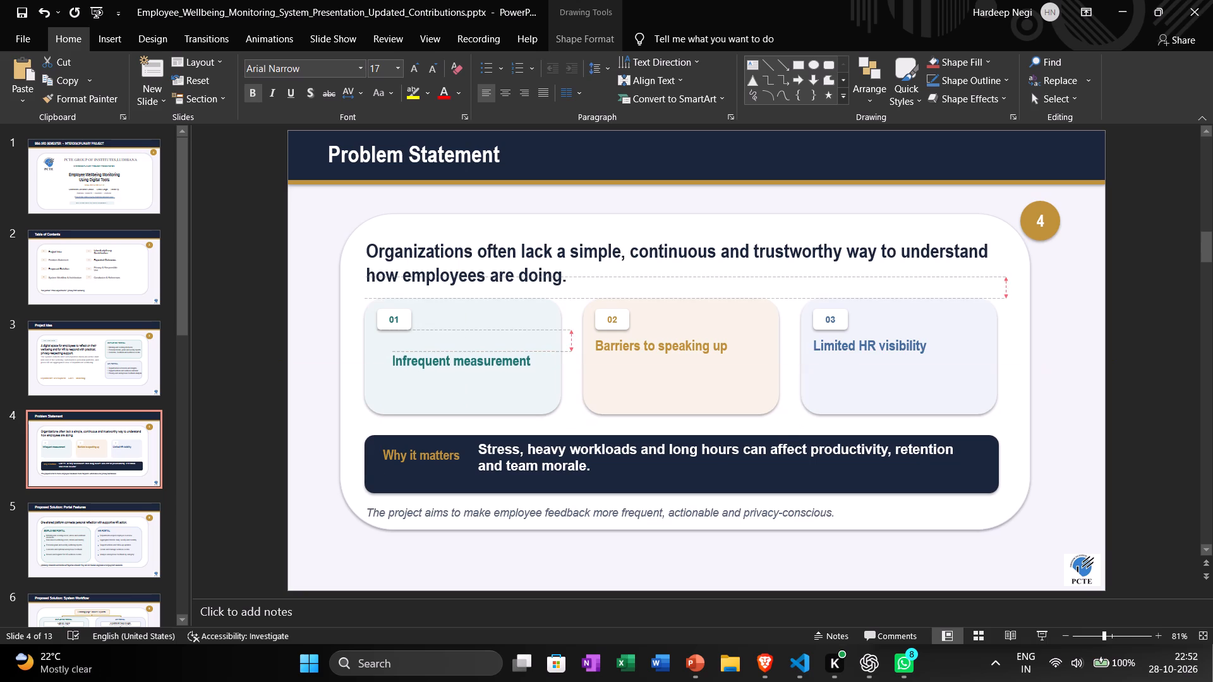
drag(461, 352, 461, 350)
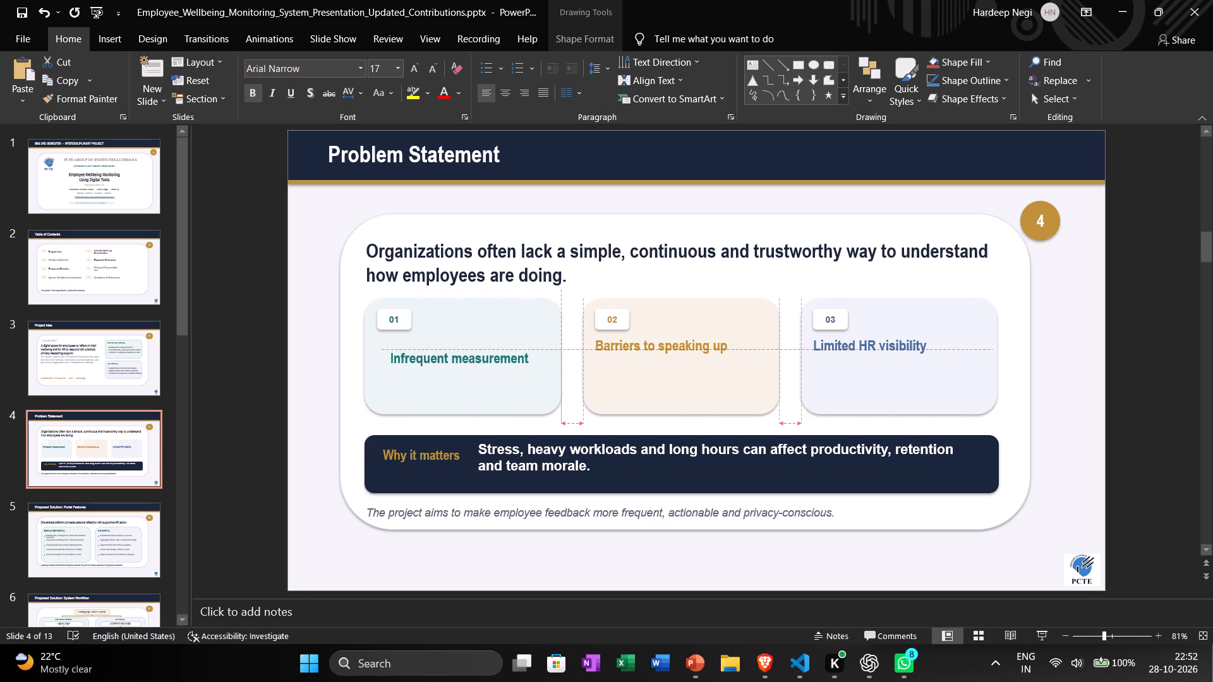
drag(461, 350, 459, 350)
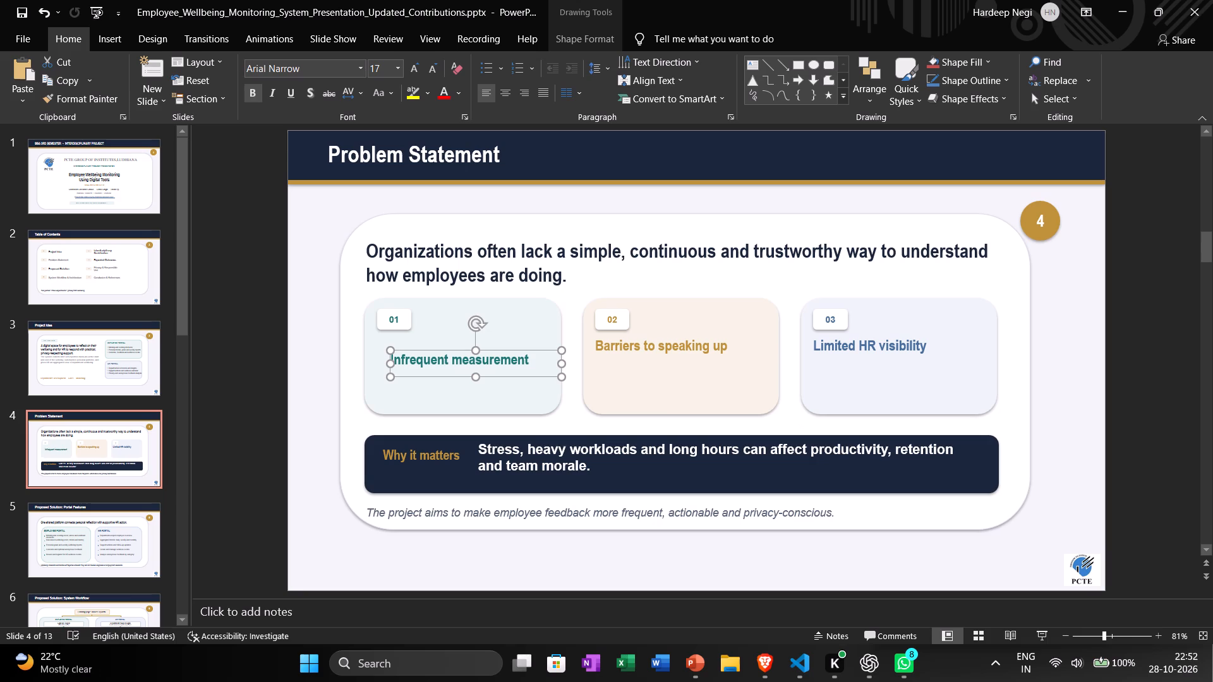
click(504, 88)
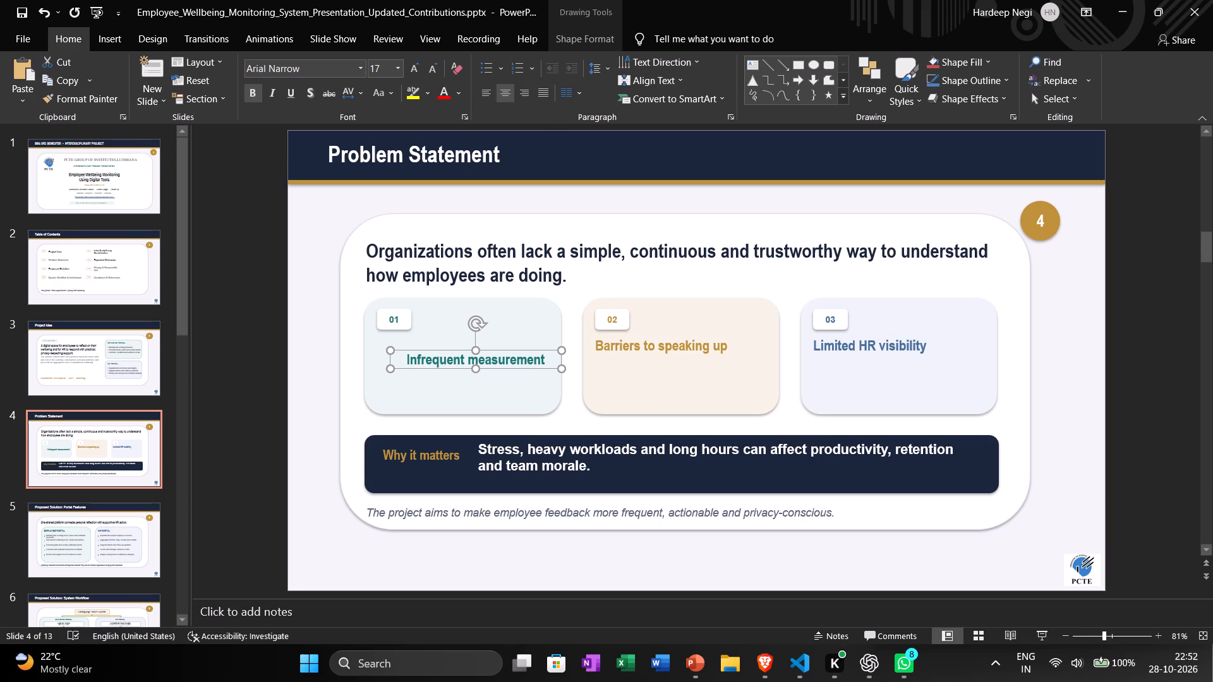
Center the "Barriers to speaking up" heading text and lower it in card 02 to line up with the card 01 heading.
click(657, 341)
click(505, 95)
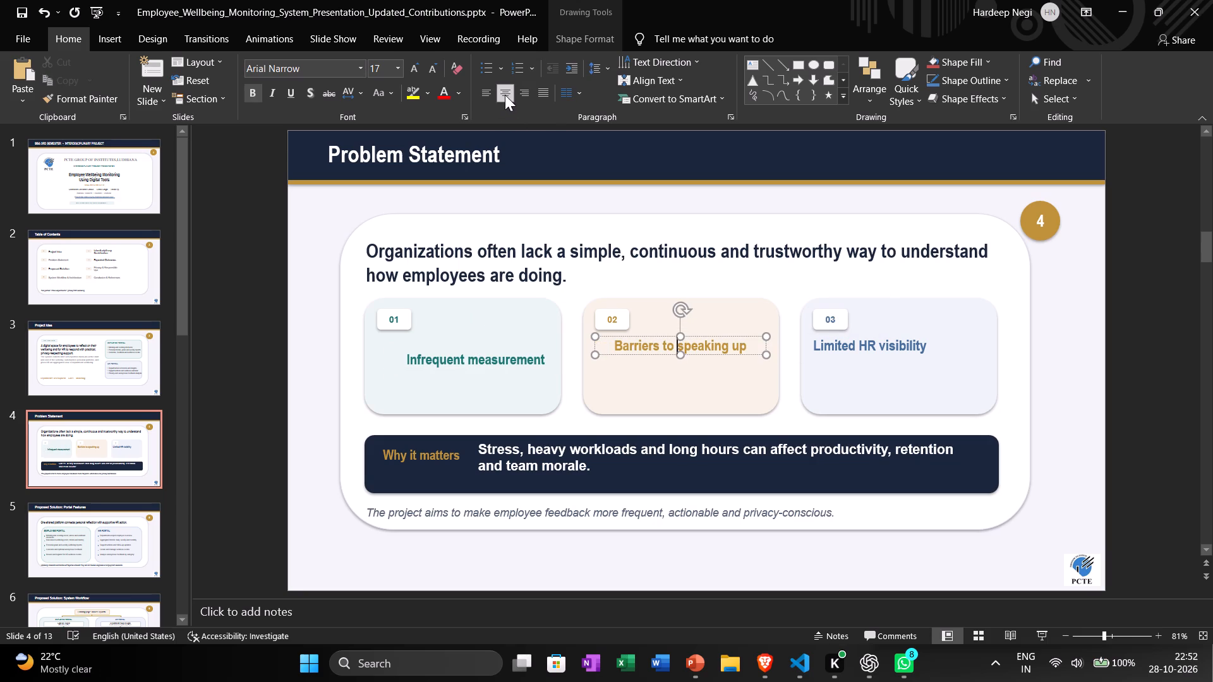
click(705, 335)
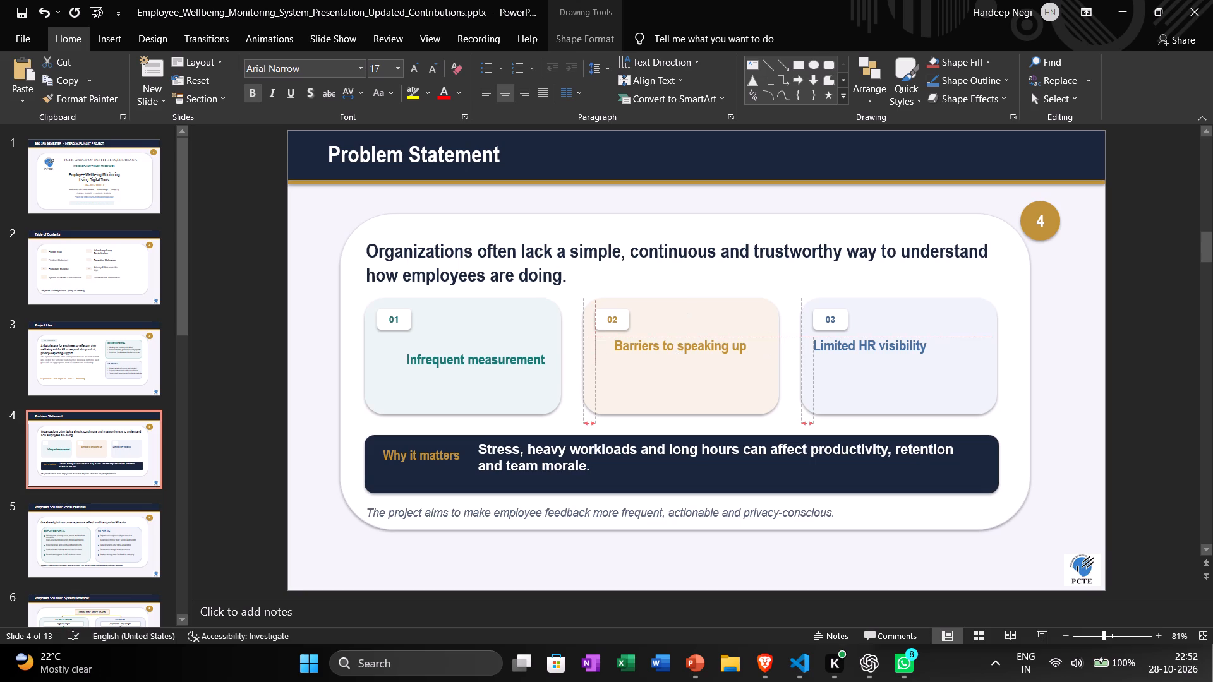
drag(705, 335, 706, 350)
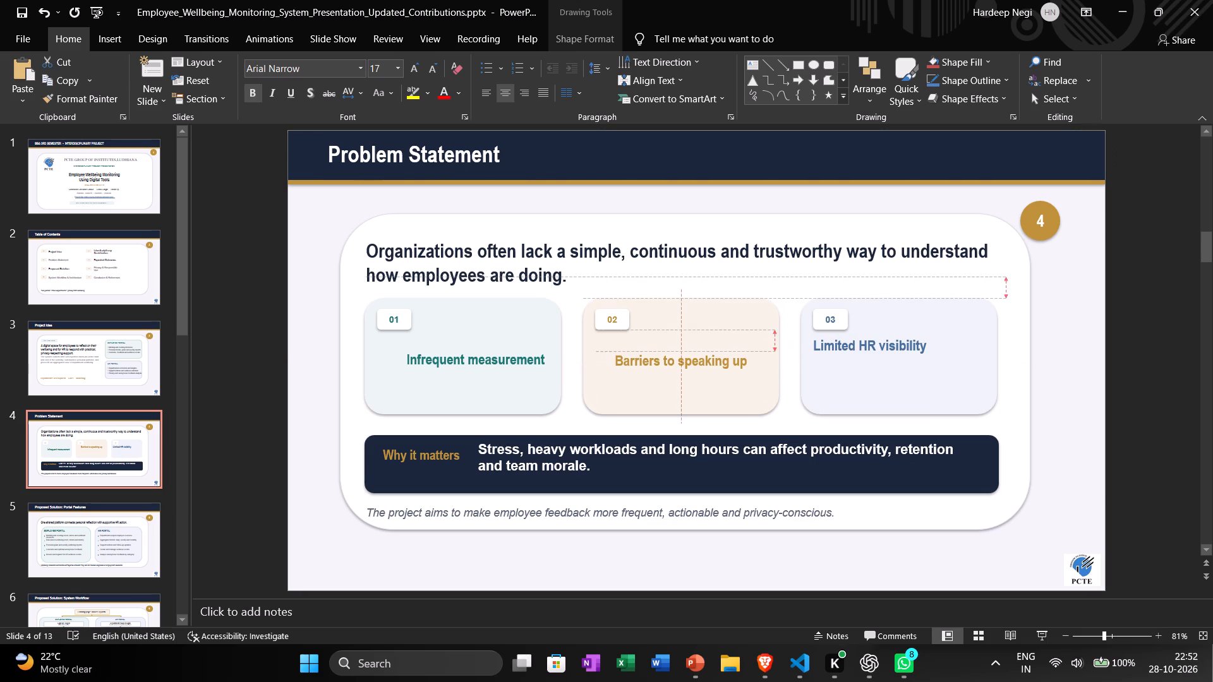
drag(706, 350, 706, 345)
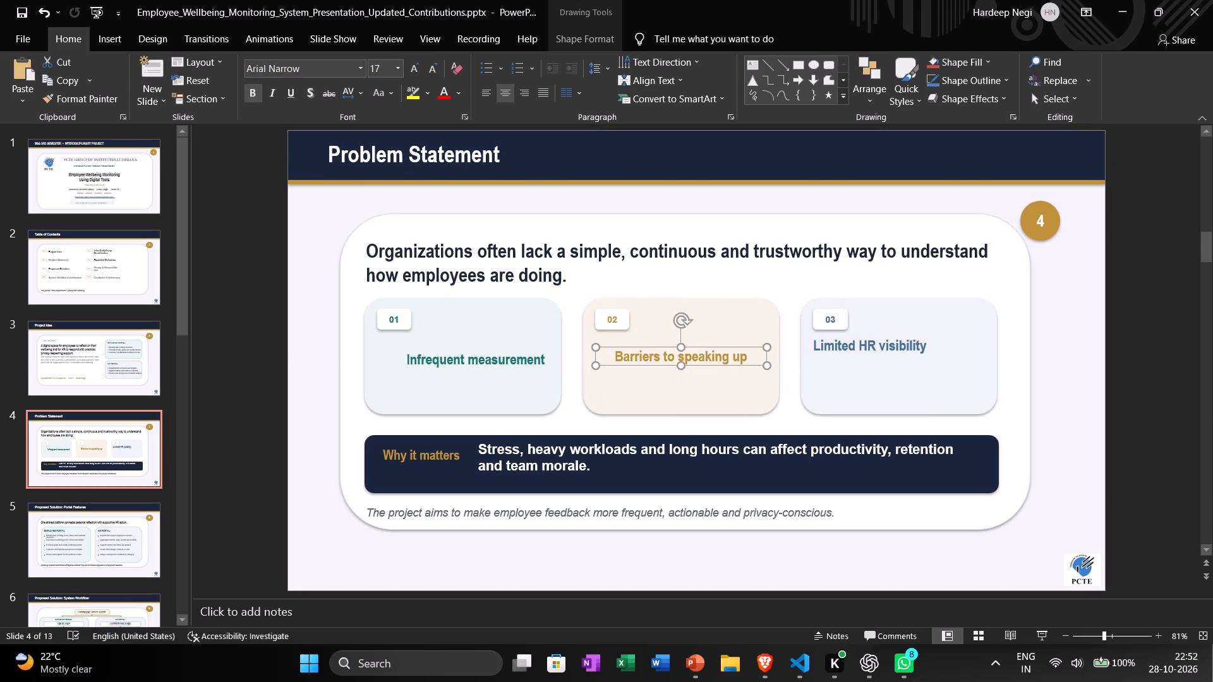
key(Down)
key(Down)
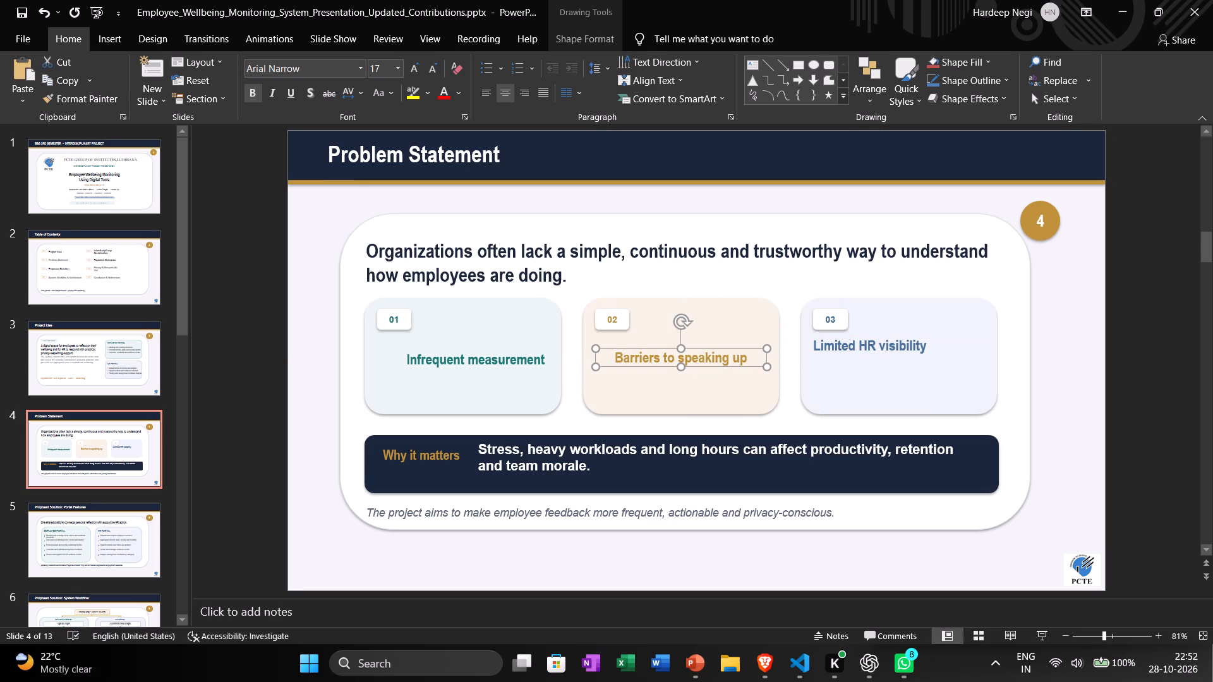
key(Down)
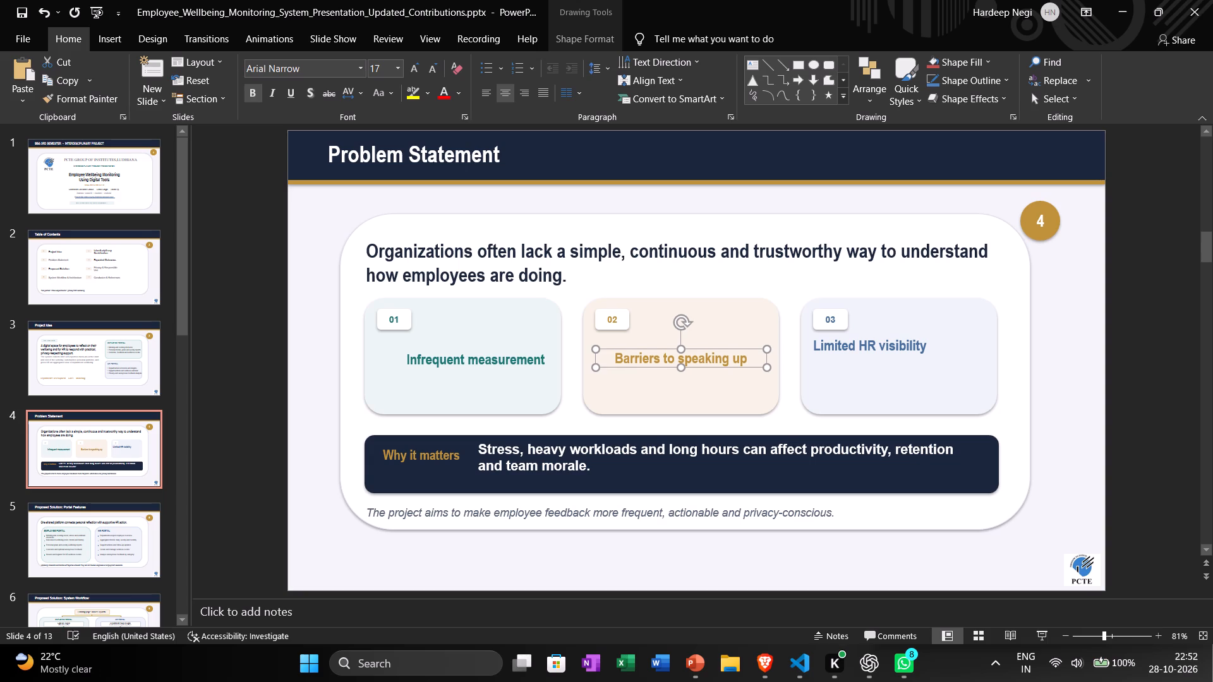
Move the "Limited HR visibility" heading in card 03 down level with the other headings and toward the card's outer edge, and center its text.
click(867, 343)
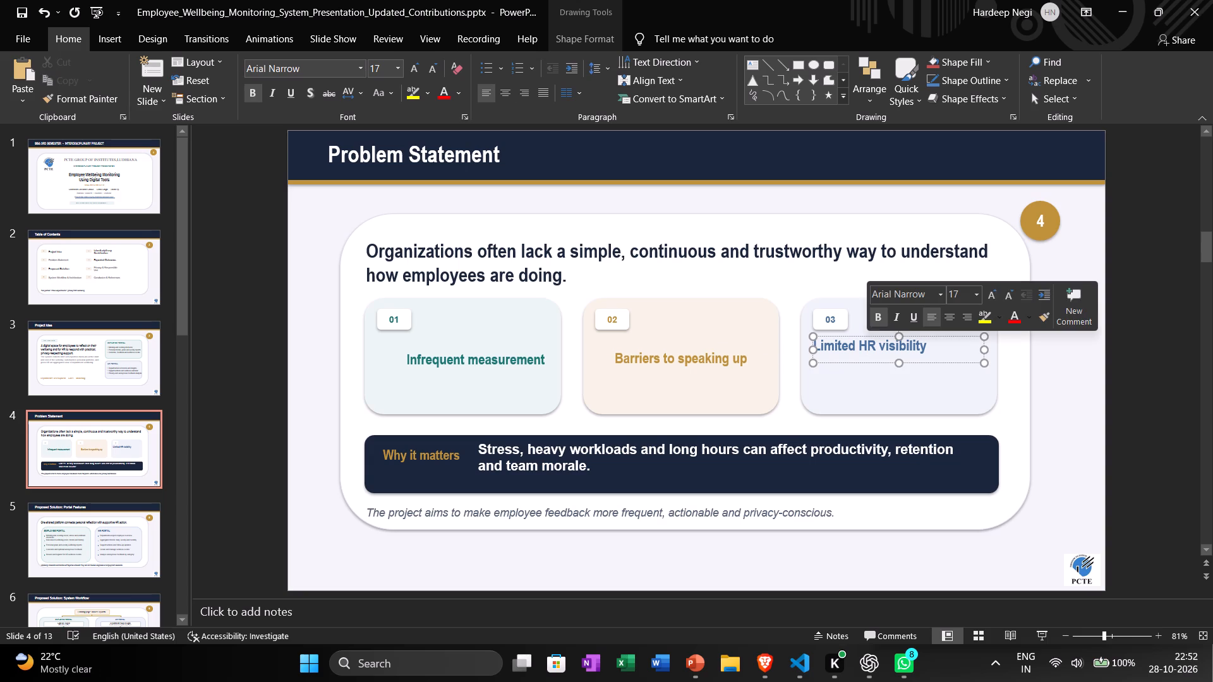
drag(879, 337, 896, 349)
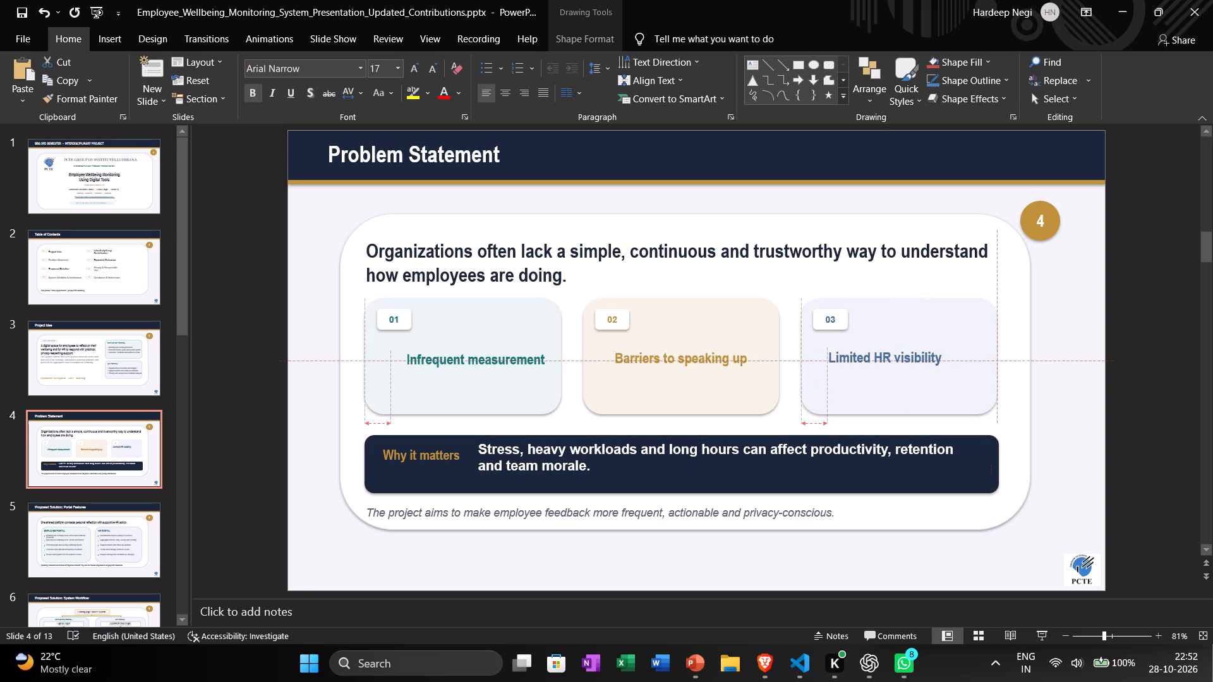
drag(896, 349, 908, 349)
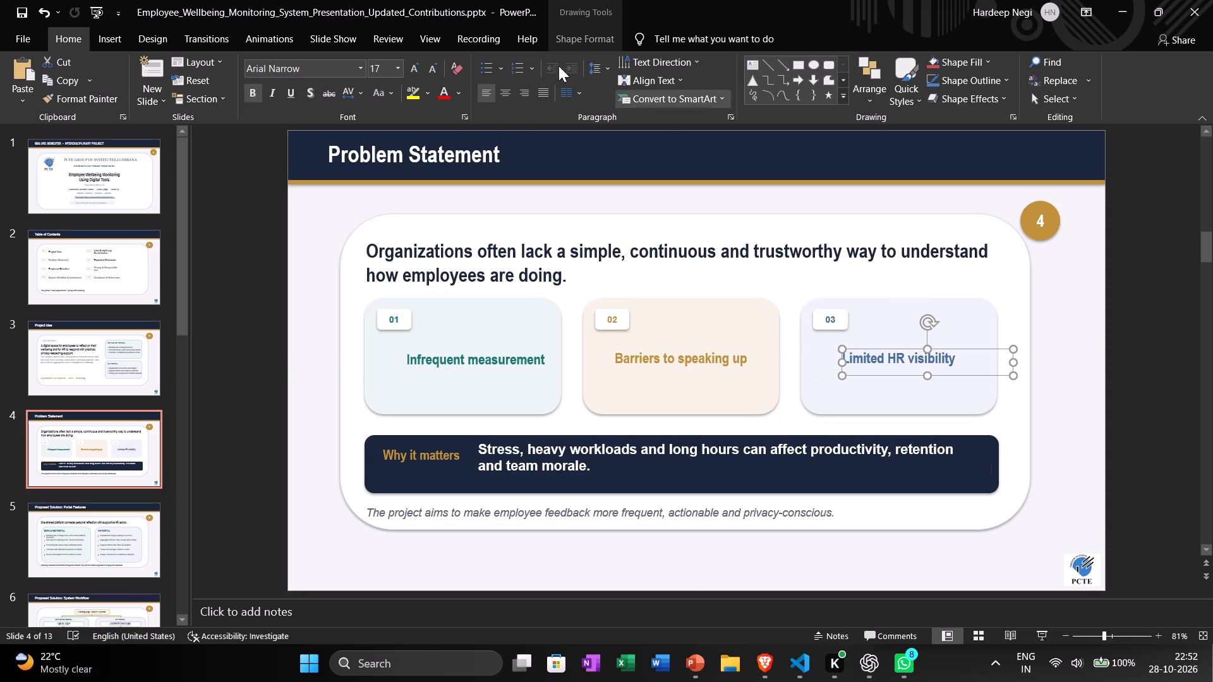
click(504, 86)
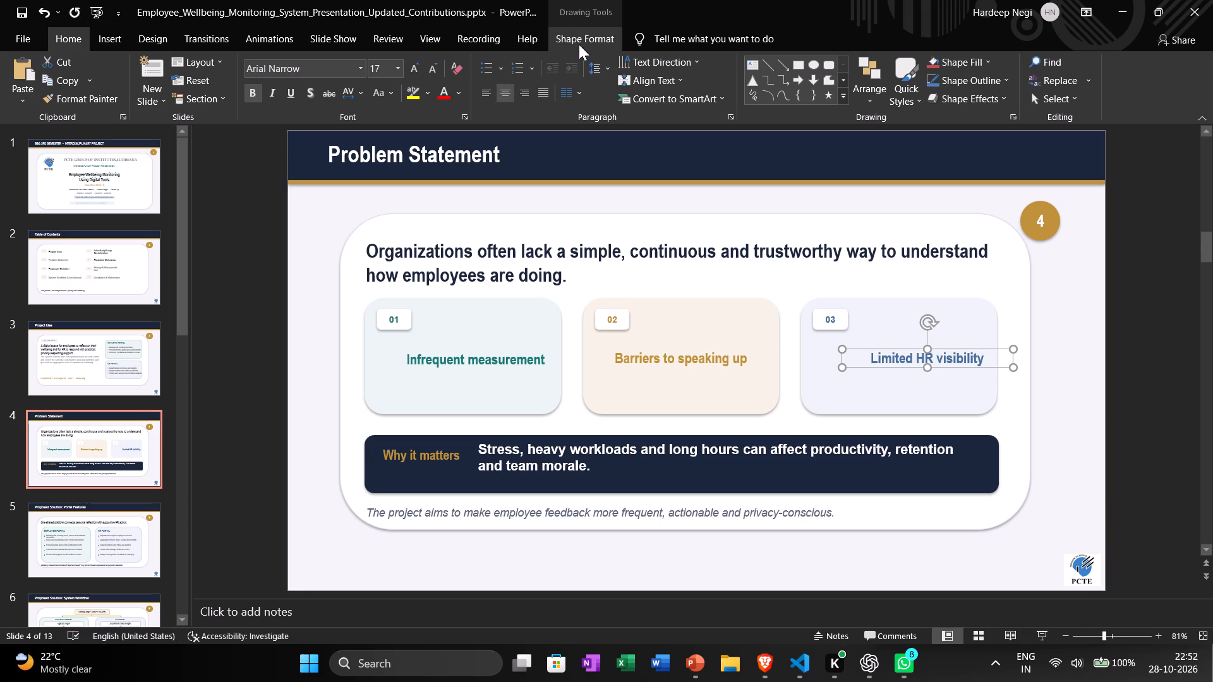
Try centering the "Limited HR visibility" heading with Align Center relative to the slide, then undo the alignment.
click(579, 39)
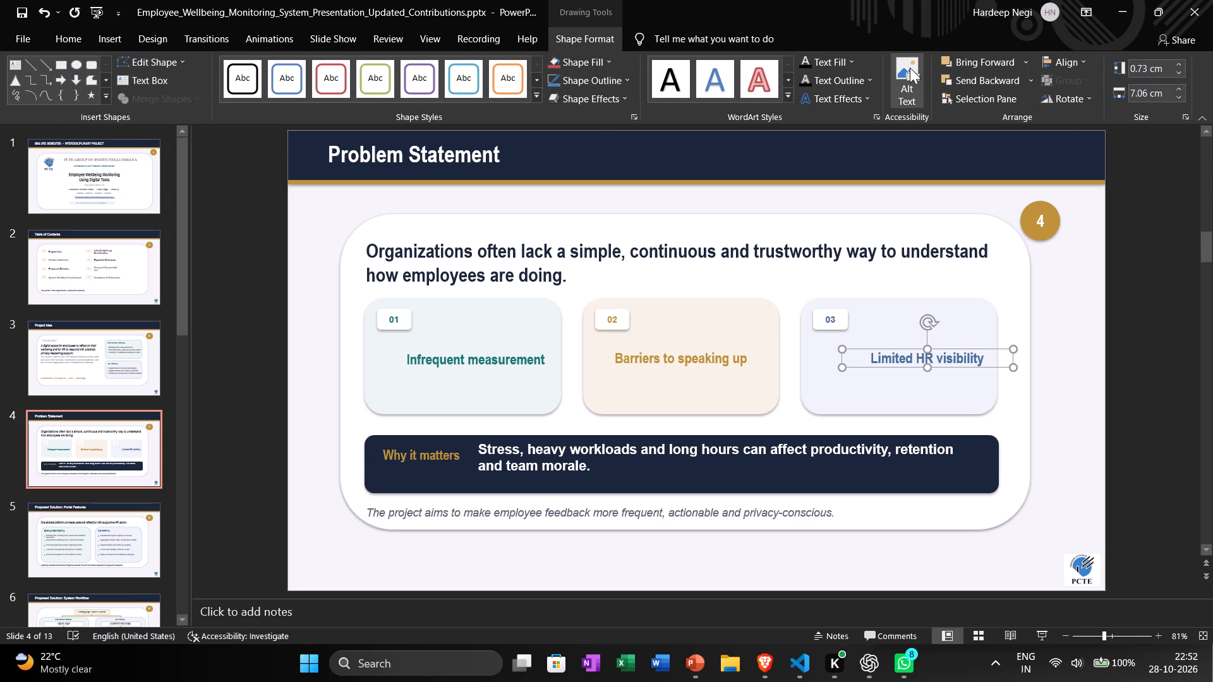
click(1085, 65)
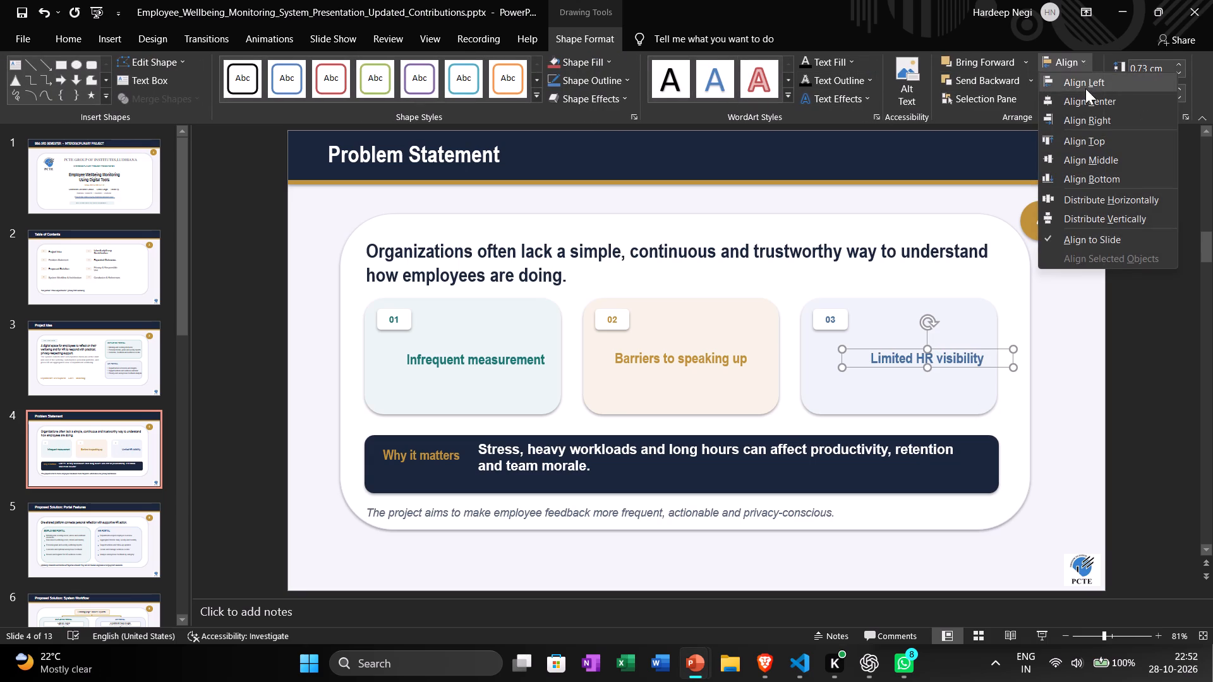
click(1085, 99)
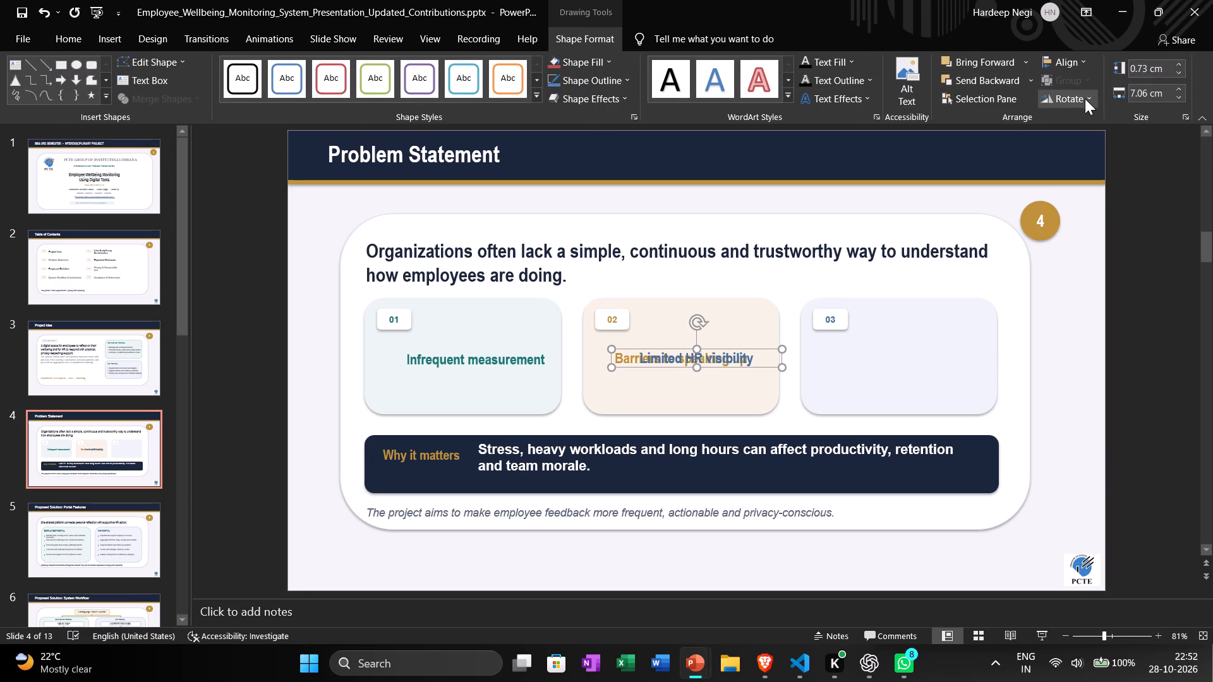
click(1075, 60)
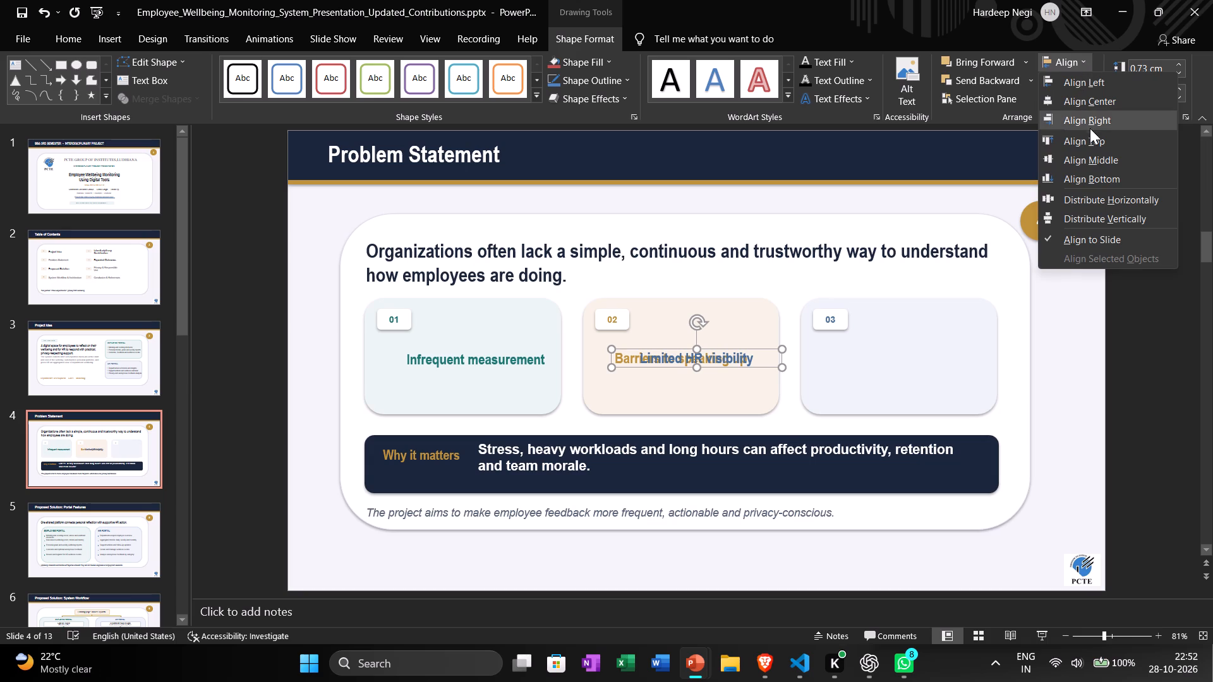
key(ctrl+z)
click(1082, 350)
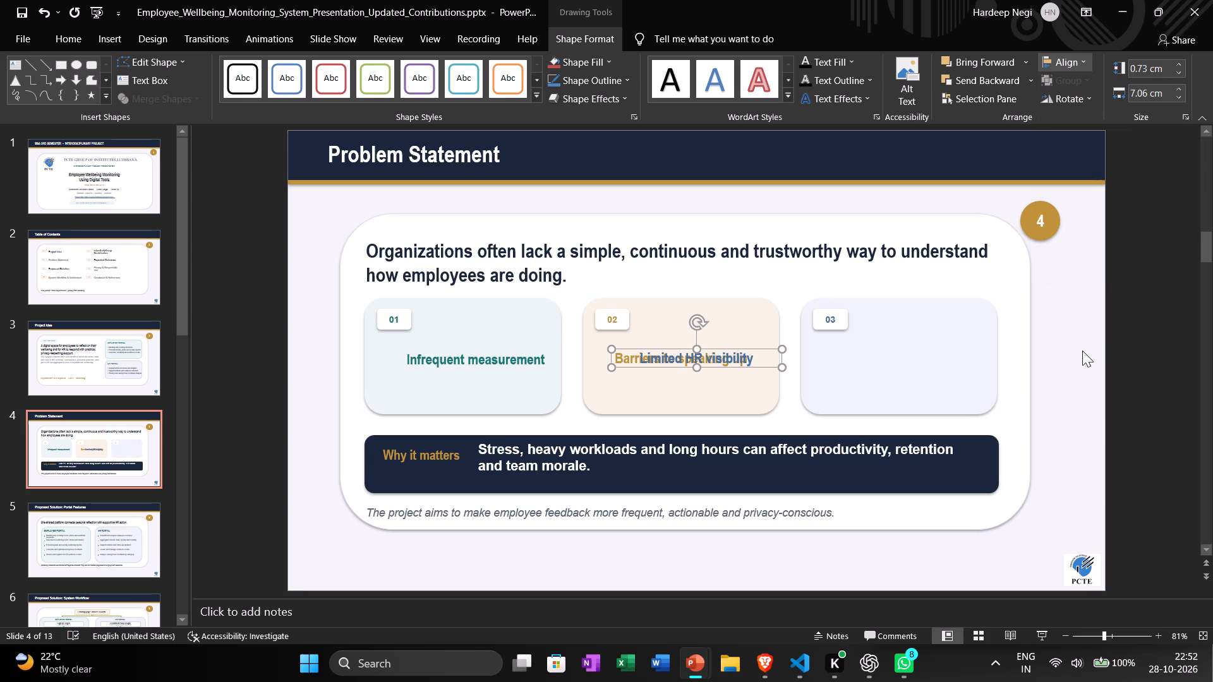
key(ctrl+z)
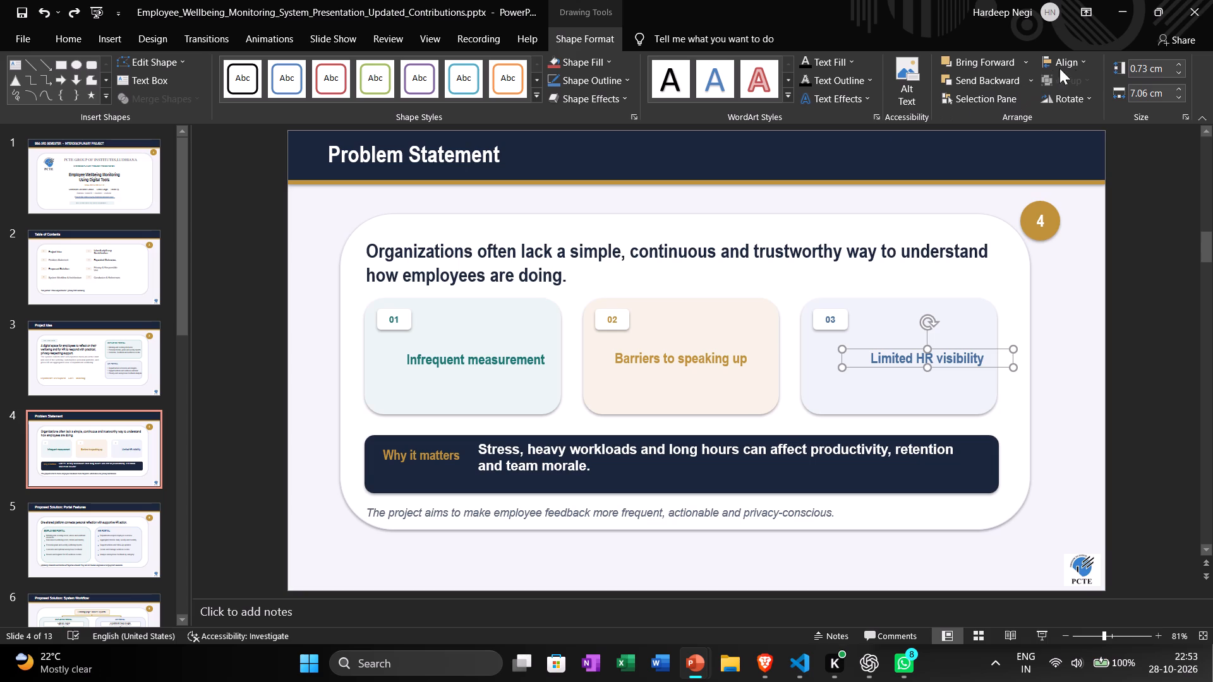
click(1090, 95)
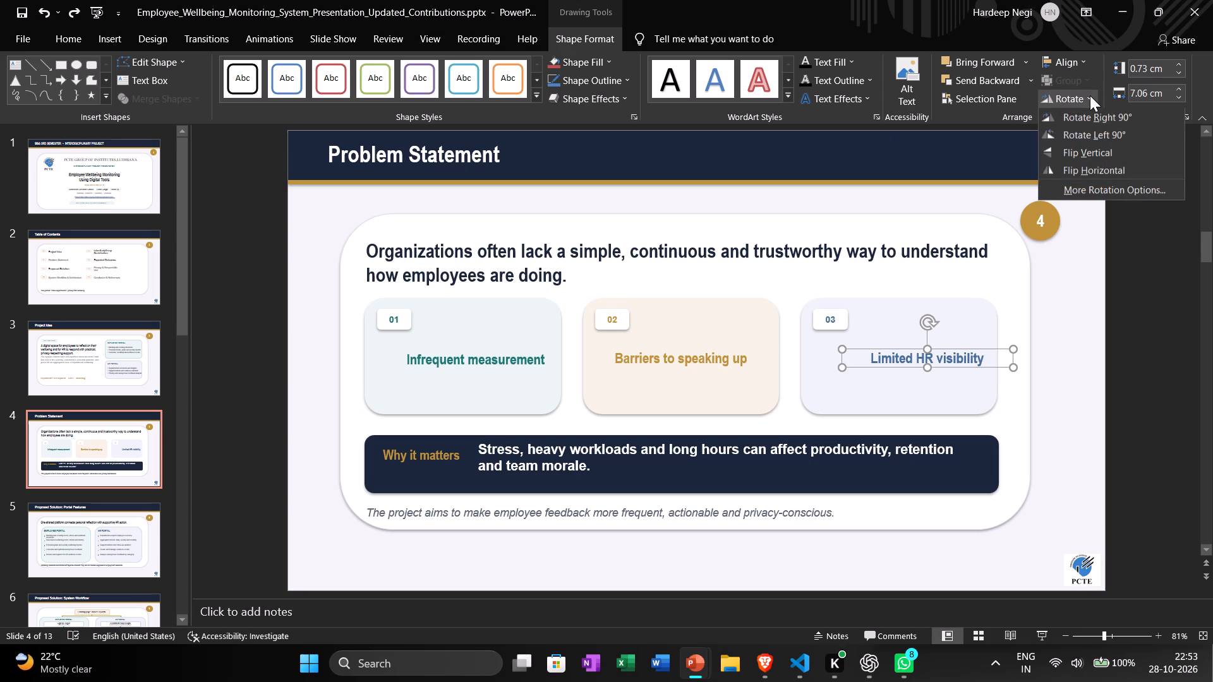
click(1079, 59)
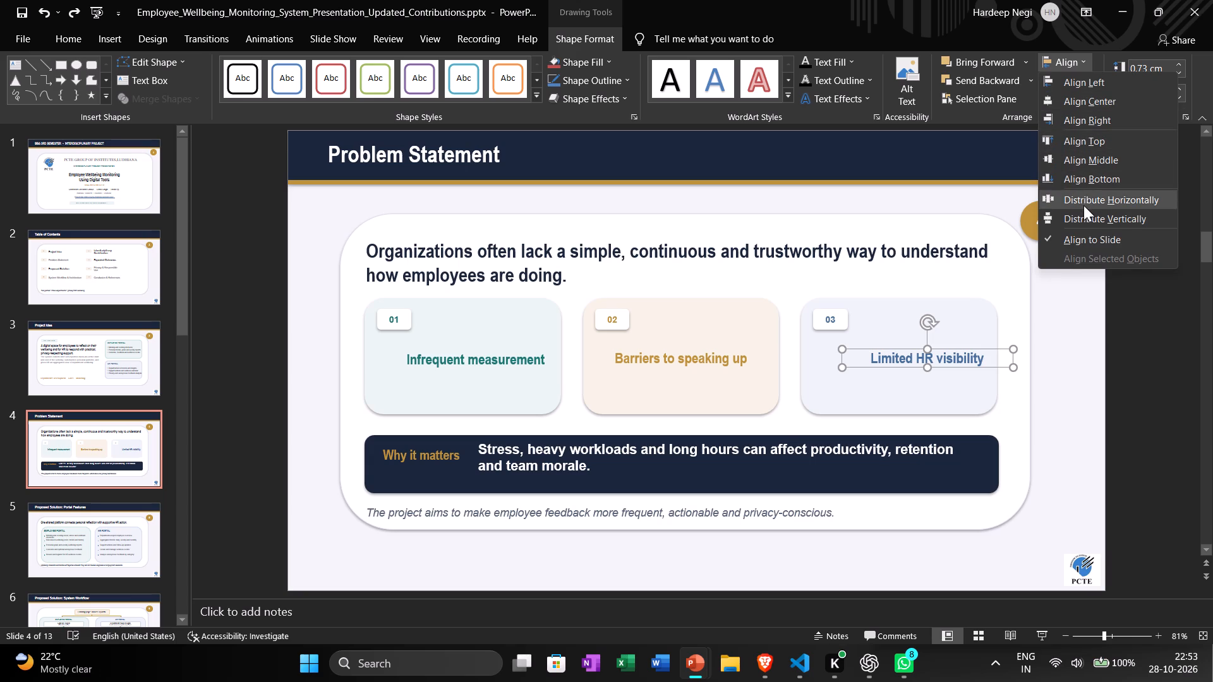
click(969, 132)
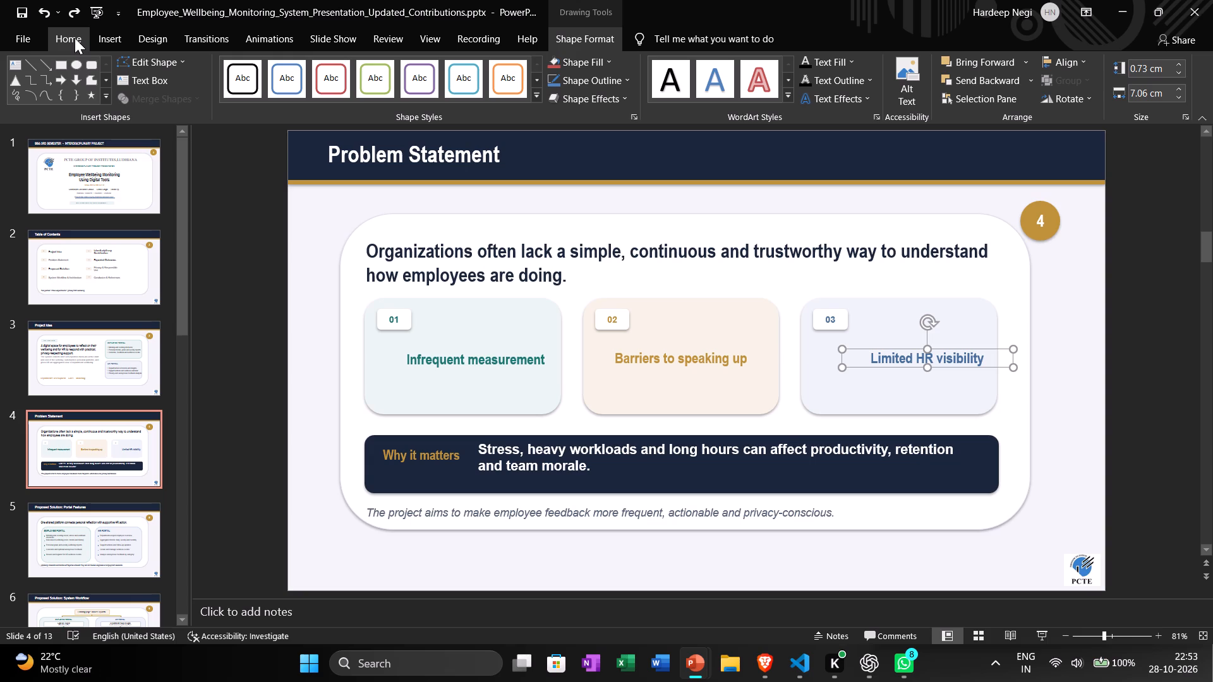
Move the "Limited HR visibility" heading inward so it is horizontally centered in card 03 and level with the card 02 heading.
click(75, 38)
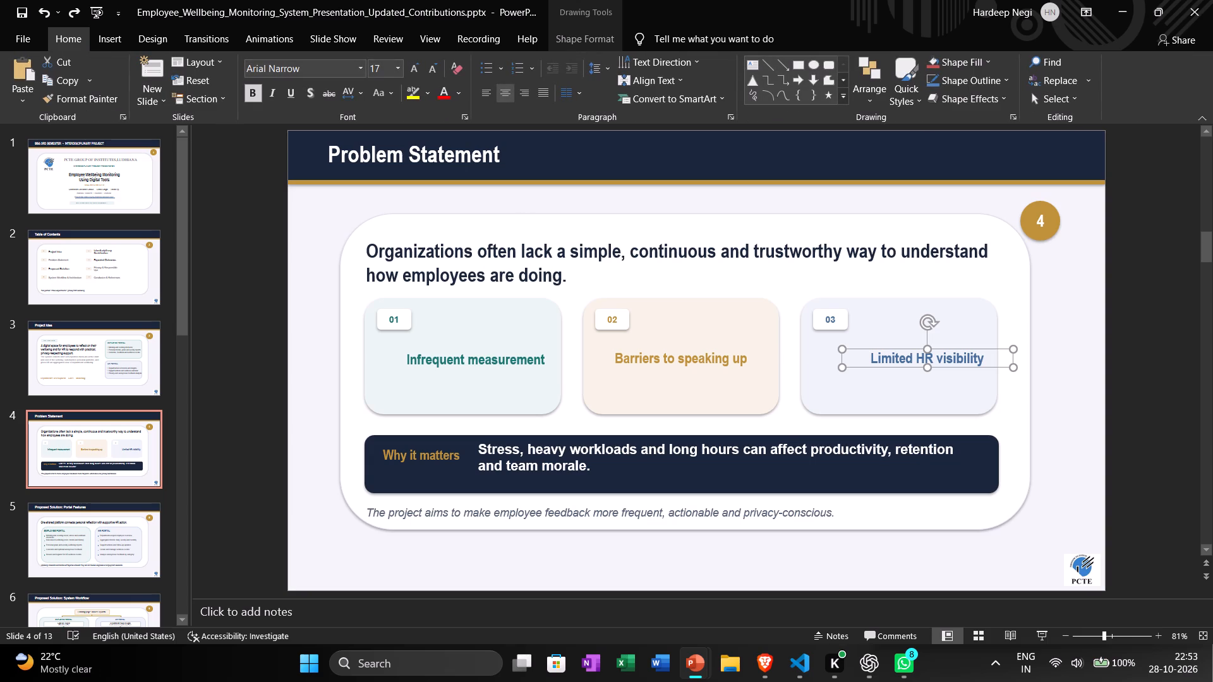
drag(982, 349, 953, 348)
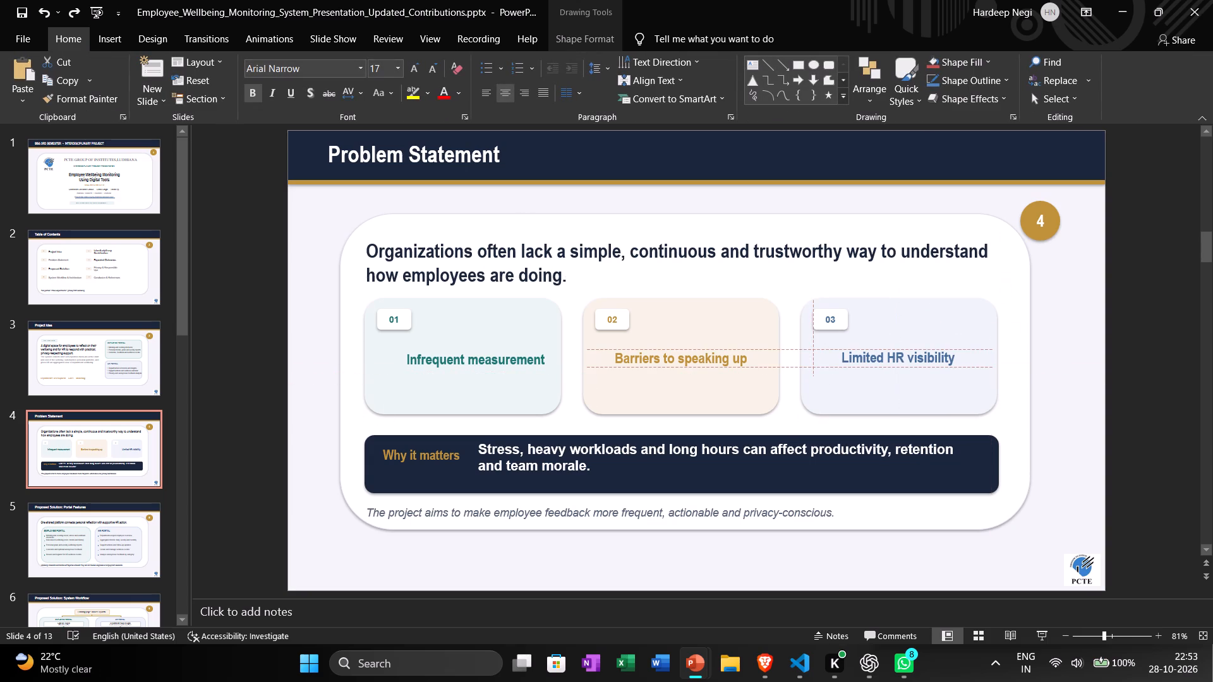
drag(953, 348, 954, 348)
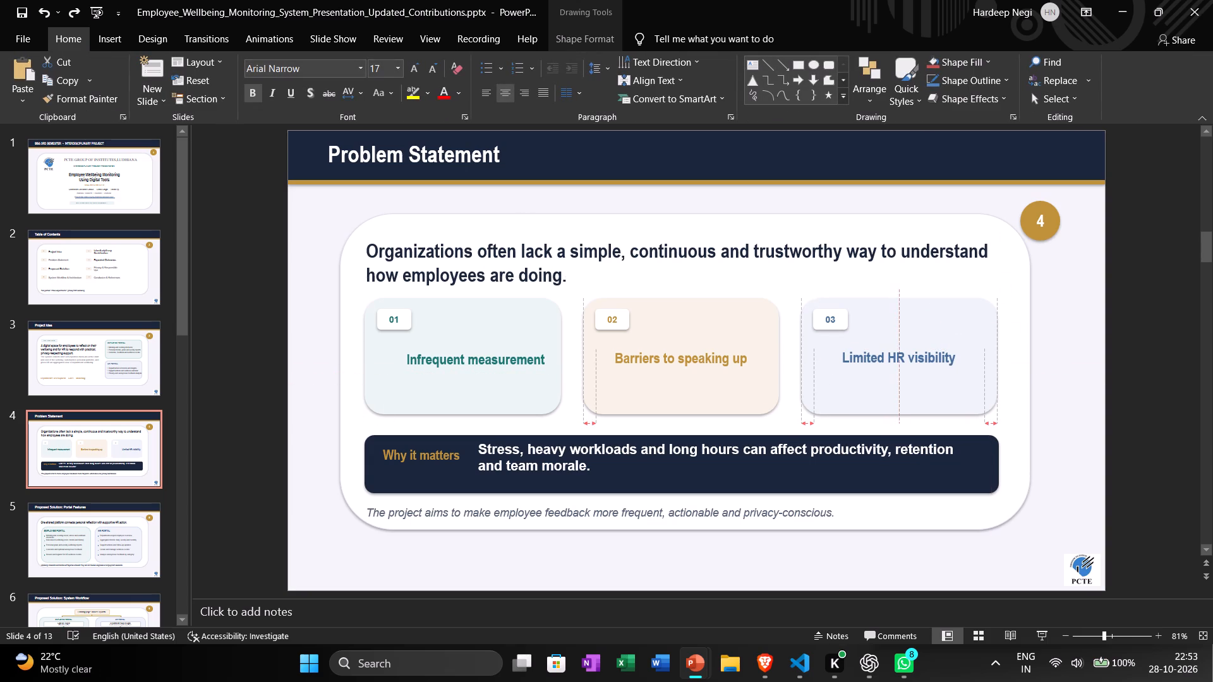
drag(954, 348, 954, 349)
click(1077, 347)
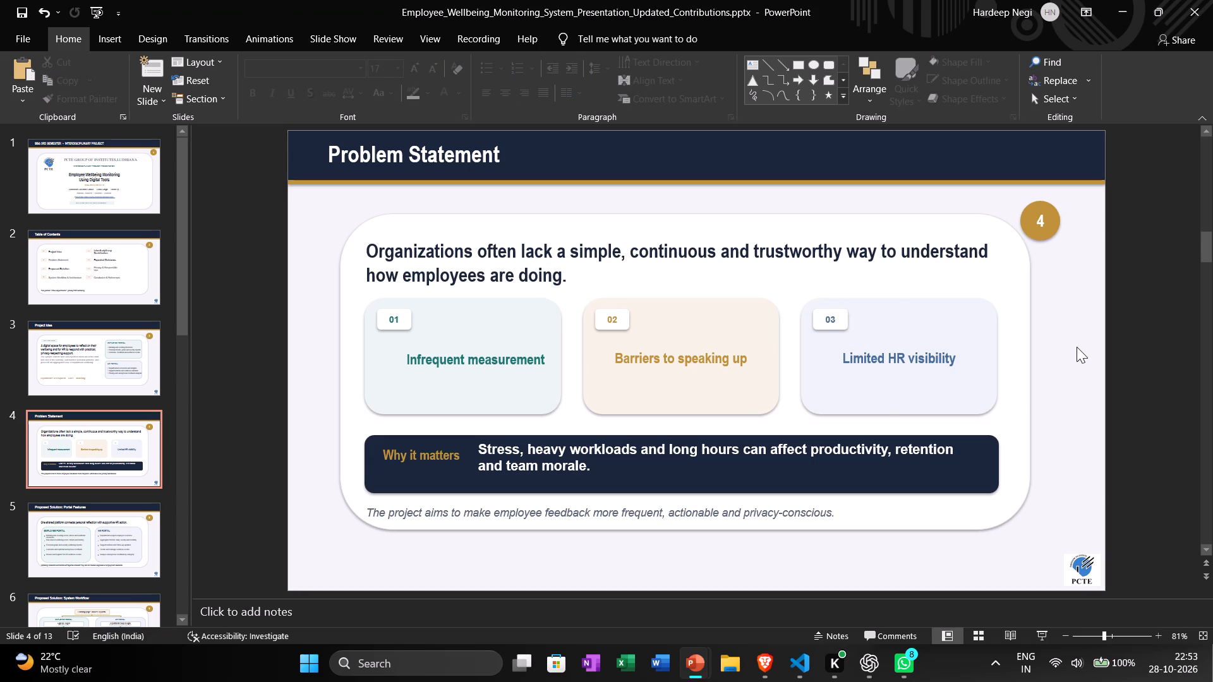
Move the "Infrequent measurement" heading to the horizontal center of card 01, level with the other two card headings.
click(498, 361)
drag(490, 350, 481, 349)
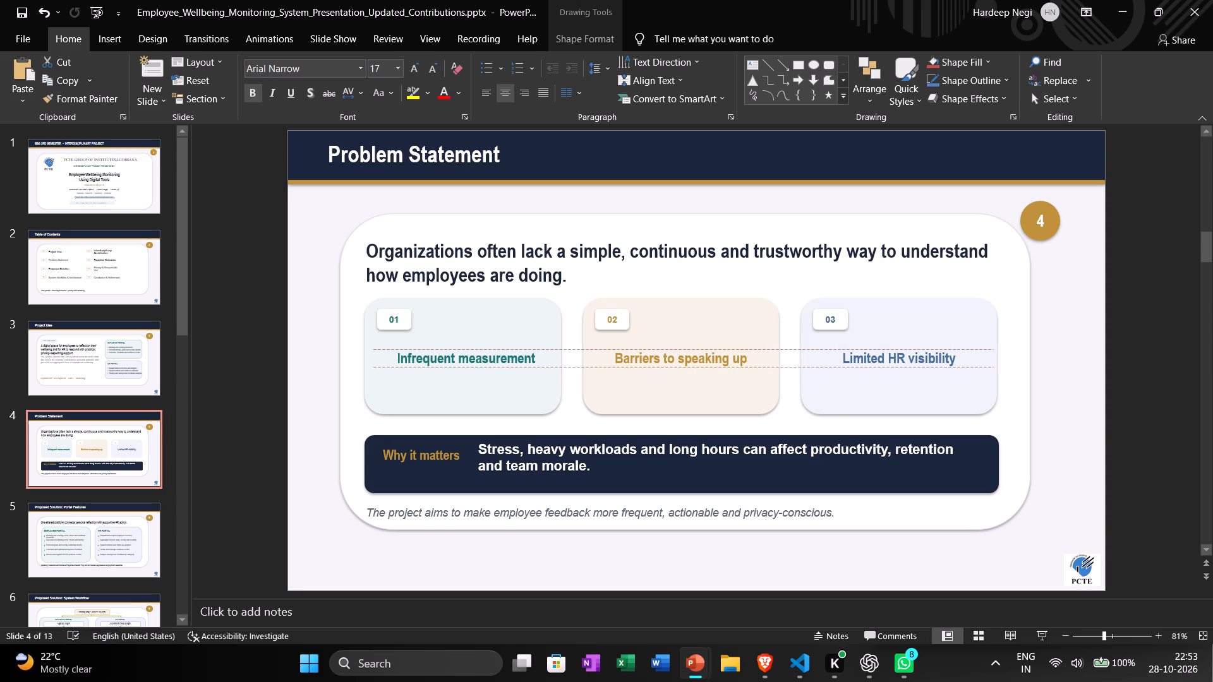
drag(481, 349, 474, 349)
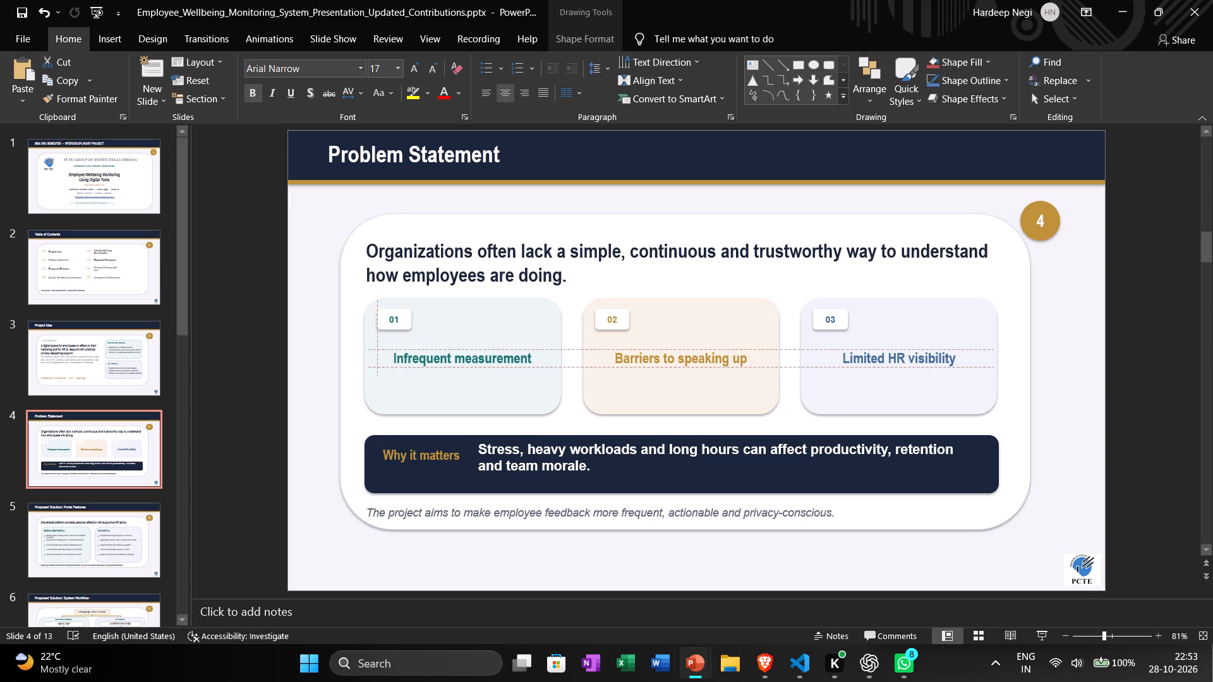
drag(474, 349, 474, 349)
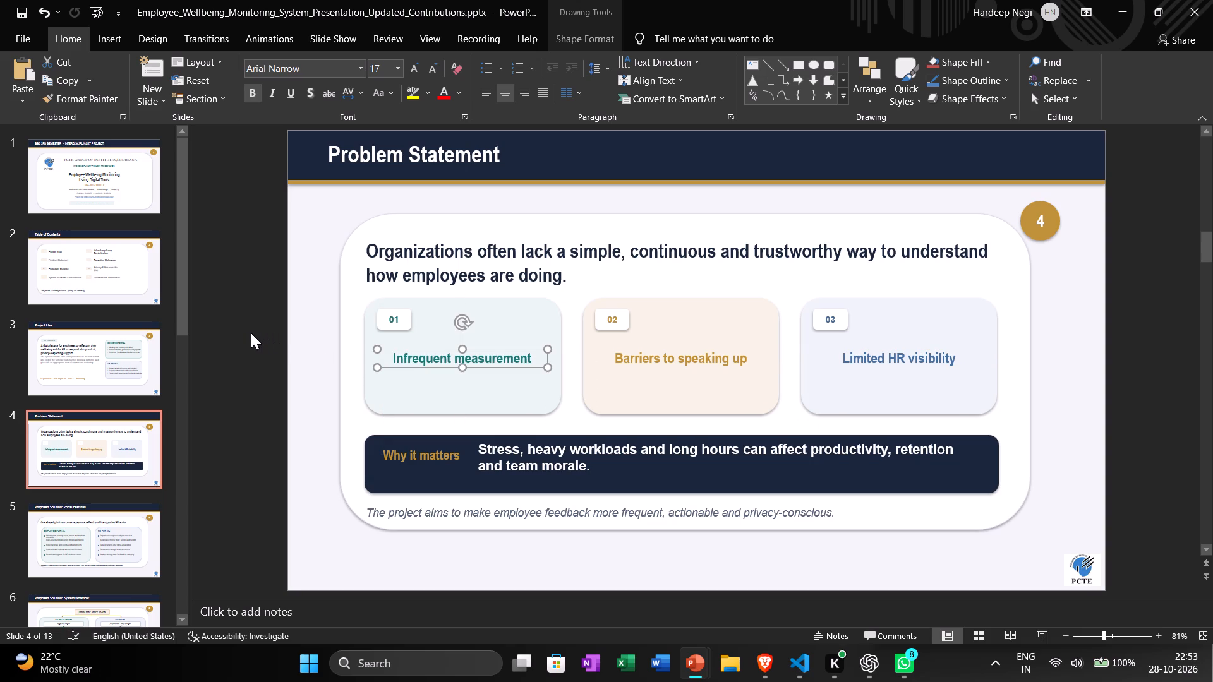
click(251, 333)
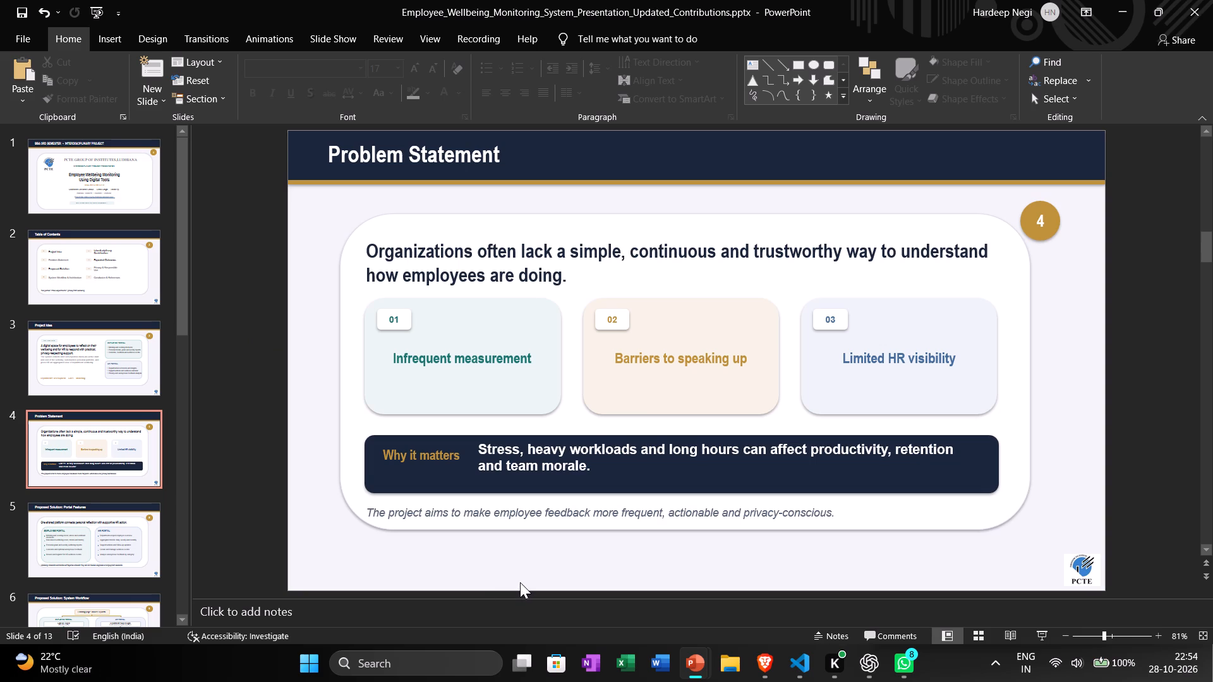
Remove the italic formatting from the whole closing sentence about making employee feedback more frequent, below the "Why it matters" banner.
click(623, 513)
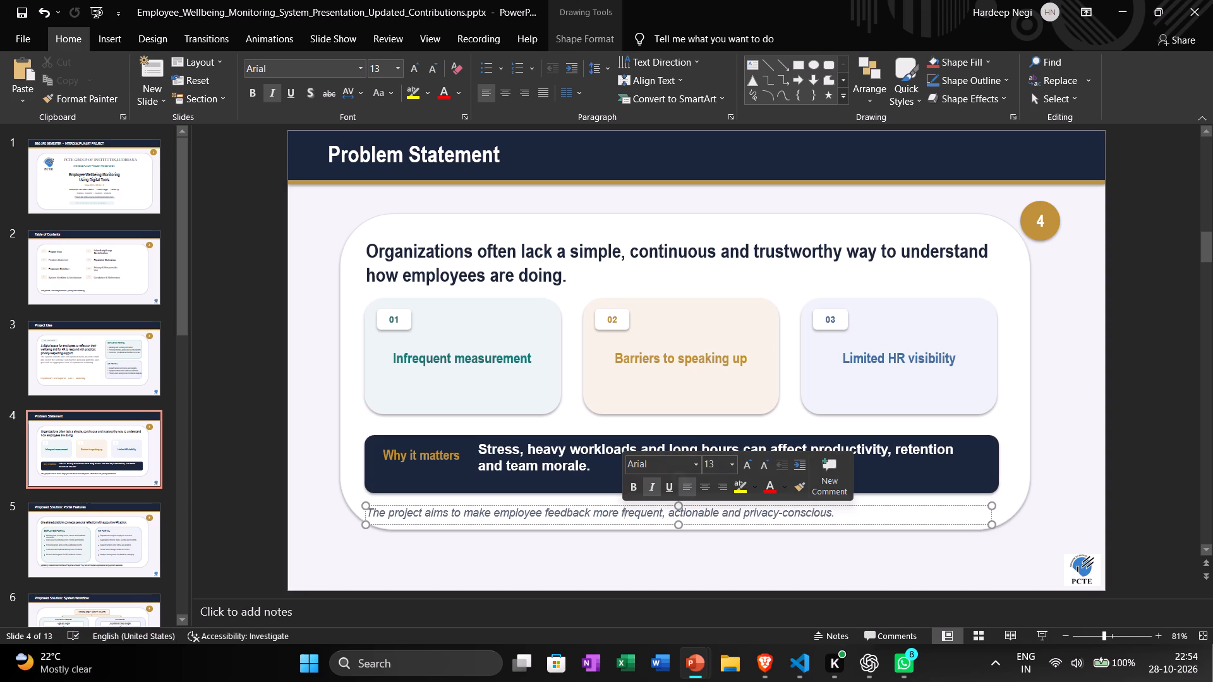
drag(834, 514, 732, 497)
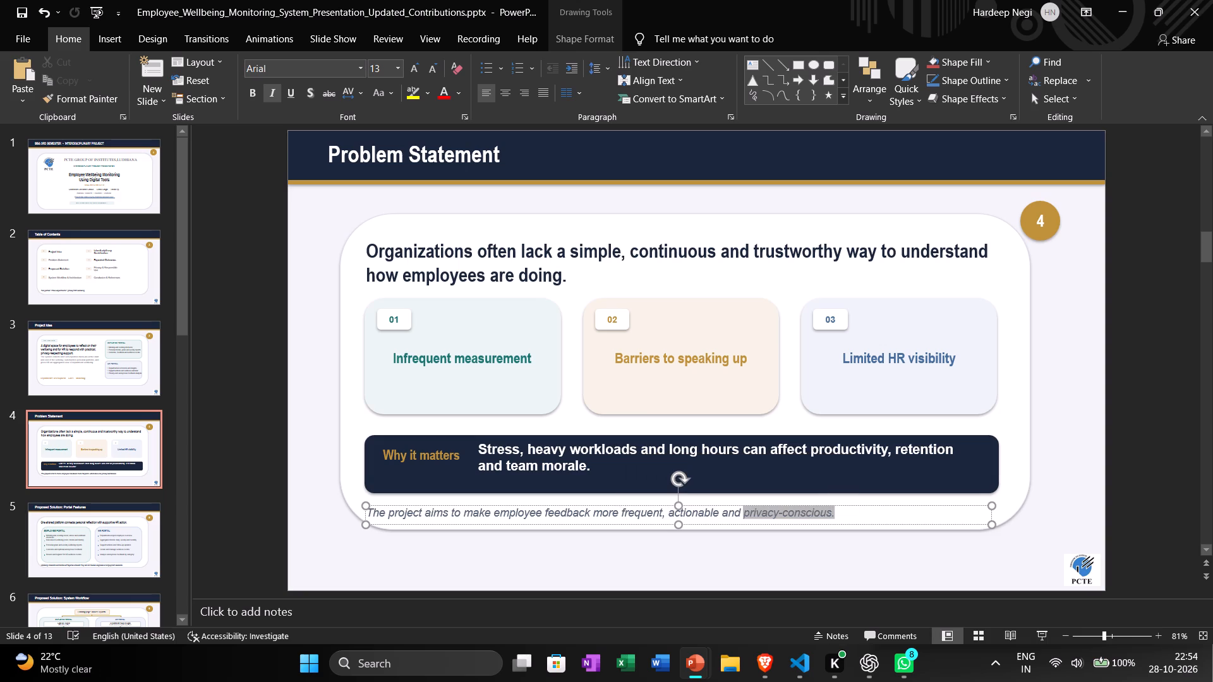
drag(732, 497, 365, 530)
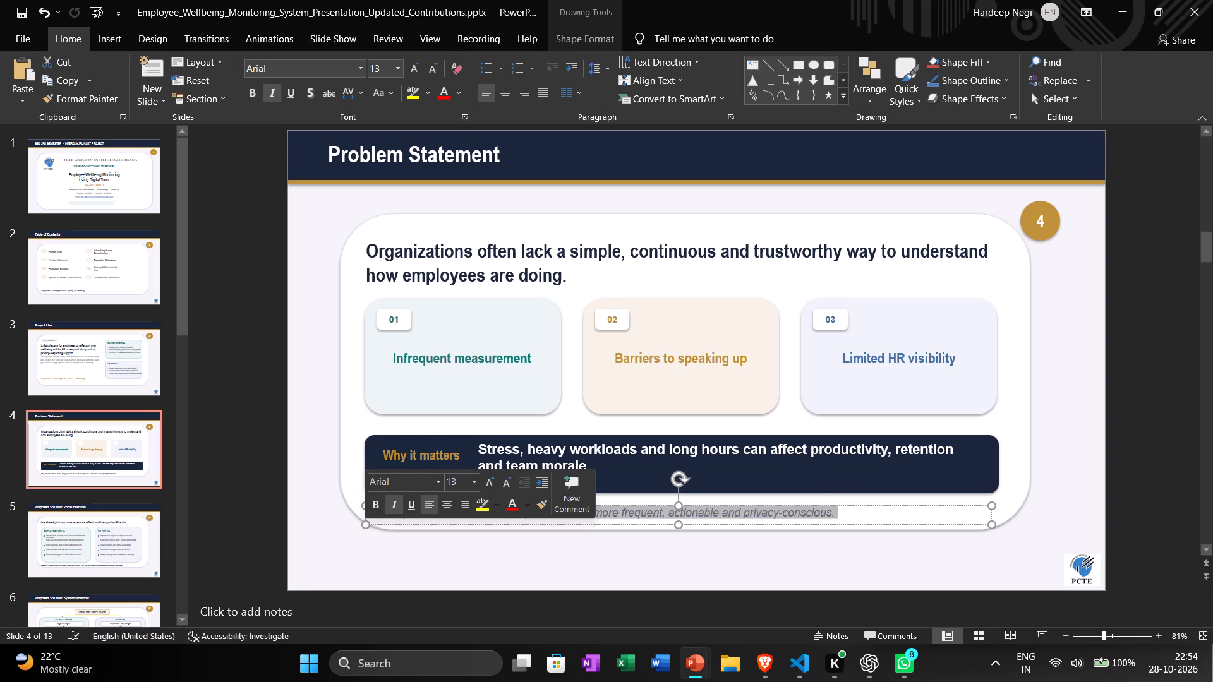
click(393, 505)
click(205, 400)
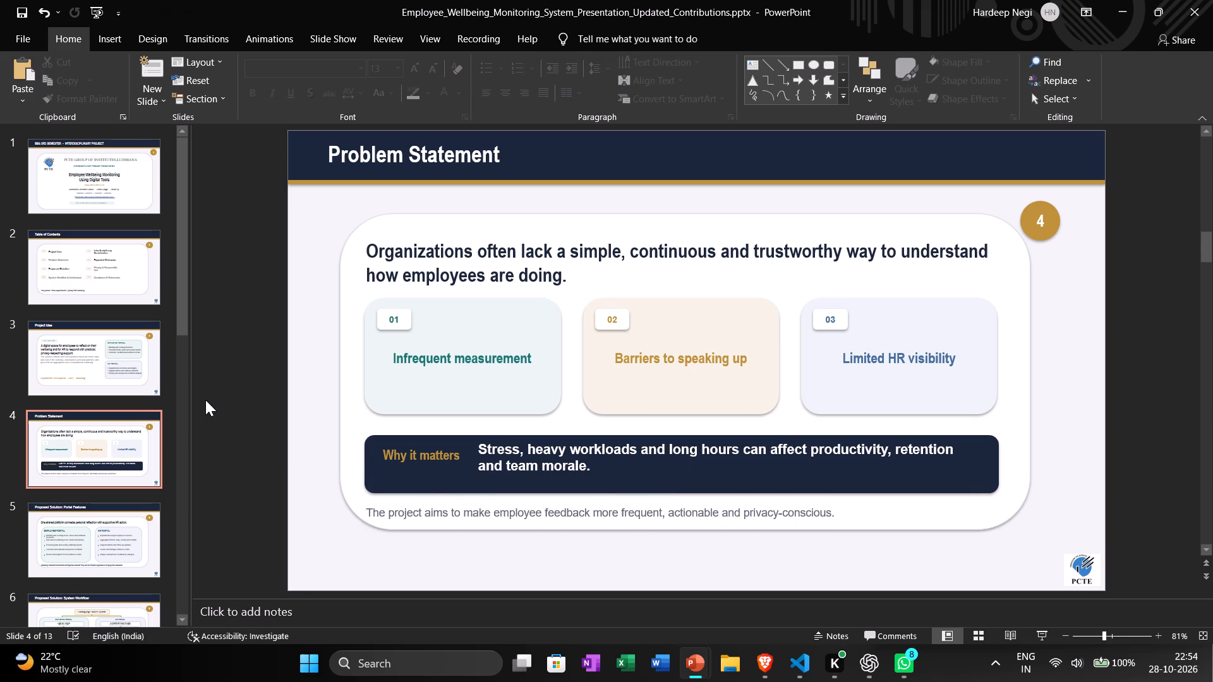
Delete the italic "Wellbeing indicators summarize self-reported answers" footnote text box on slide 5, Proposed Solution: Portal Features.
click(79, 536)
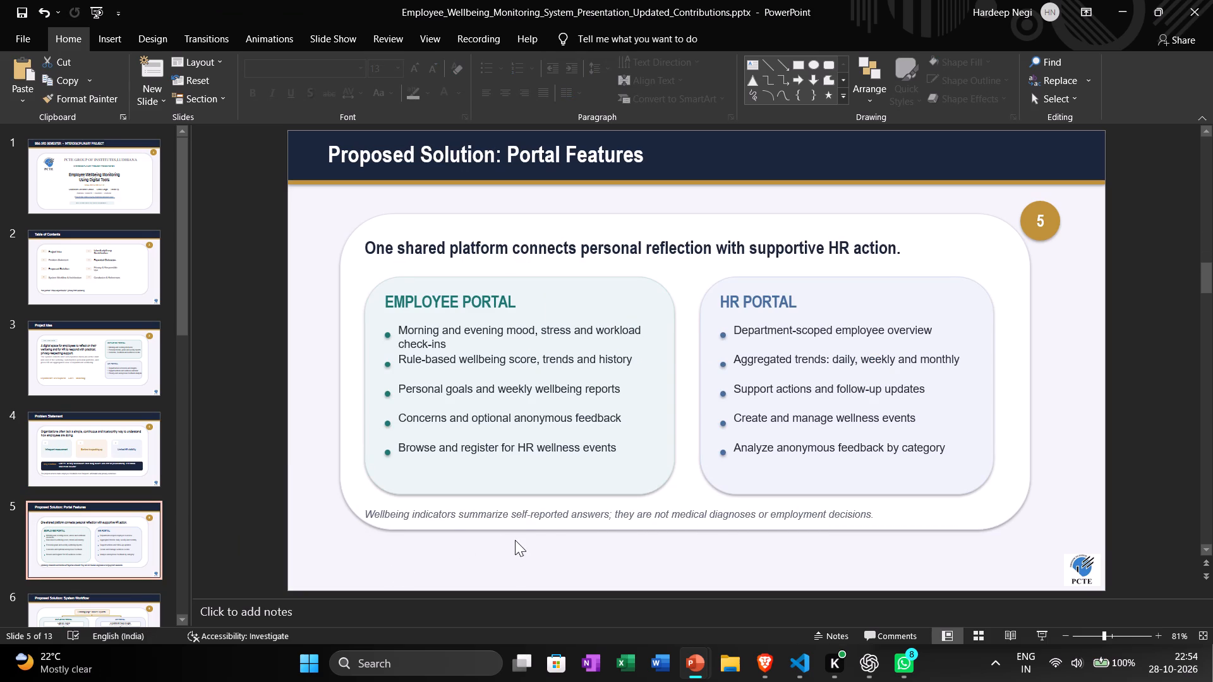
click(644, 517)
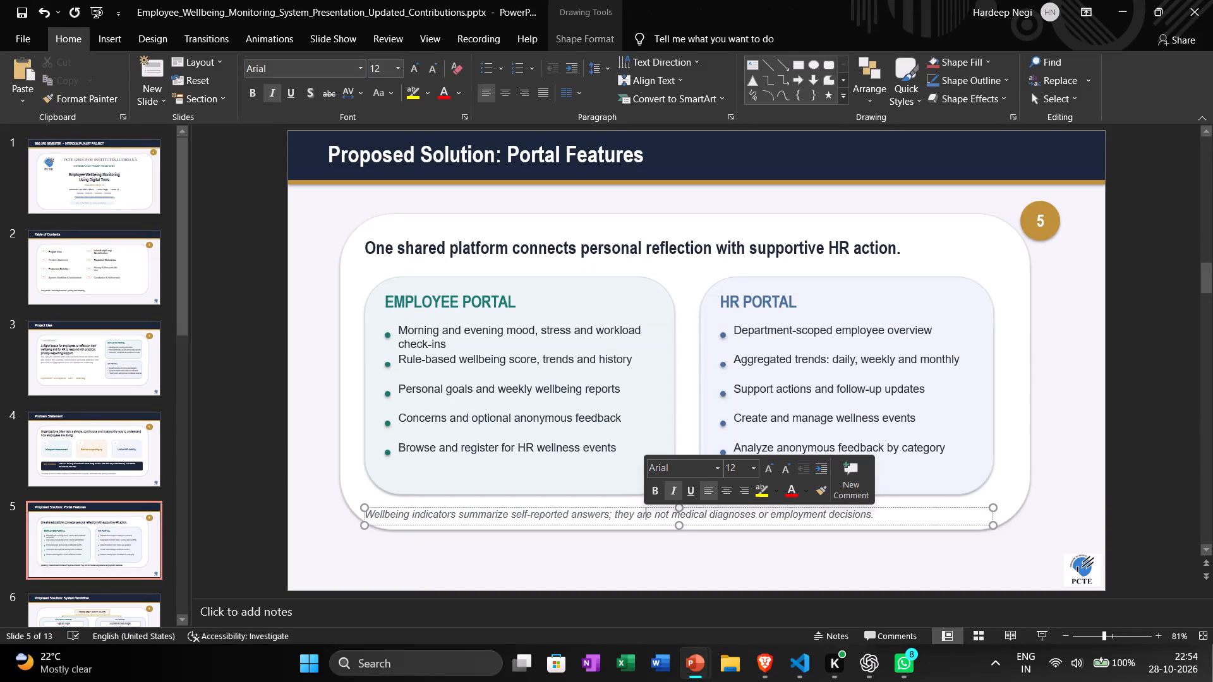
click(896, 509)
key(BackSpace)
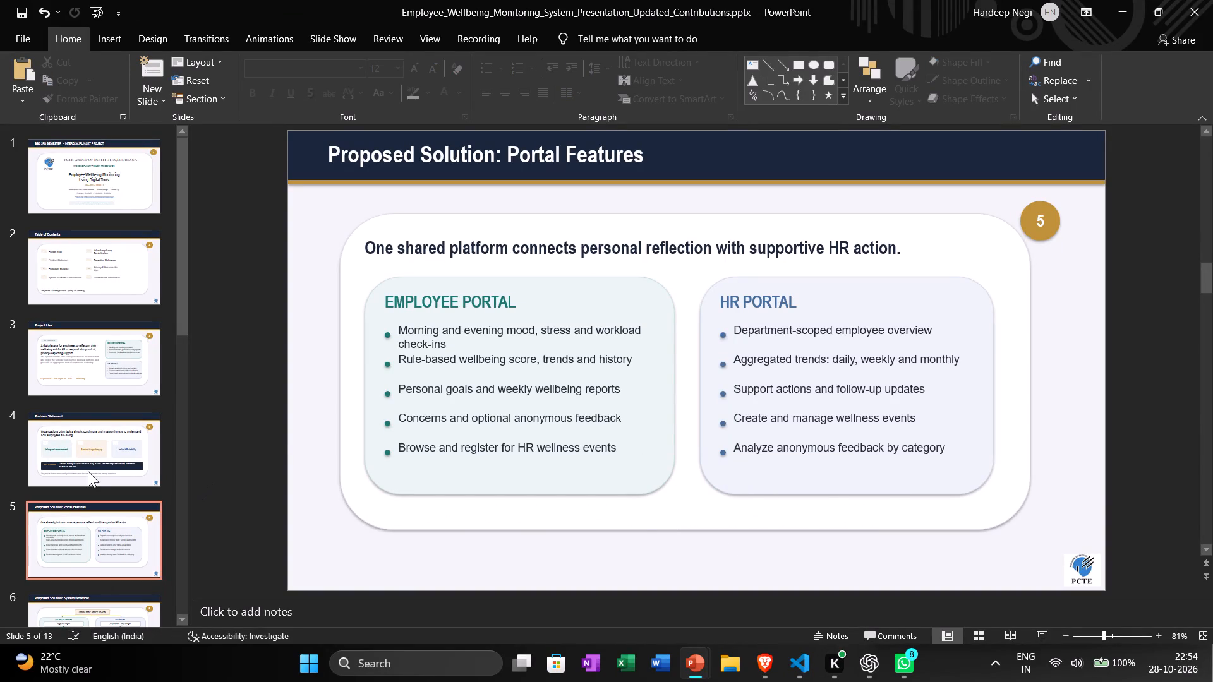
Look through the slide thumbnails and review slide 6, System Workflow, and slide 3, Project Idea, for remaining layout issues.
scroll(88, 471, down, 1)
scroll(83, 203, up, 1)
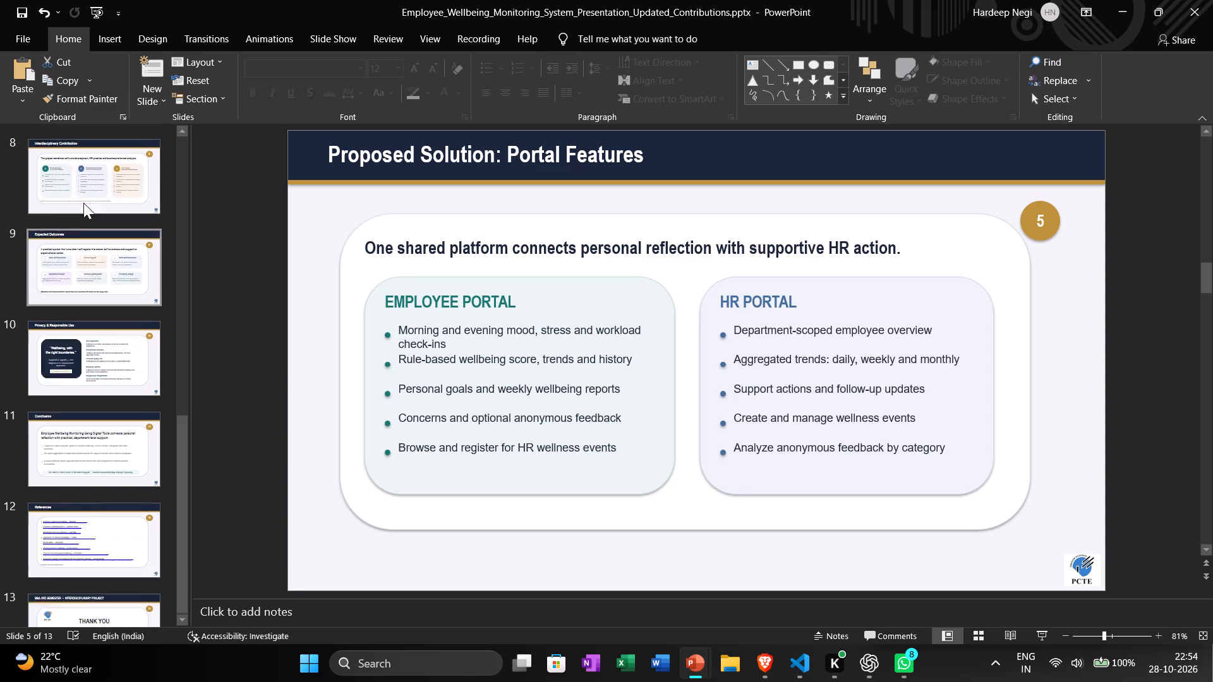
scroll(83, 203, up, 2)
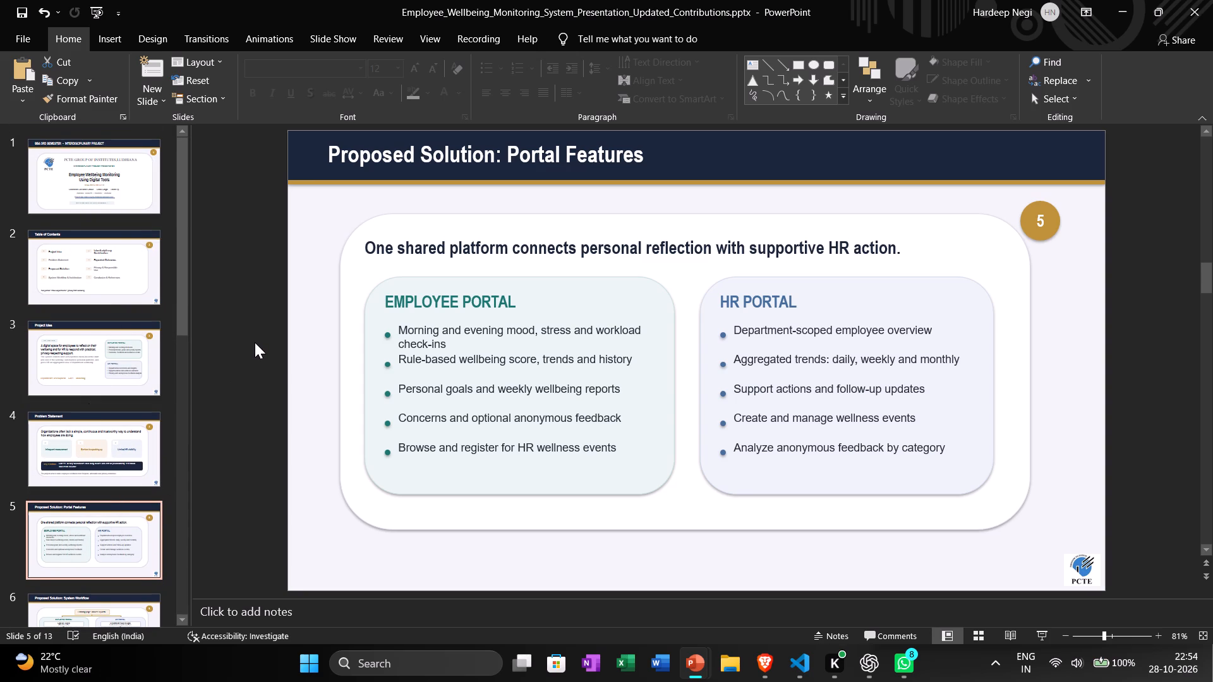
scroll(255, 342, down, 1)
scroll(125, 364, down, 1)
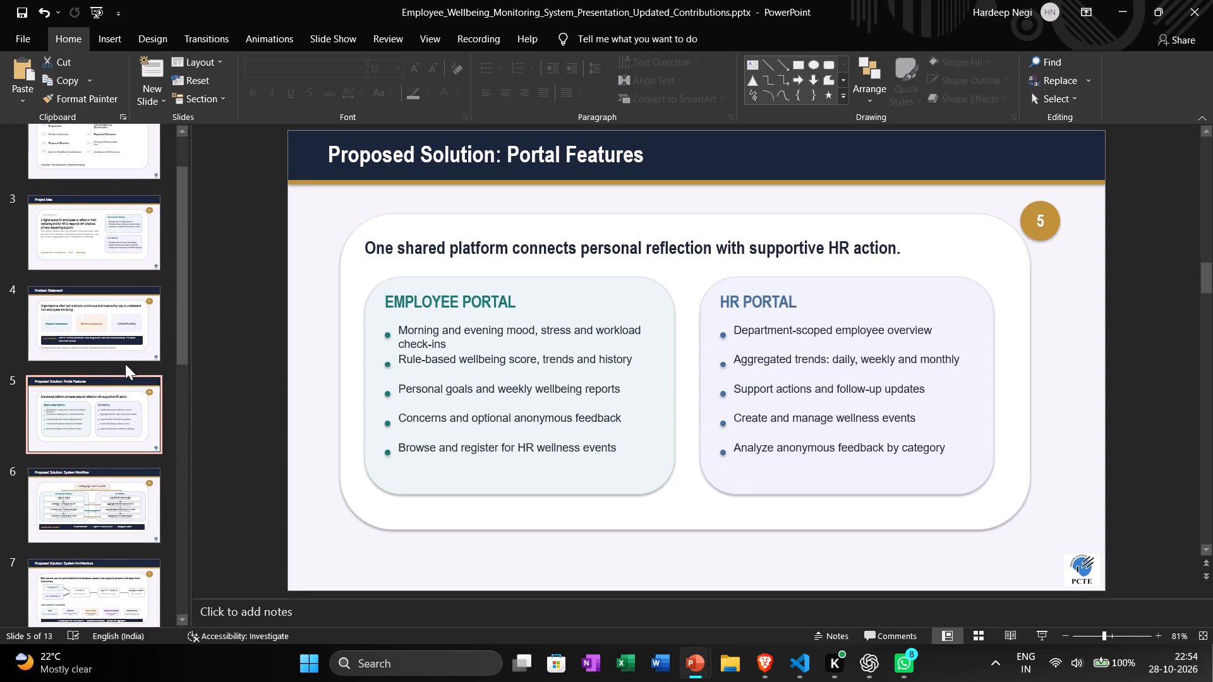
scroll(125, 364, down, 1)
click(95, 482)
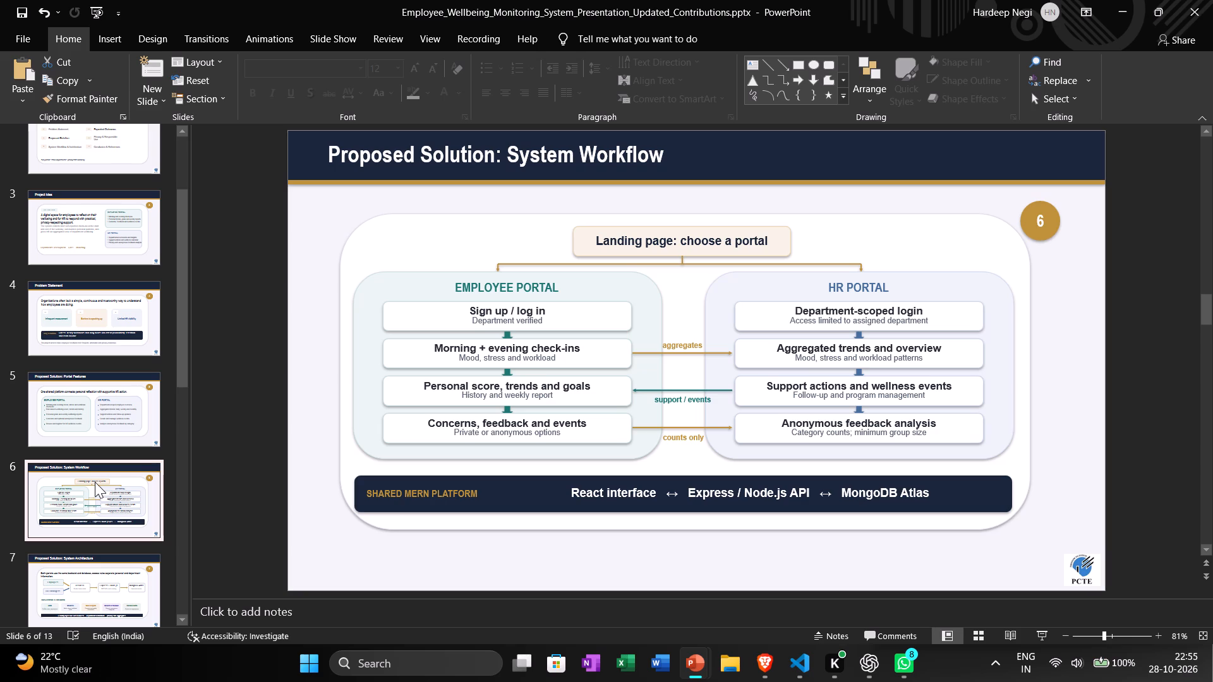
click(97, 244)
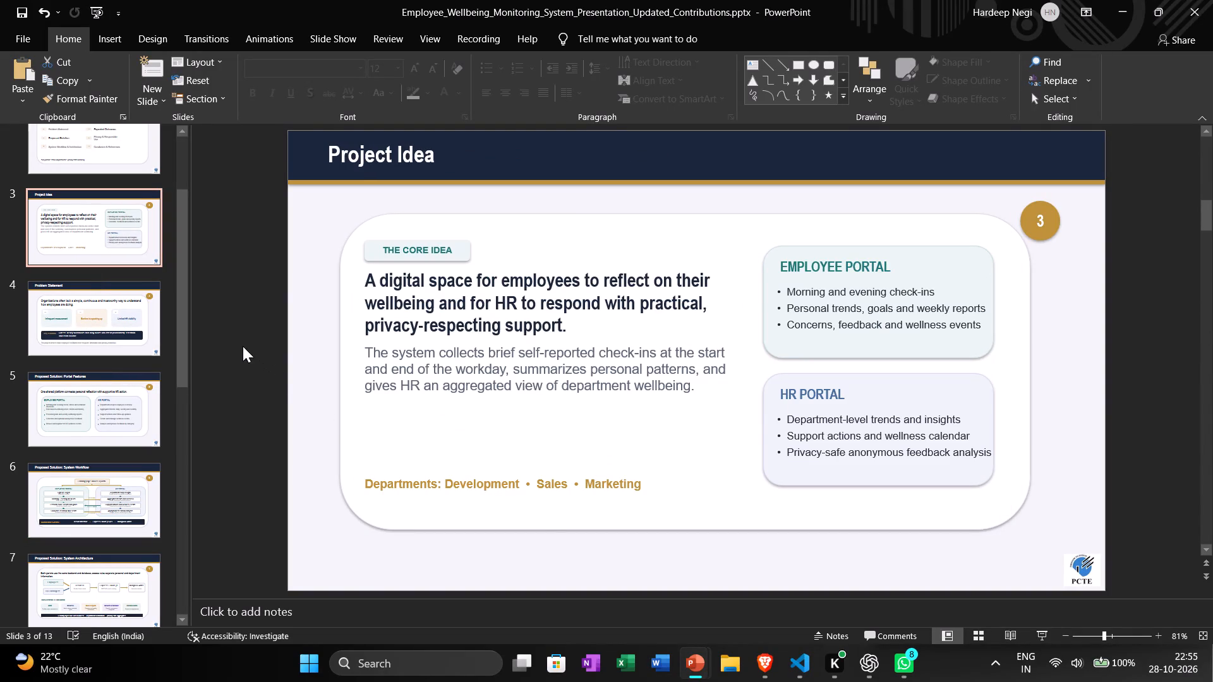
scroll(97, 344, up, 3)
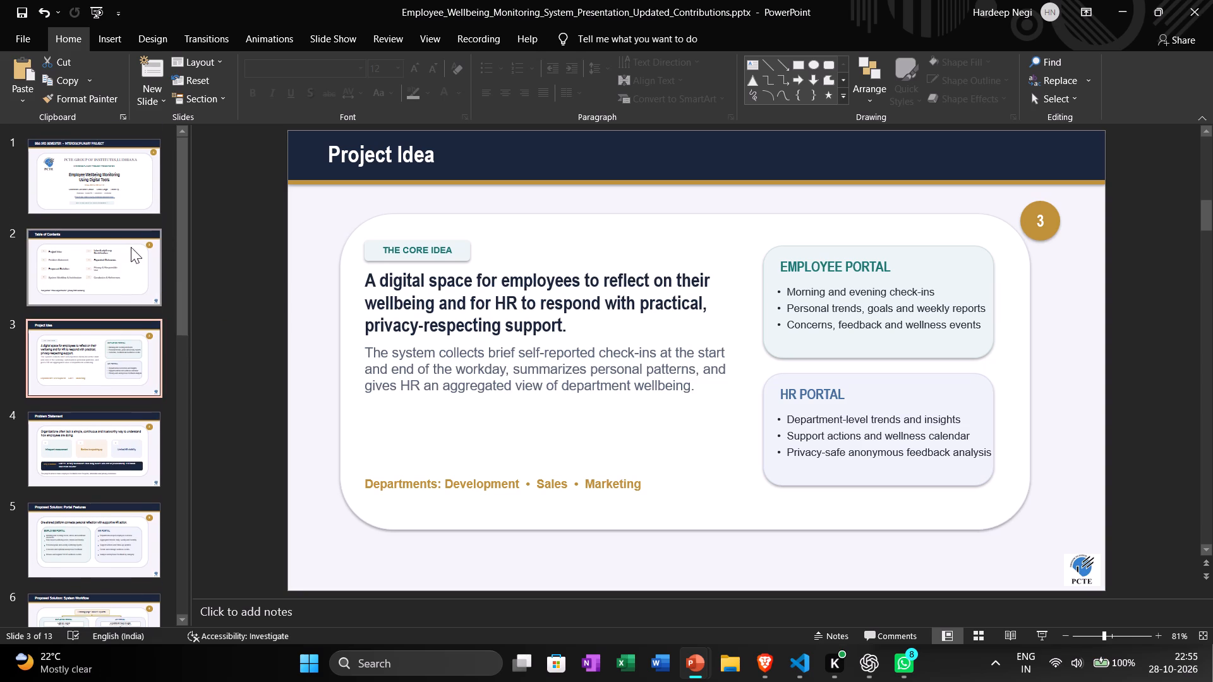
Delete the third team member's name and the bullet separator before it from the names line on slide 1.
click(86, 150)
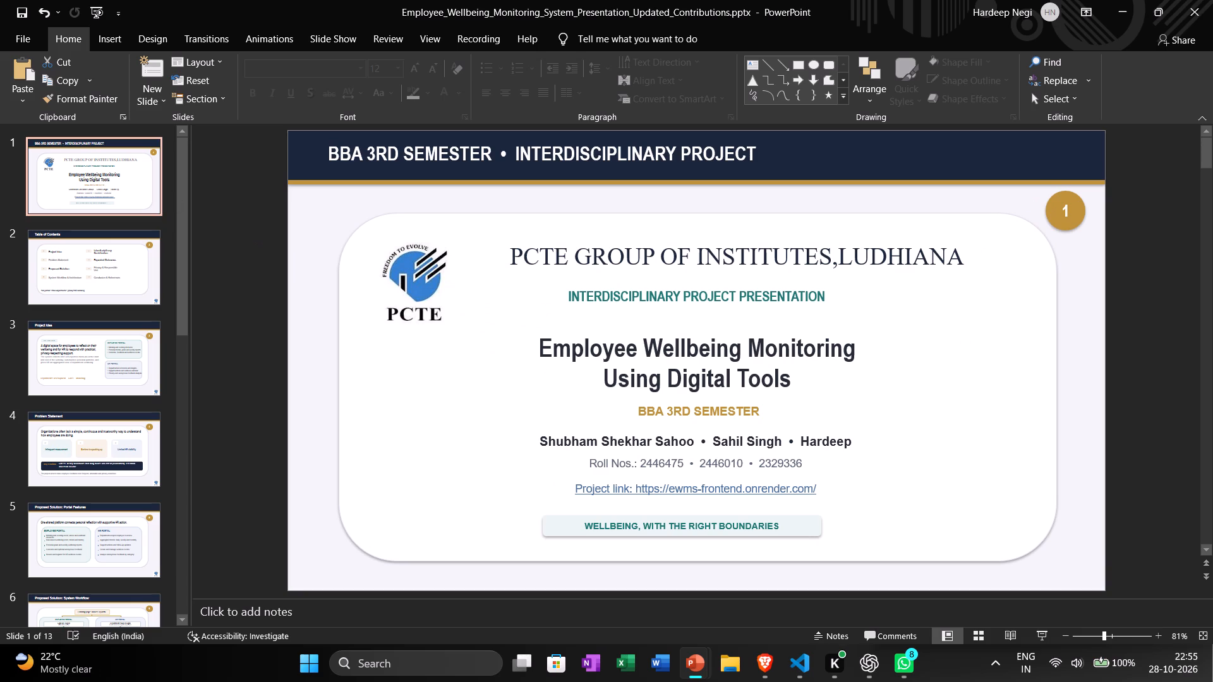
click(843, 441)
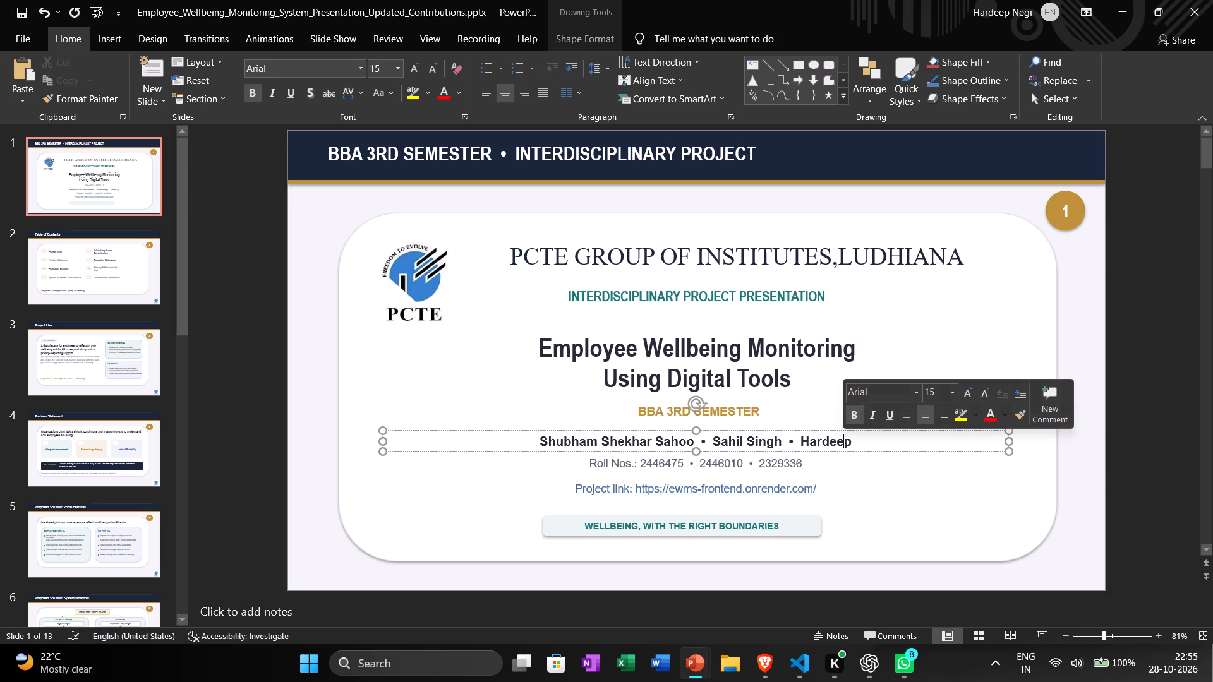
click(851, 444)
drag(851, 444, 800, 448)
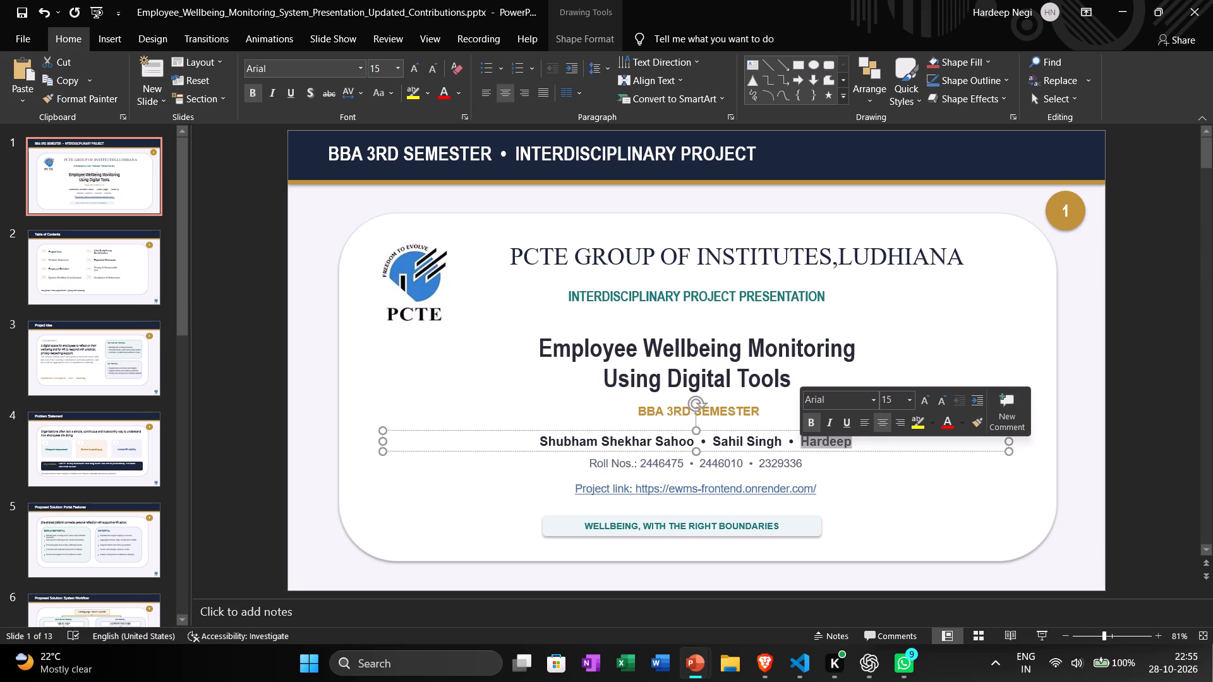
key(BackSpace)
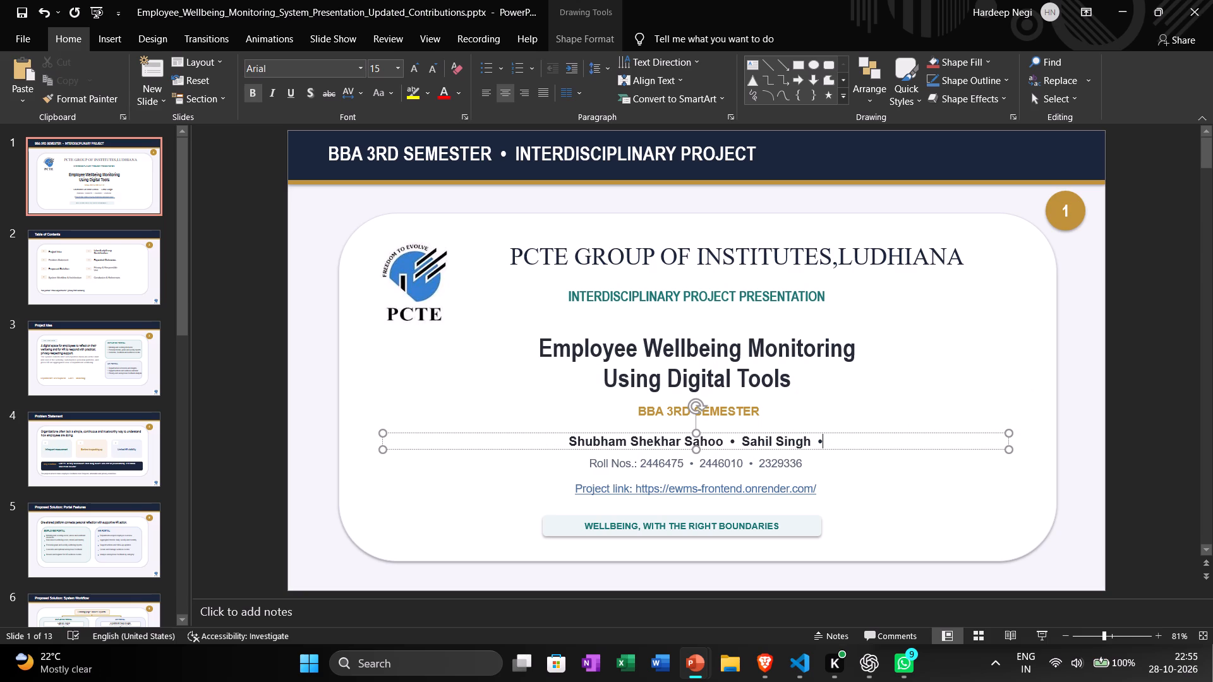
key(BackSpace)
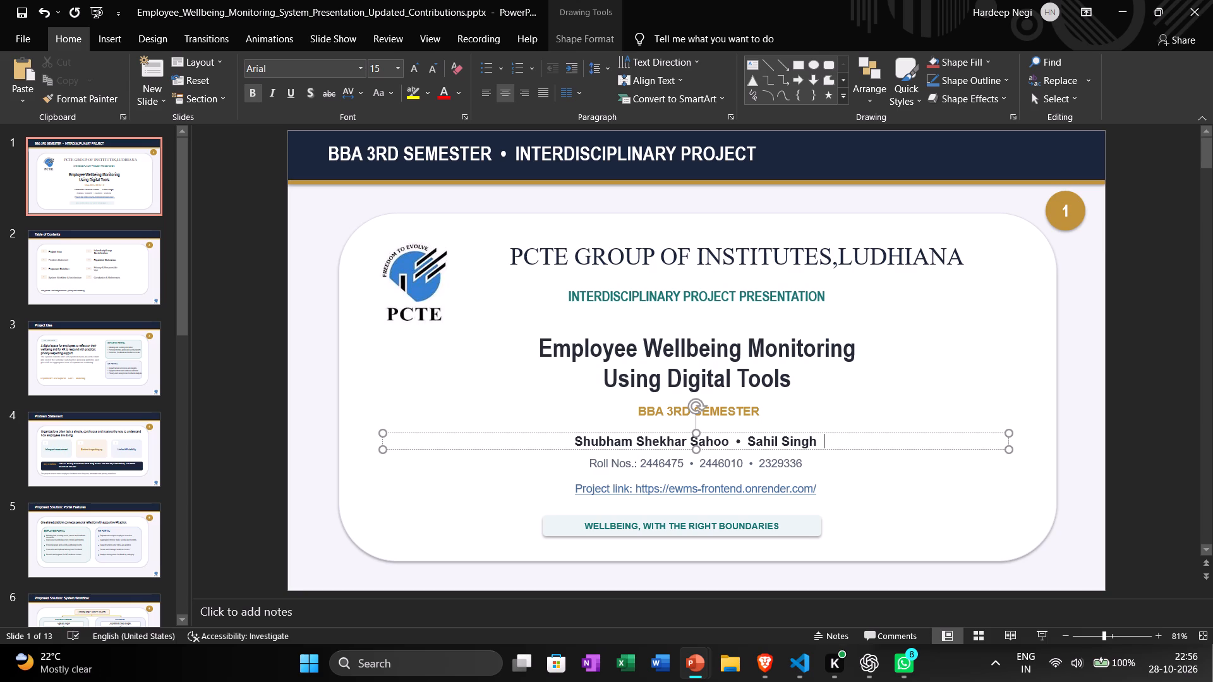
Insert the first team member's name at the start of the names line on slide 1, followed by a space.
click(574, 441)
click(577, 441)
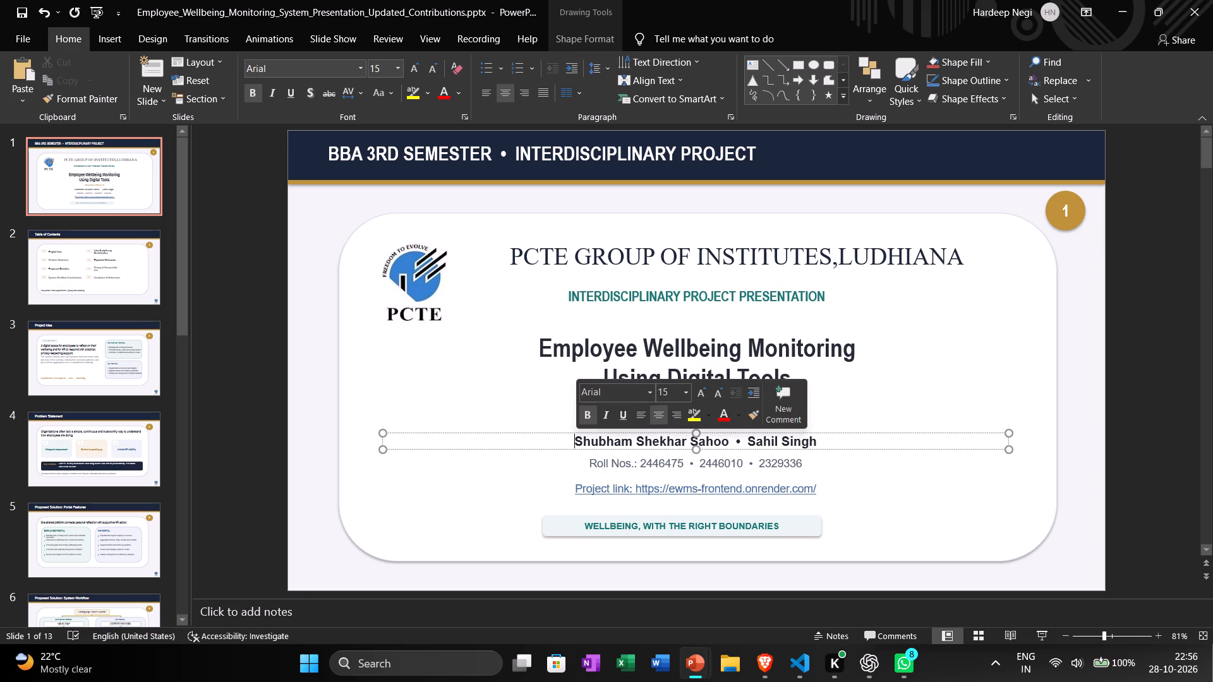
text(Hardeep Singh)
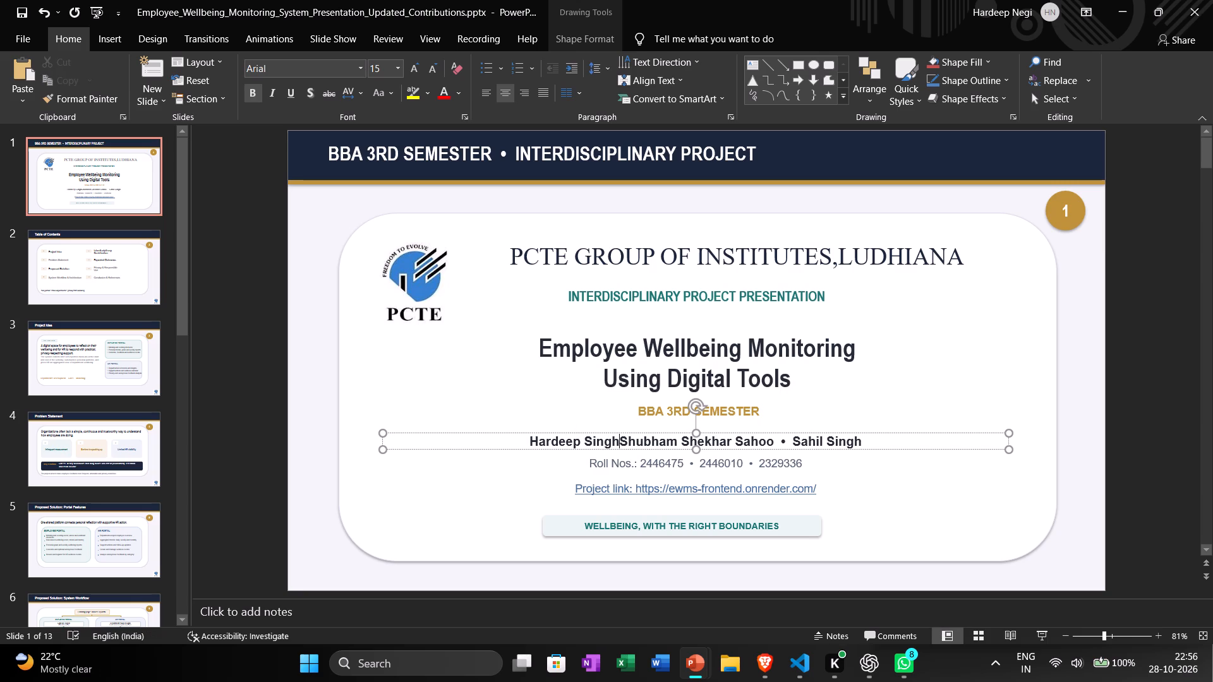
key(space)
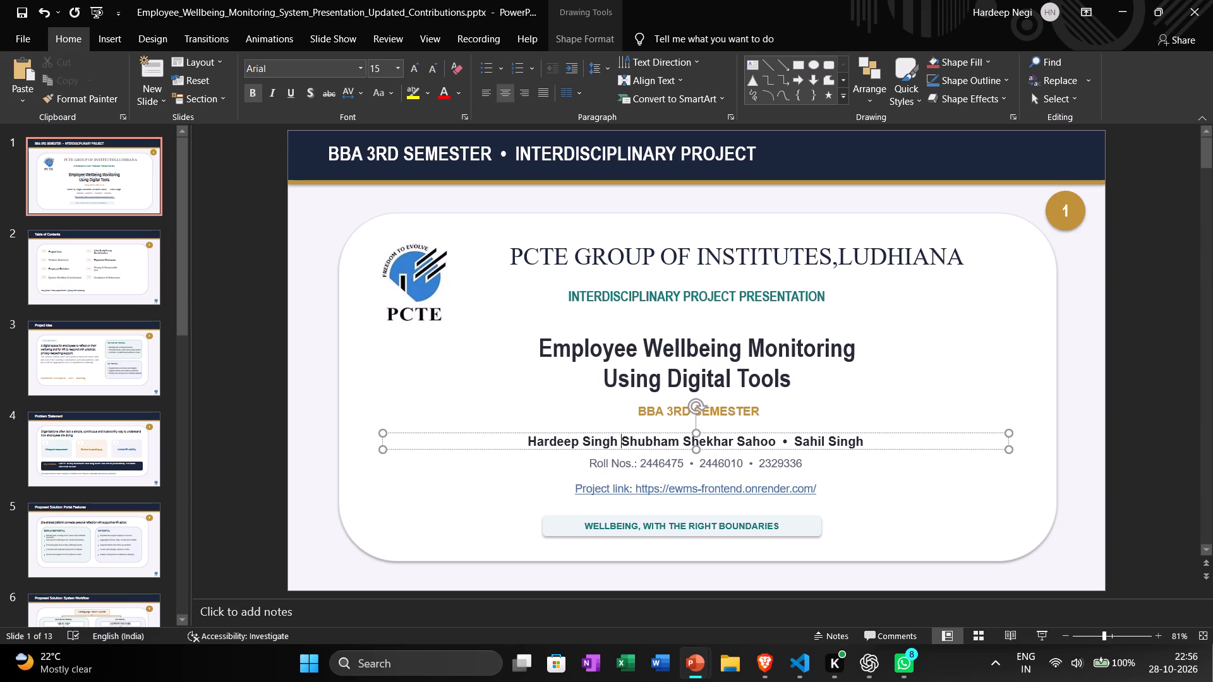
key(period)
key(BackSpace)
Copy the bullet separator from the names line and paste it between the first and second team members' names.
drag(788, 440, 781, 441)
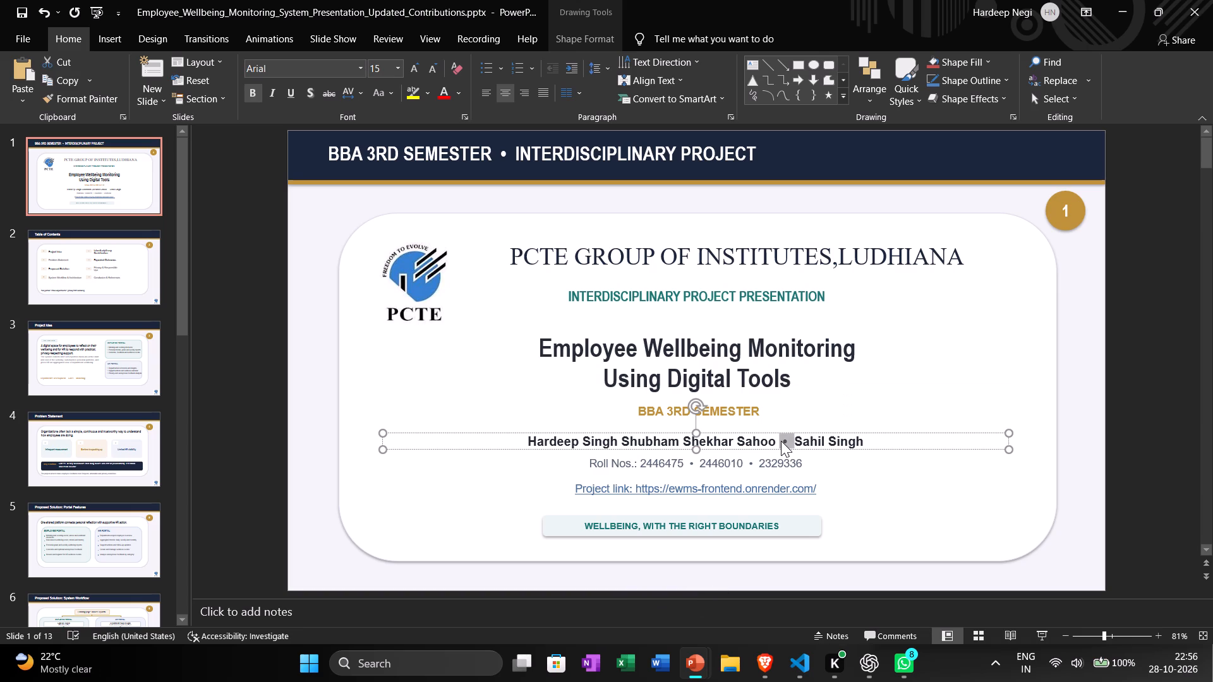
key(ctrl+c)
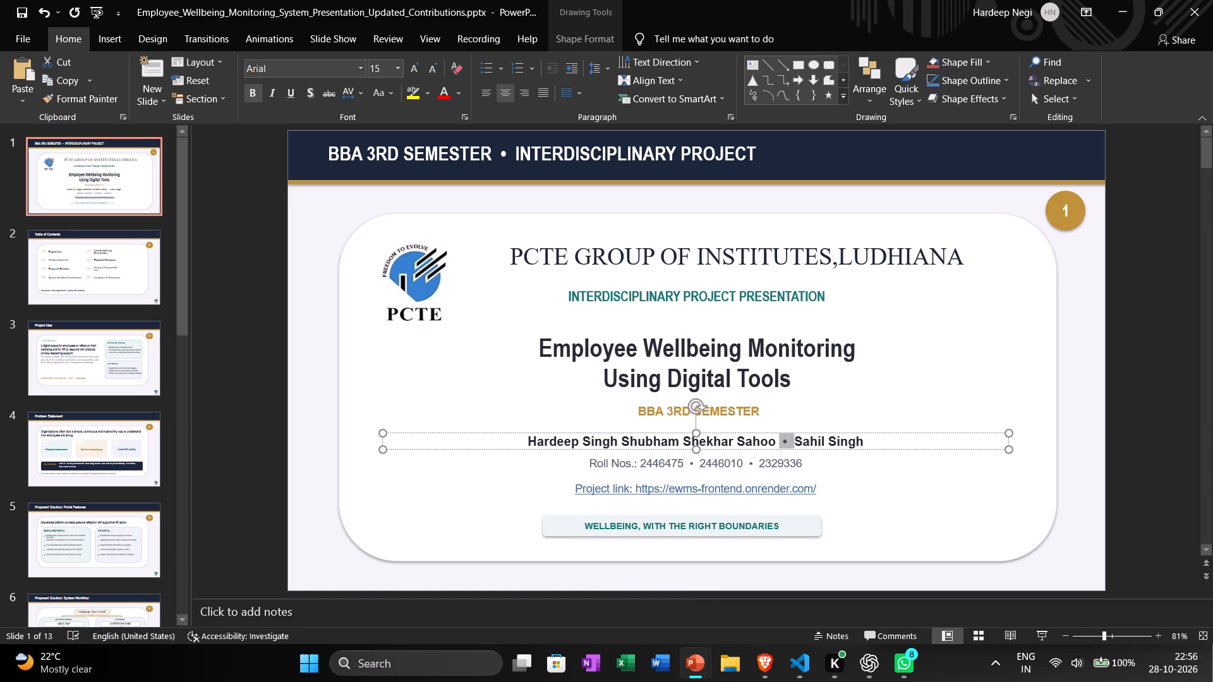
click(618, 441)
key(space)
key(ctrl+v)
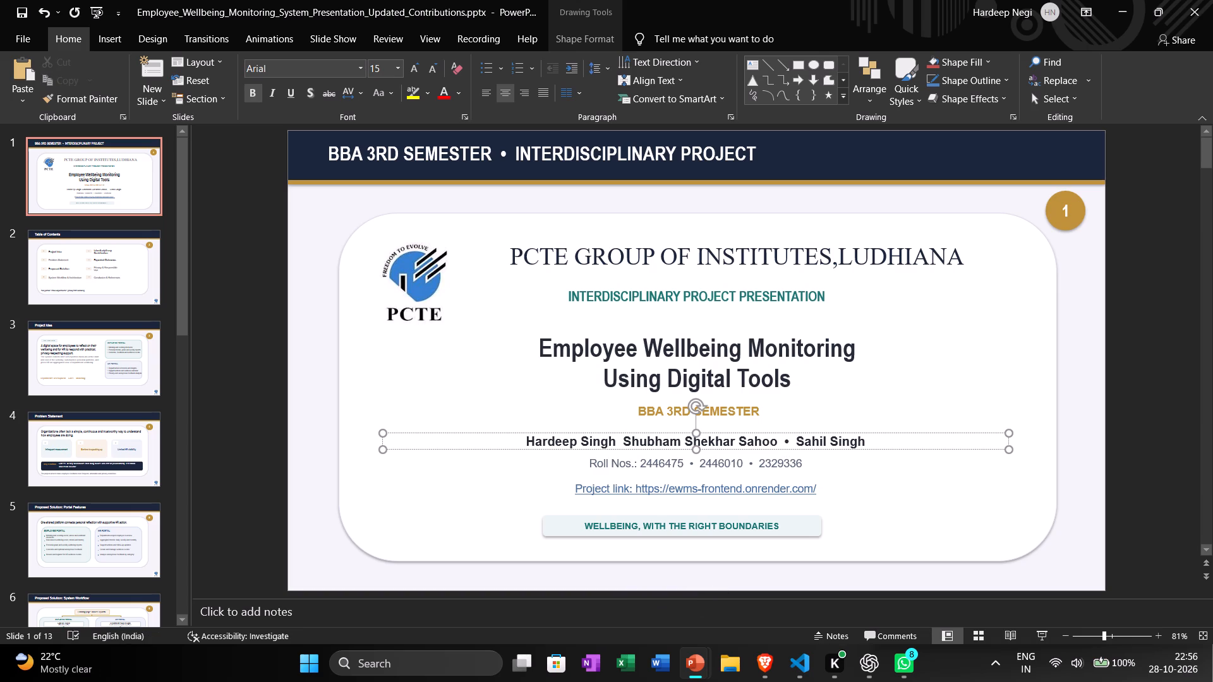
click(900, 440)
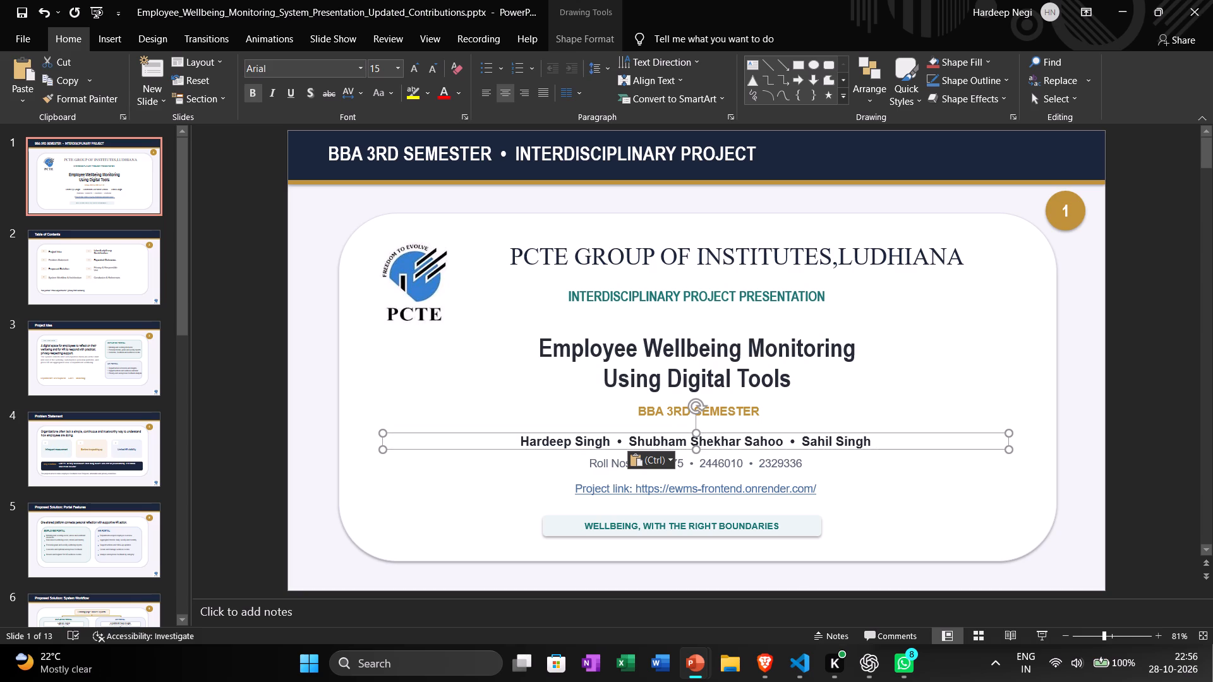
click(776, 576)
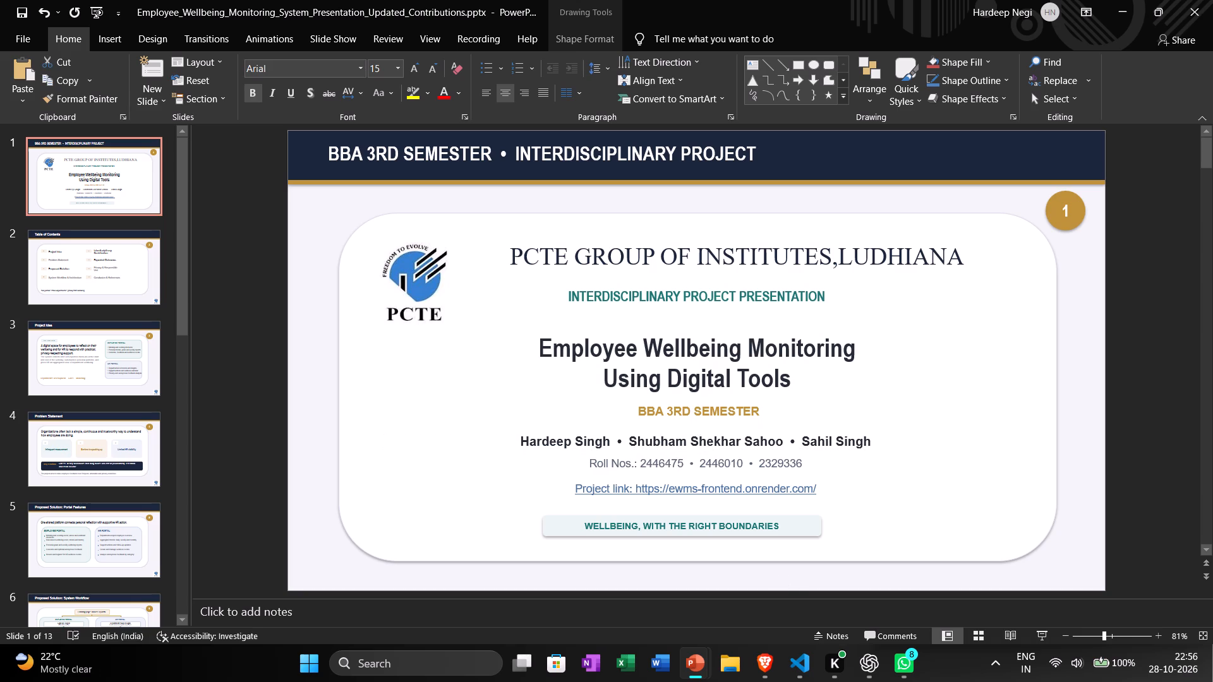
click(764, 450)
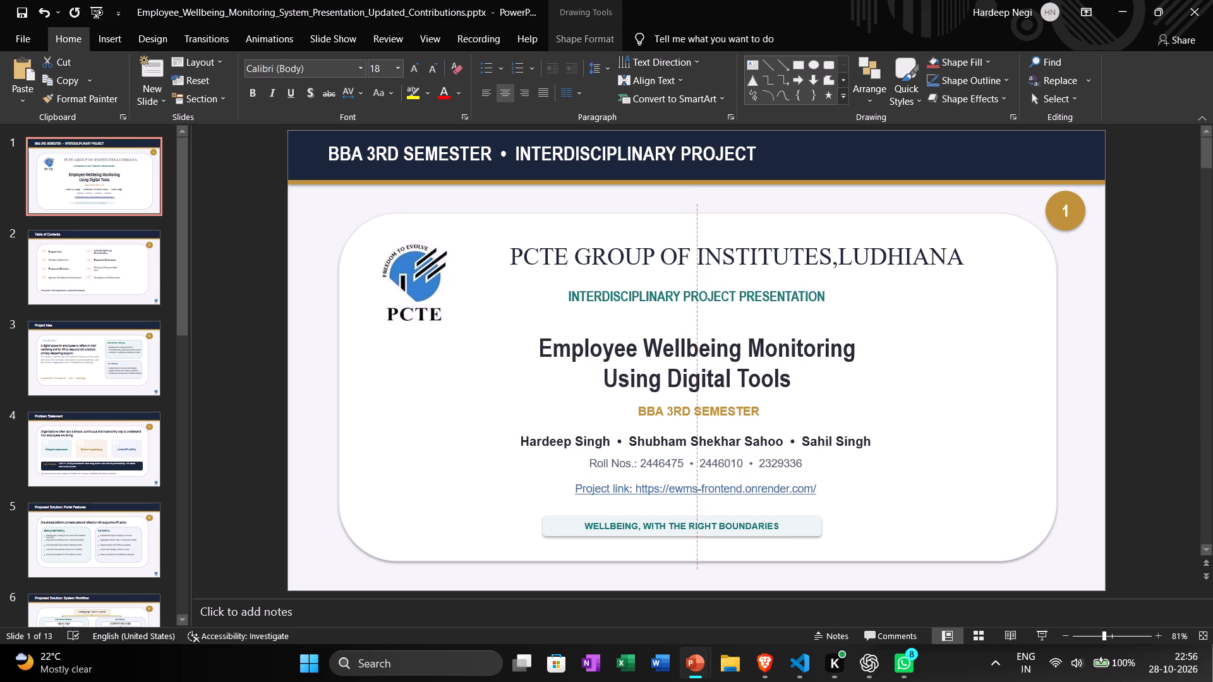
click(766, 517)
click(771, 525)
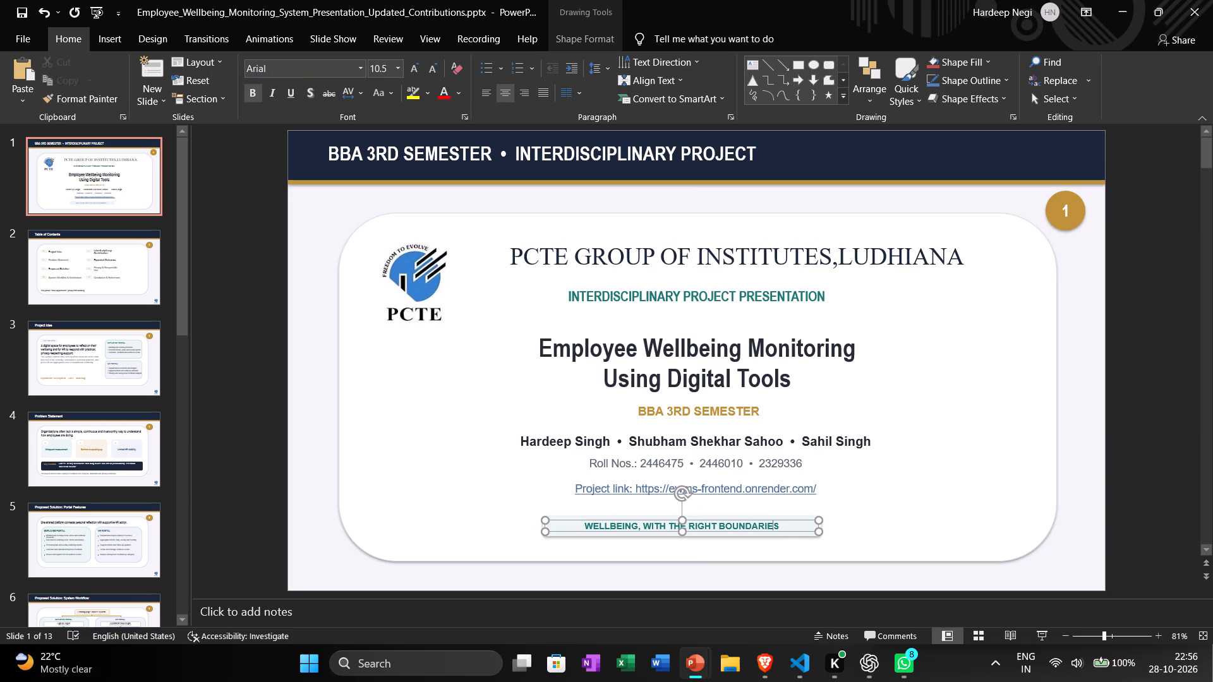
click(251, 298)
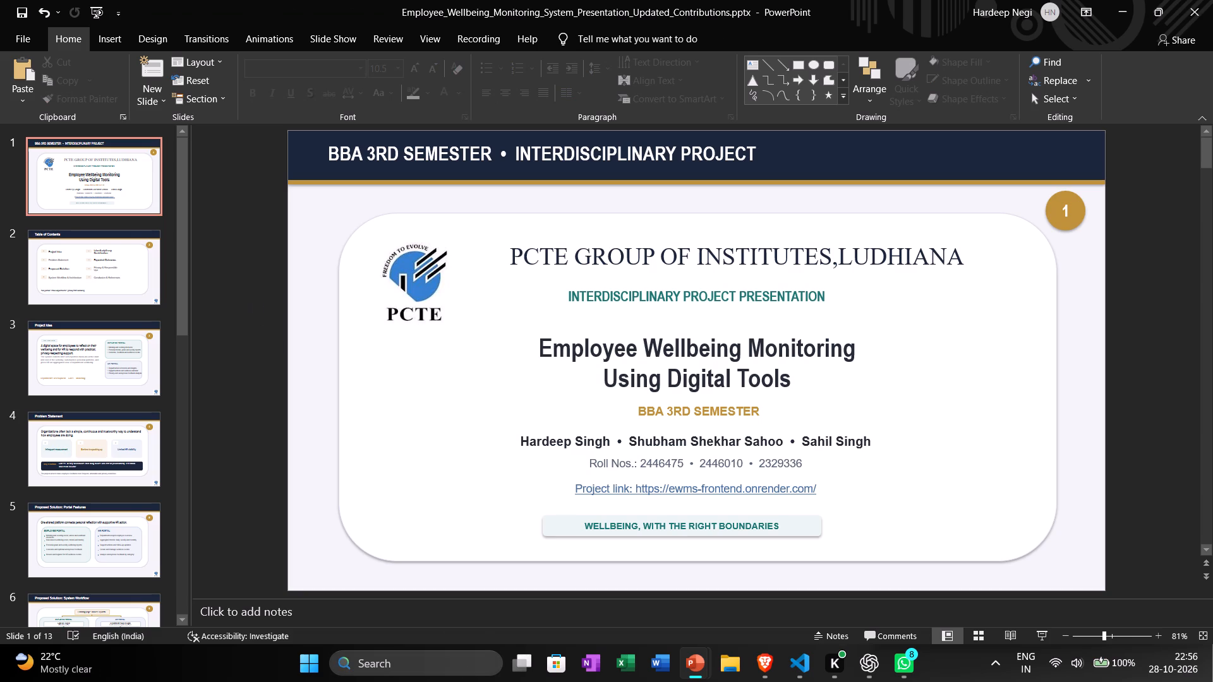
Open the recent AT_PPT presentation from the Report folder and return to the Employee Wellbeing presentation.
click(30, 40)
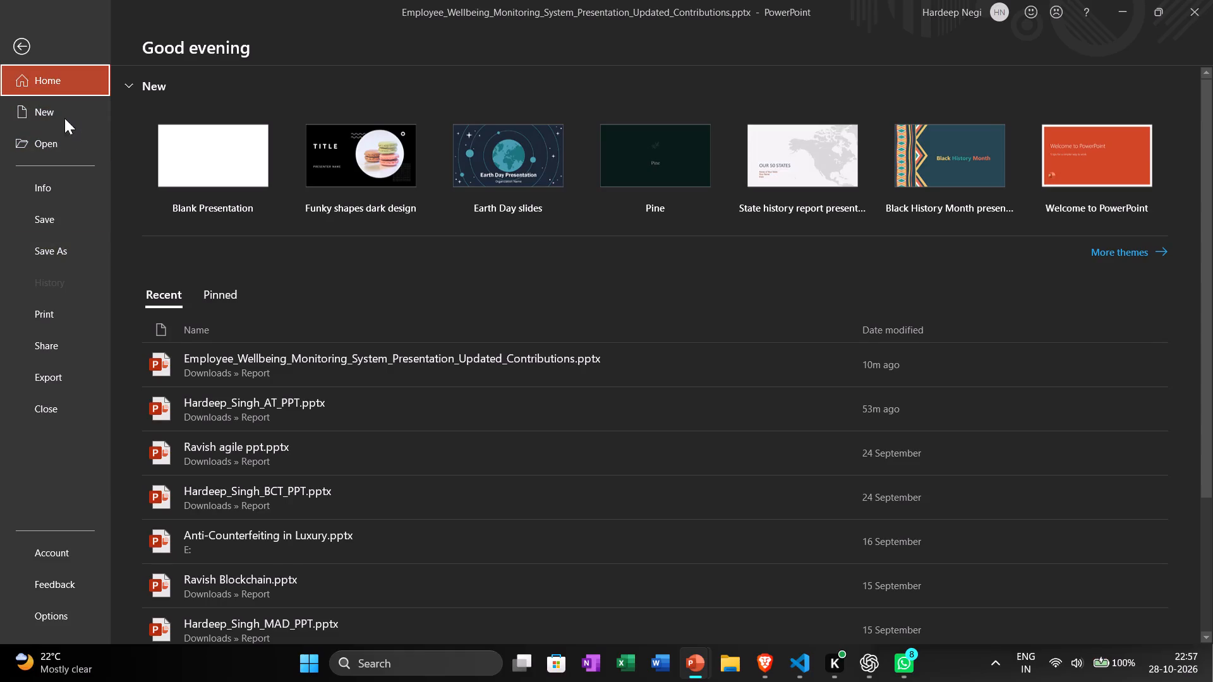
click(55, 138)
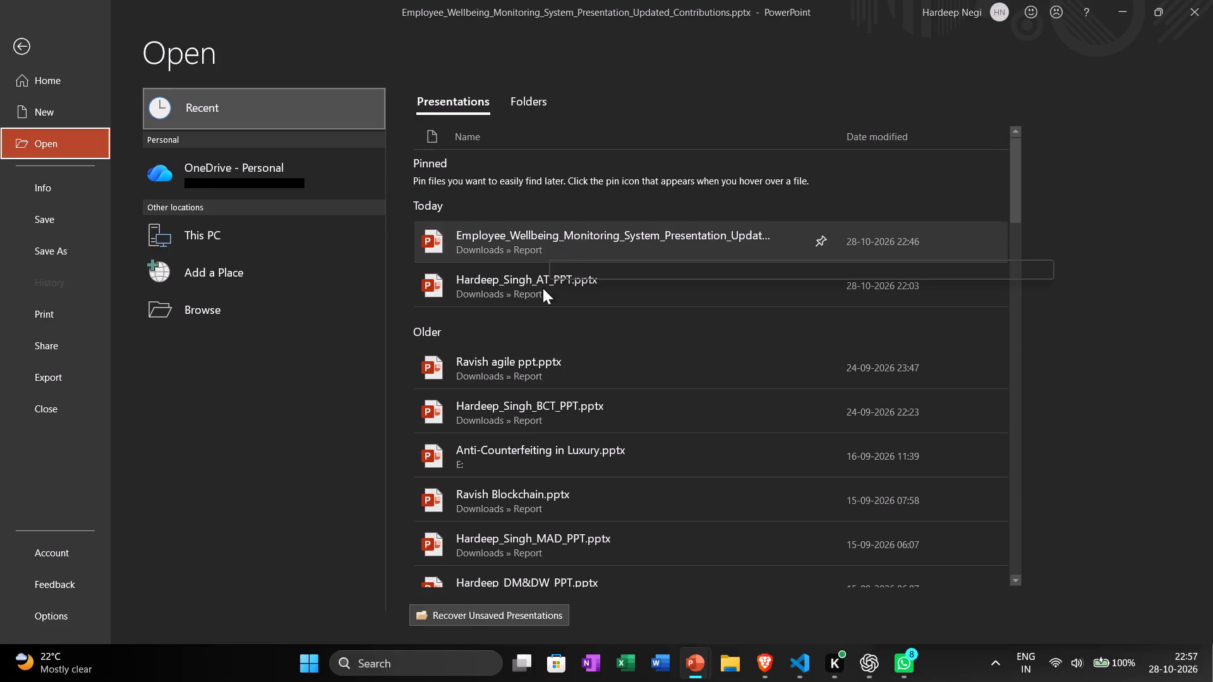
click(514, 290)
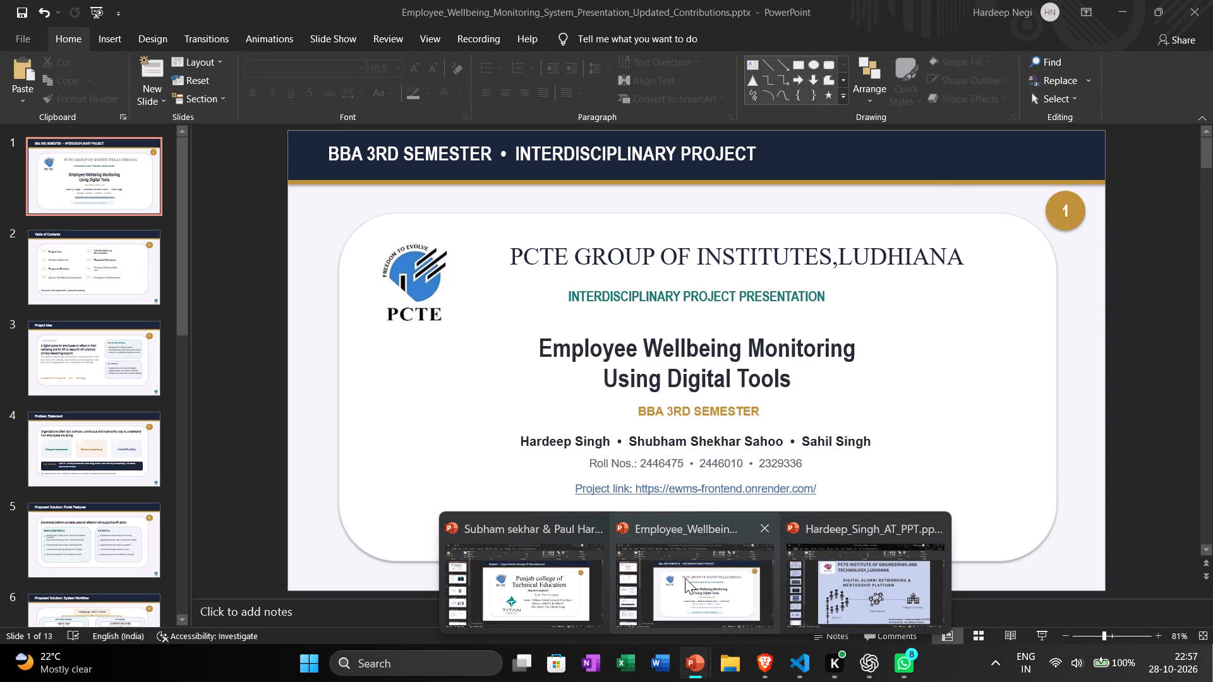
click(685, 578)
Move the PCTE logo on slide 1 slightly up and to the left, nearer the white card's upper-left corner.
click(423, 297)
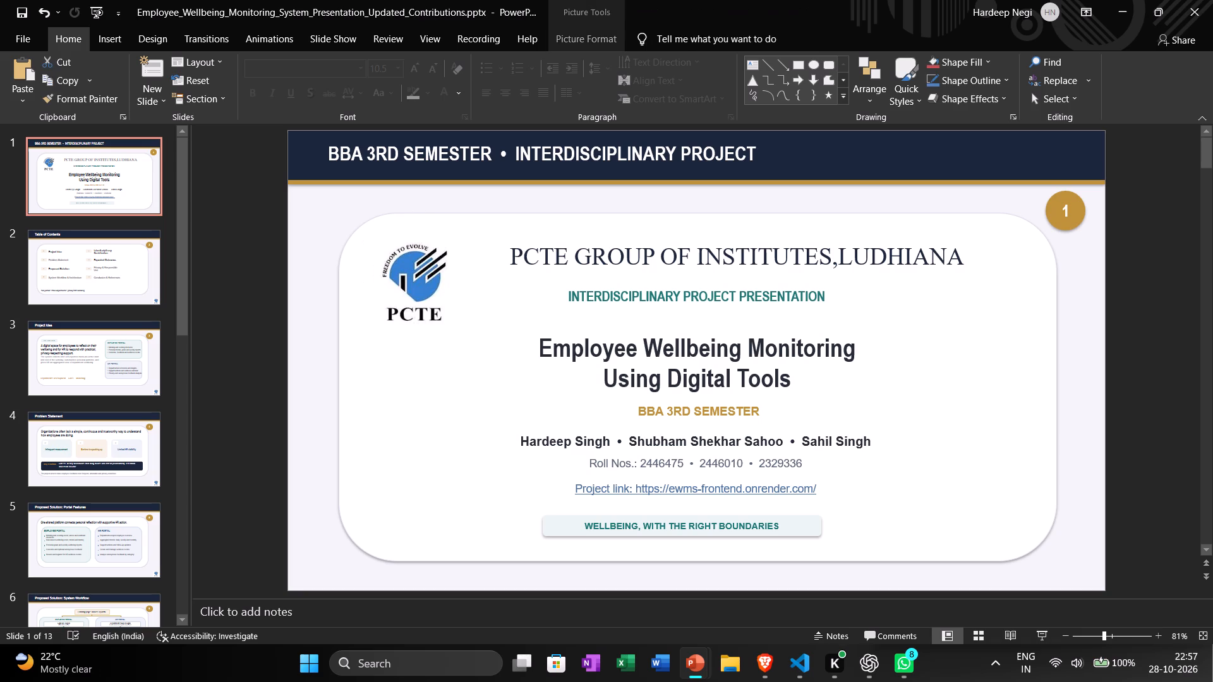
drag(392, 260, 379, 248)
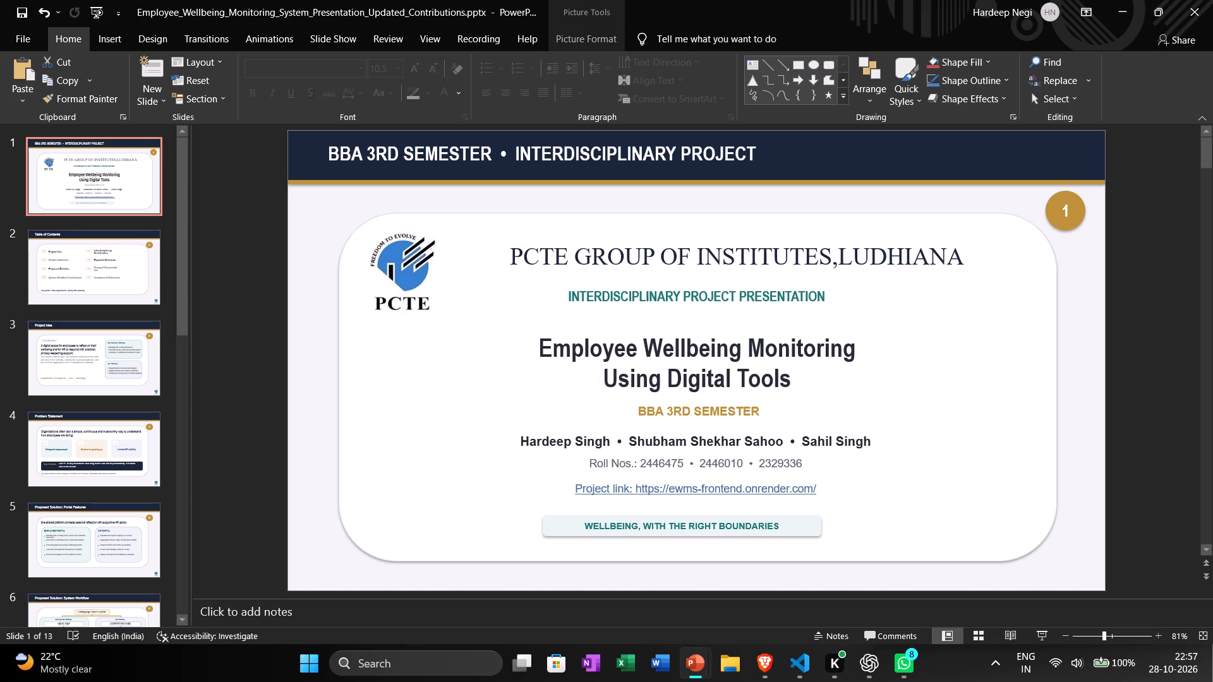
drag(379, 248, 387, 245)
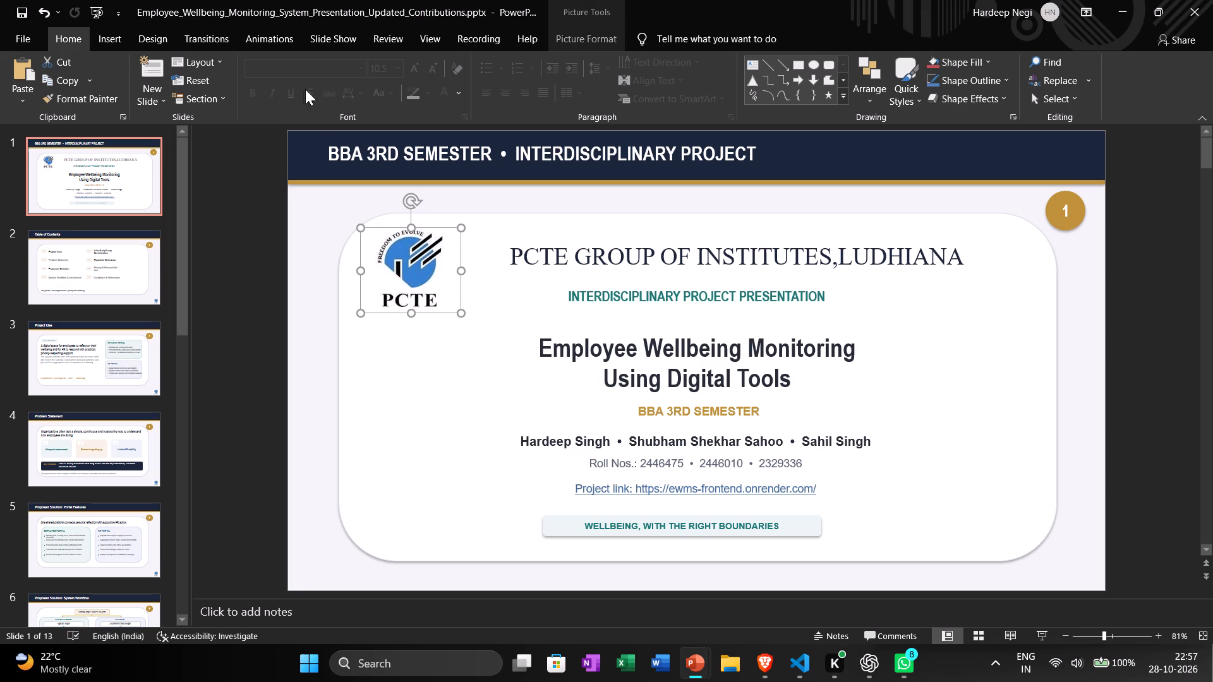
Draw a rectangle about 3.17 cm high and 4.12 cm wide directly below the PCTE logo, matching the logo's width.
click(90, 38)
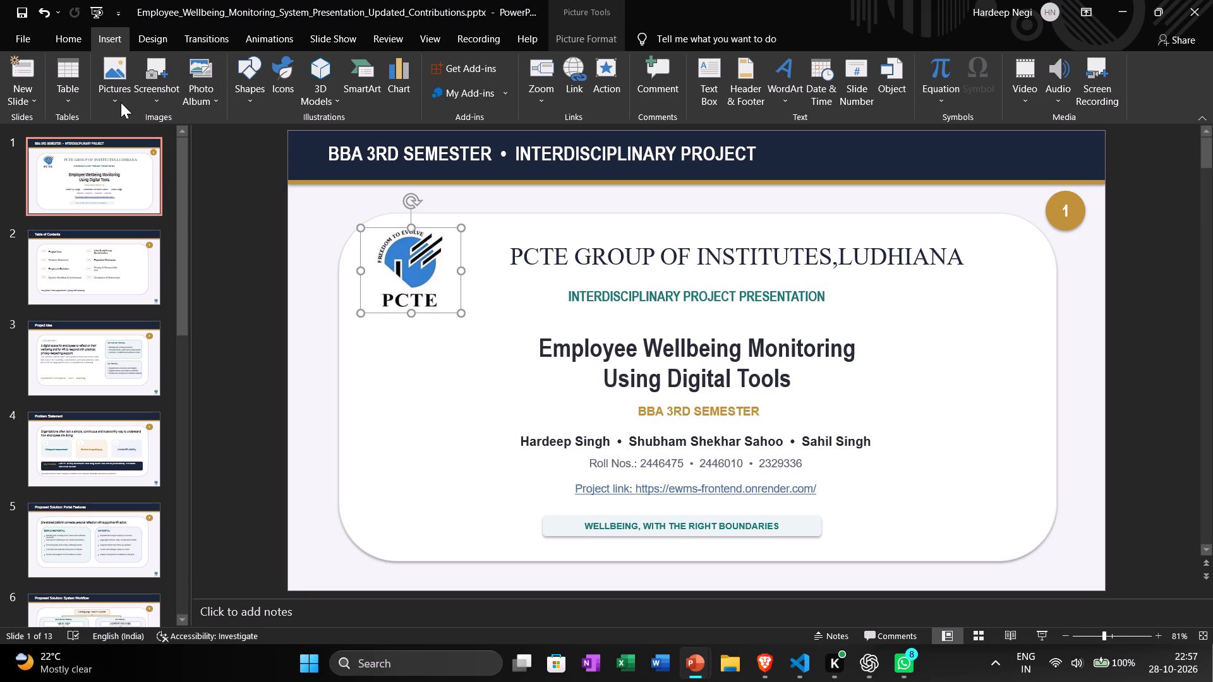
click(249, 104)
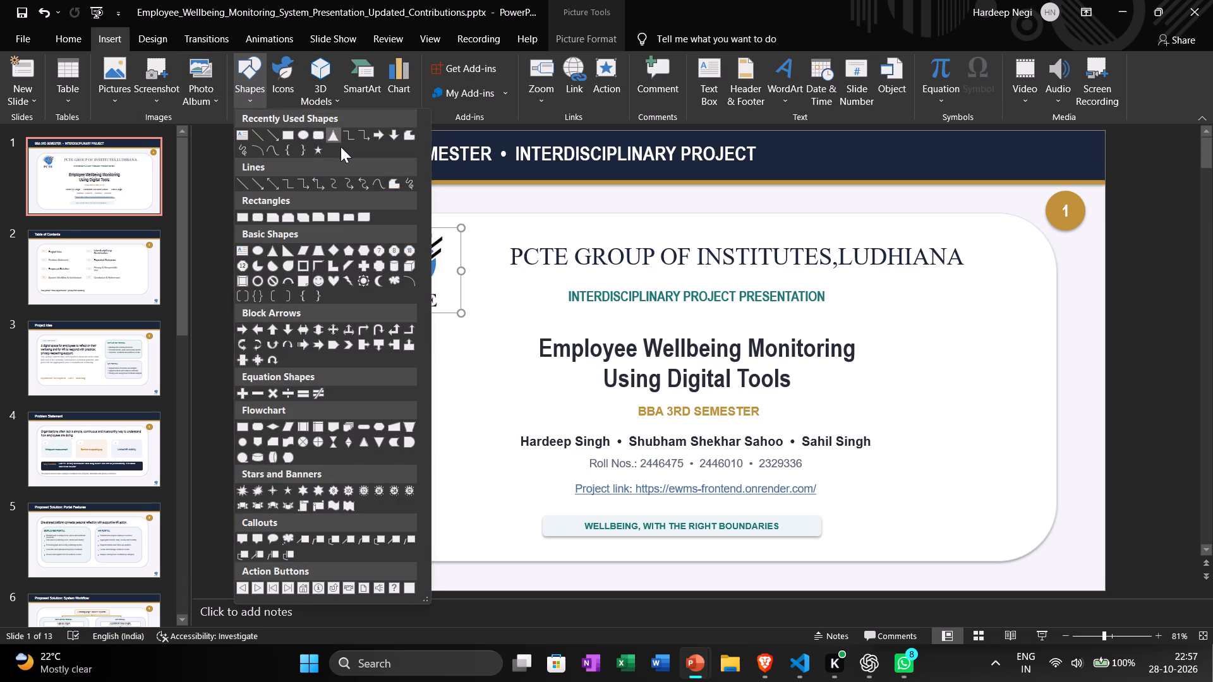
click(289, 135)
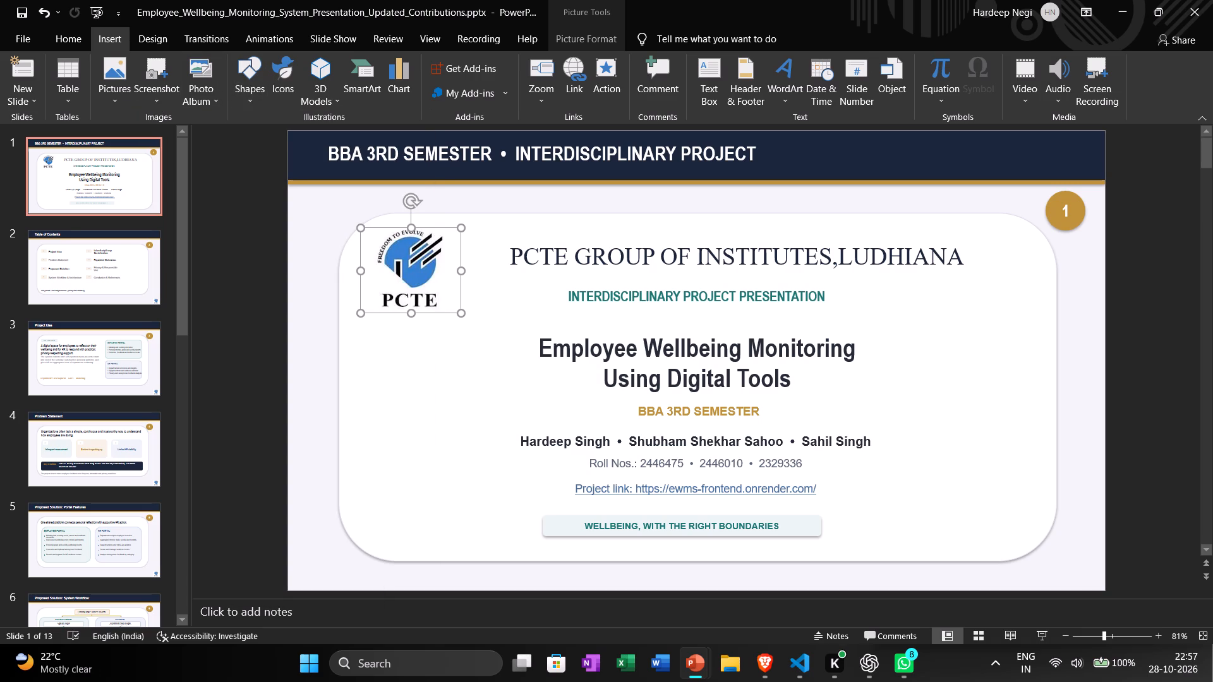
drag(364, 324, 474, 394)
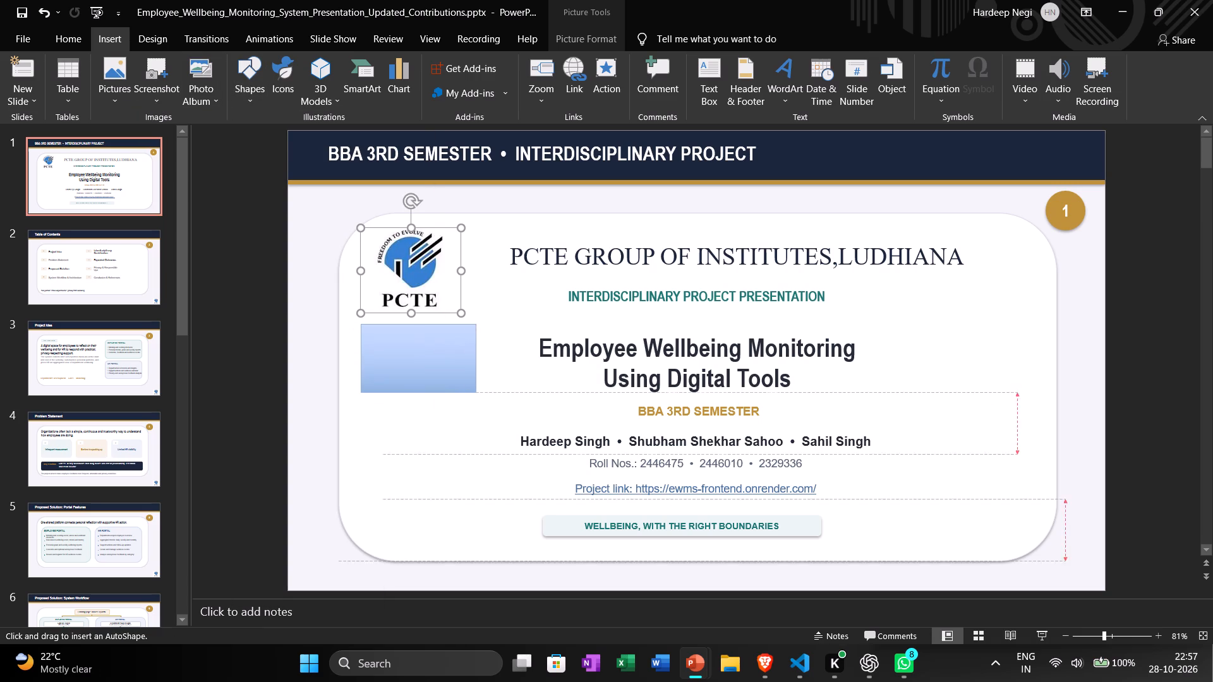
drag(474, 394, 462, 401)
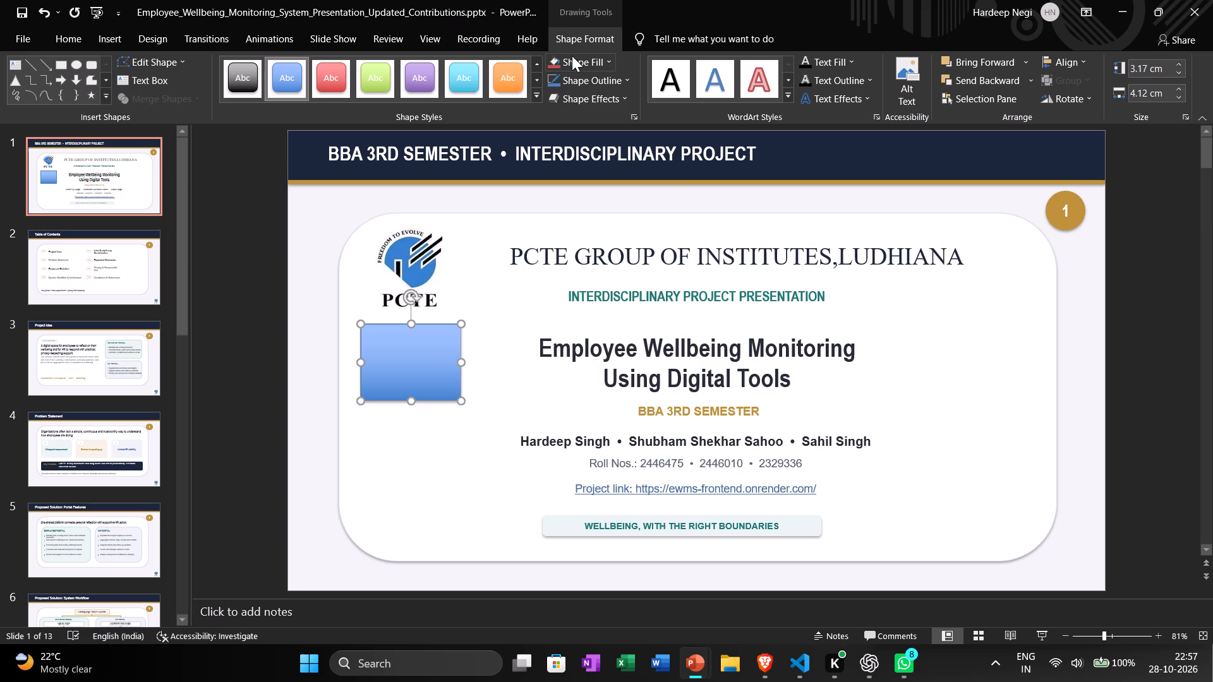
Start a picture fill from a file for the rectangle and check the bba_finance folder inside Pictures.
click(576, 59)
click(576, 259)
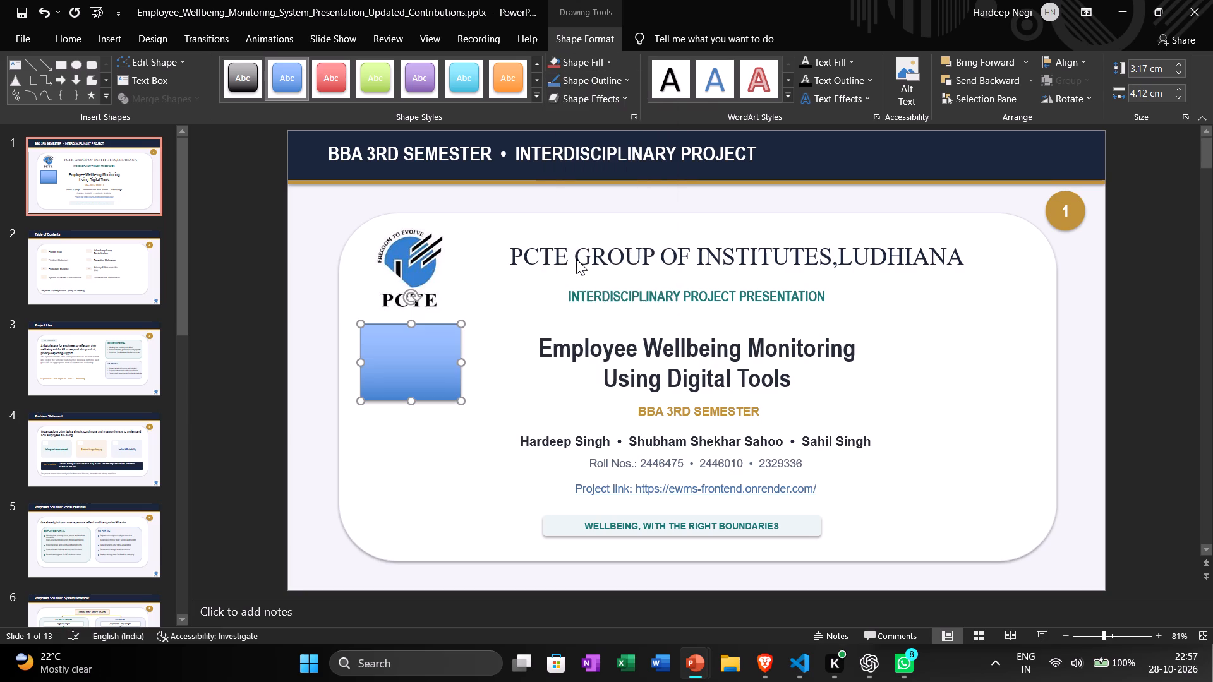
click(448, 294)
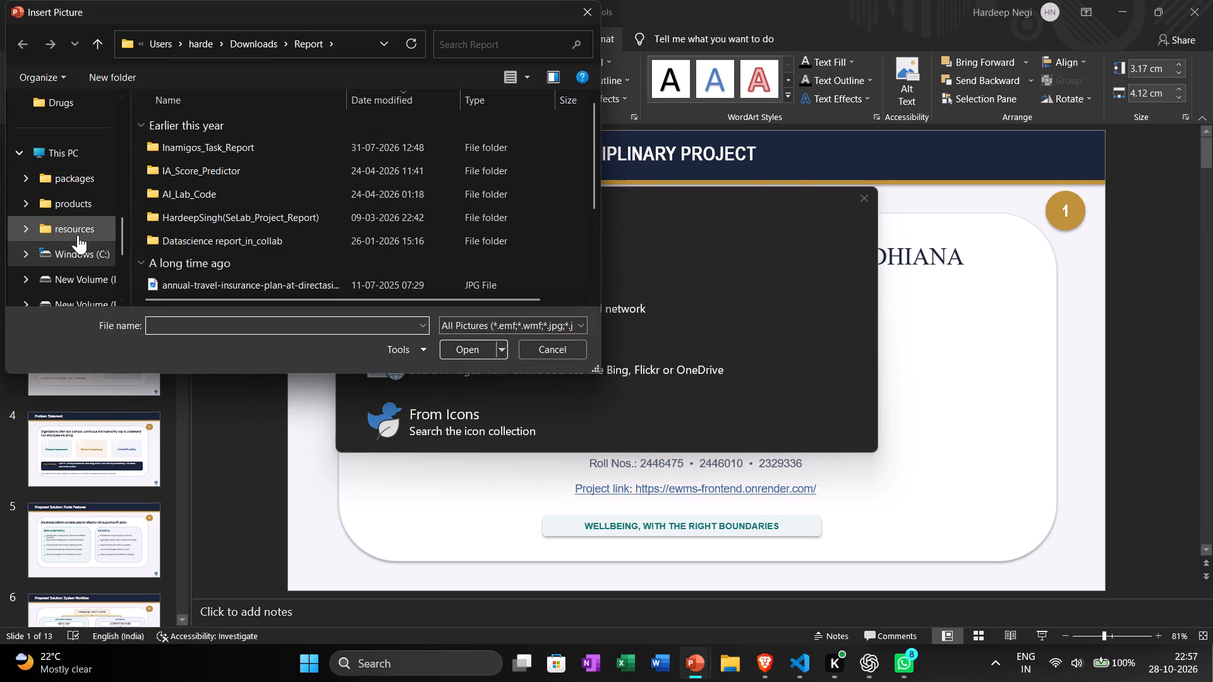
scroll(78, 200, down, 1)
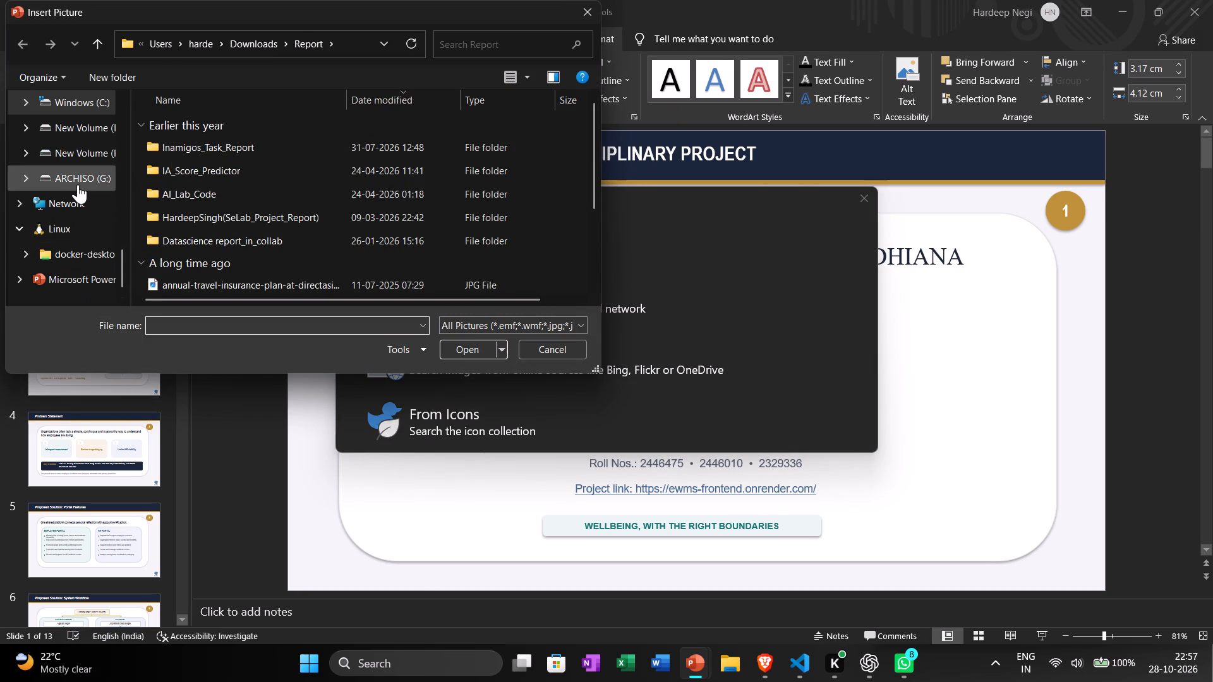
scroll(79, 206, up, 3)
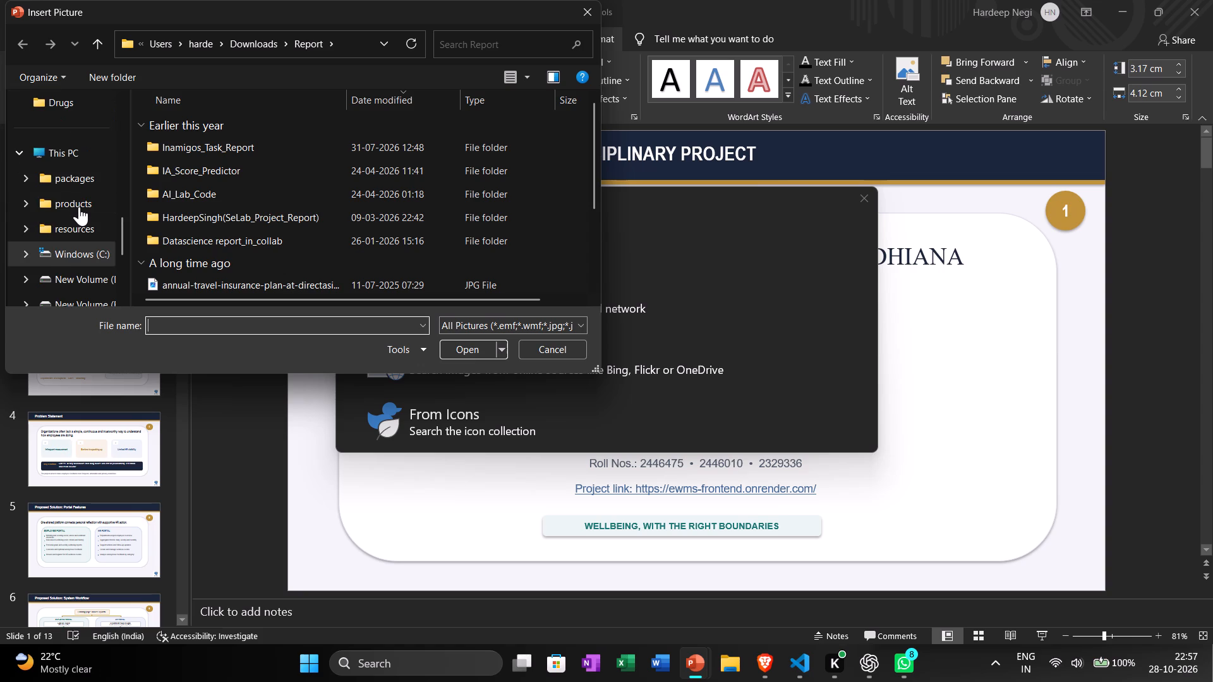
scroll(79, 206, up, 2)
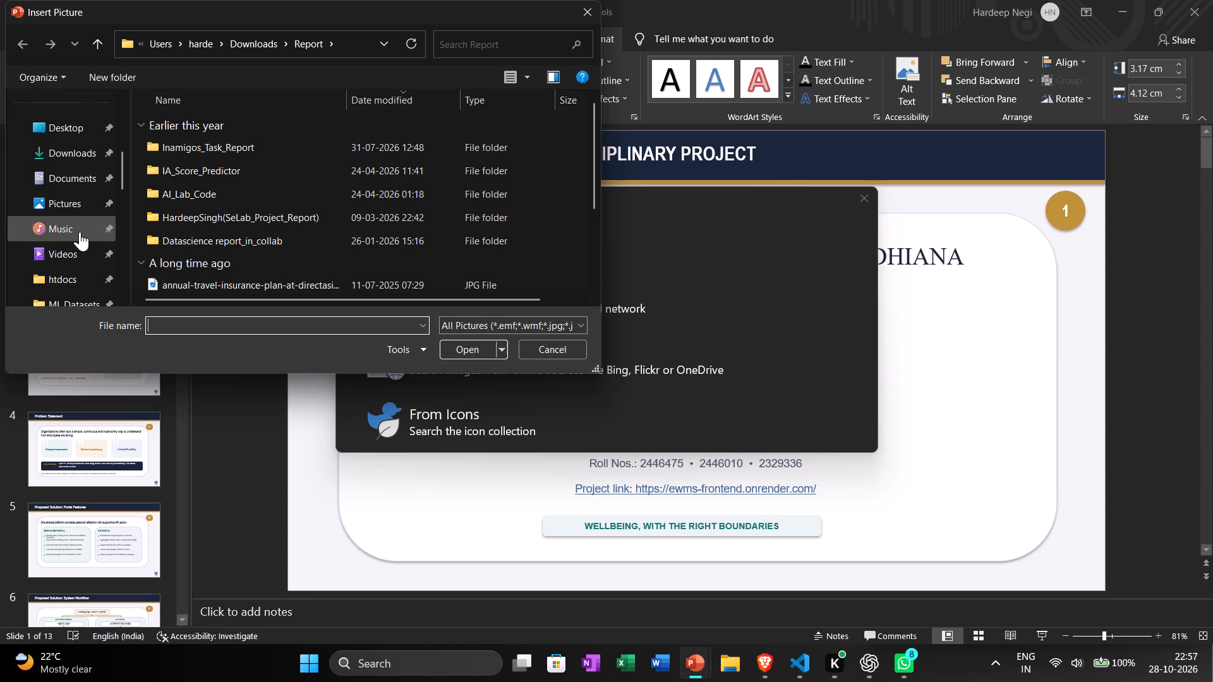
click(71, 196)
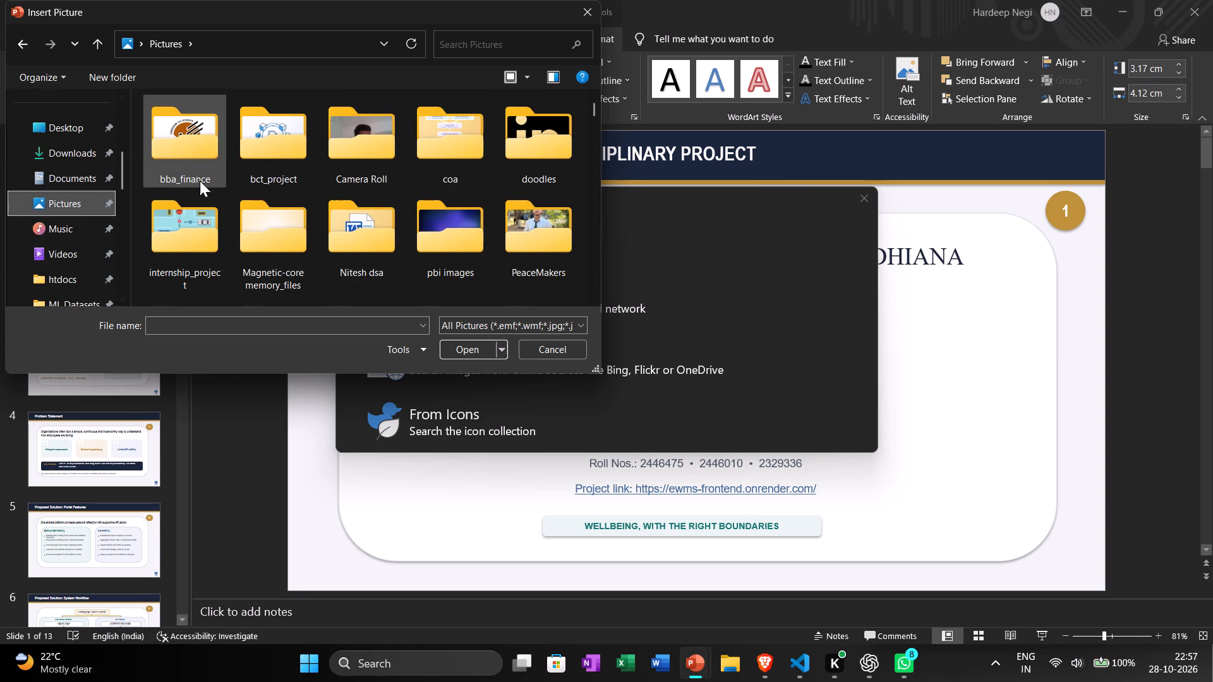
double_click(169, 137)
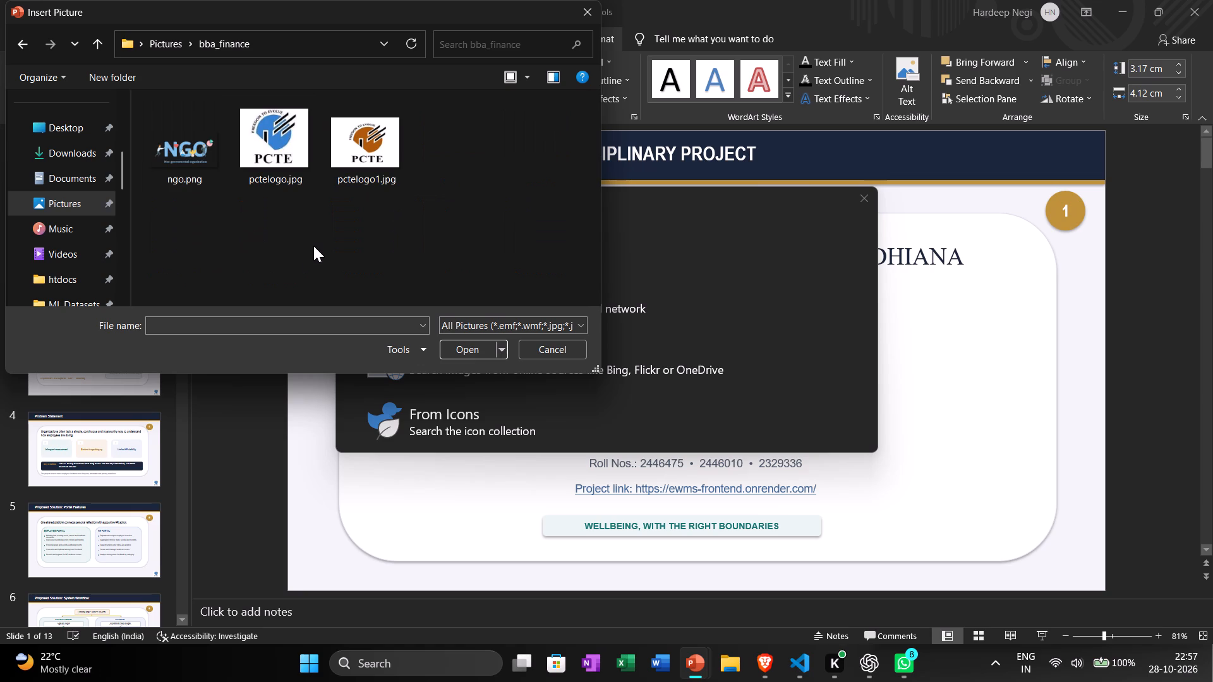
Fill the rectangle below the logo with the red PCTE logo picture download (1).png from the Pictures folder.
click(157, 45)
scroll(385, 234, down, 2)
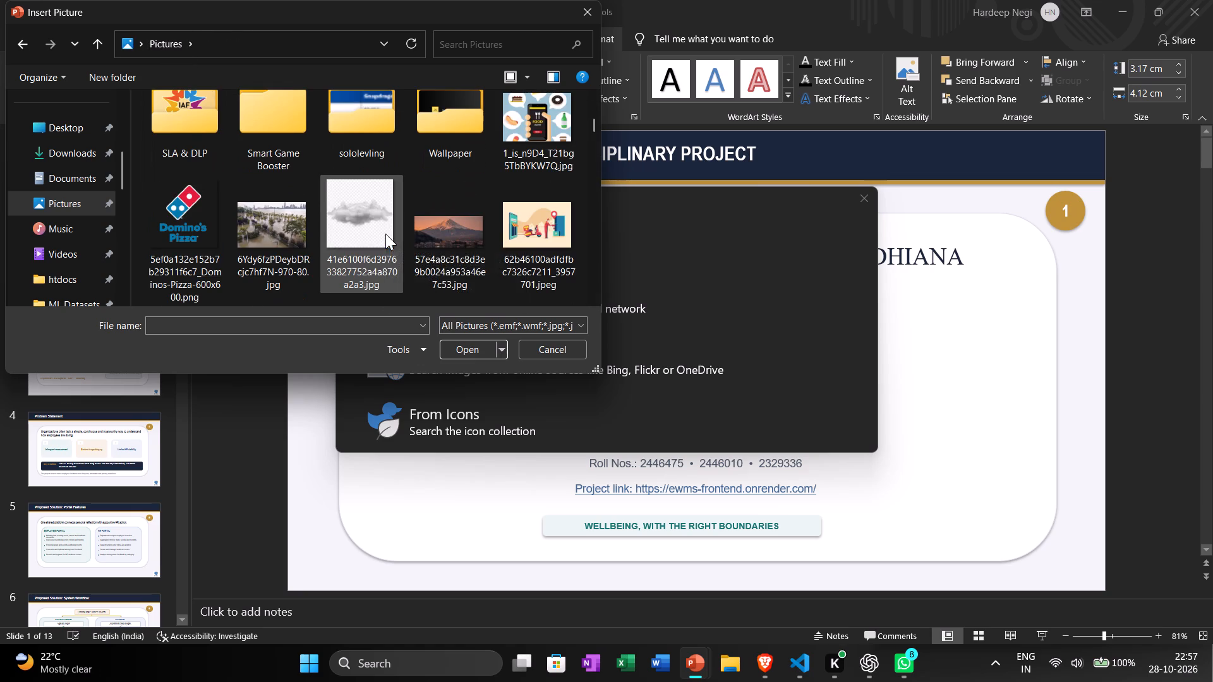
scroll(385, 234, down, 3)
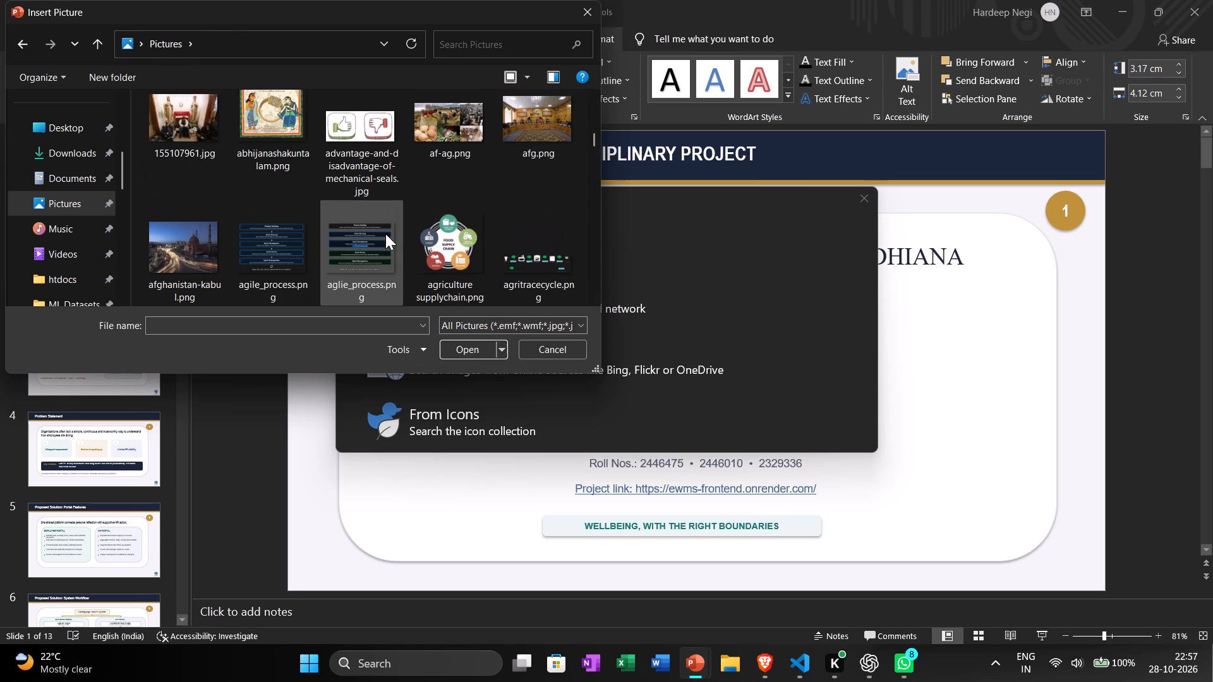
scroll(385, 234, down, 2)
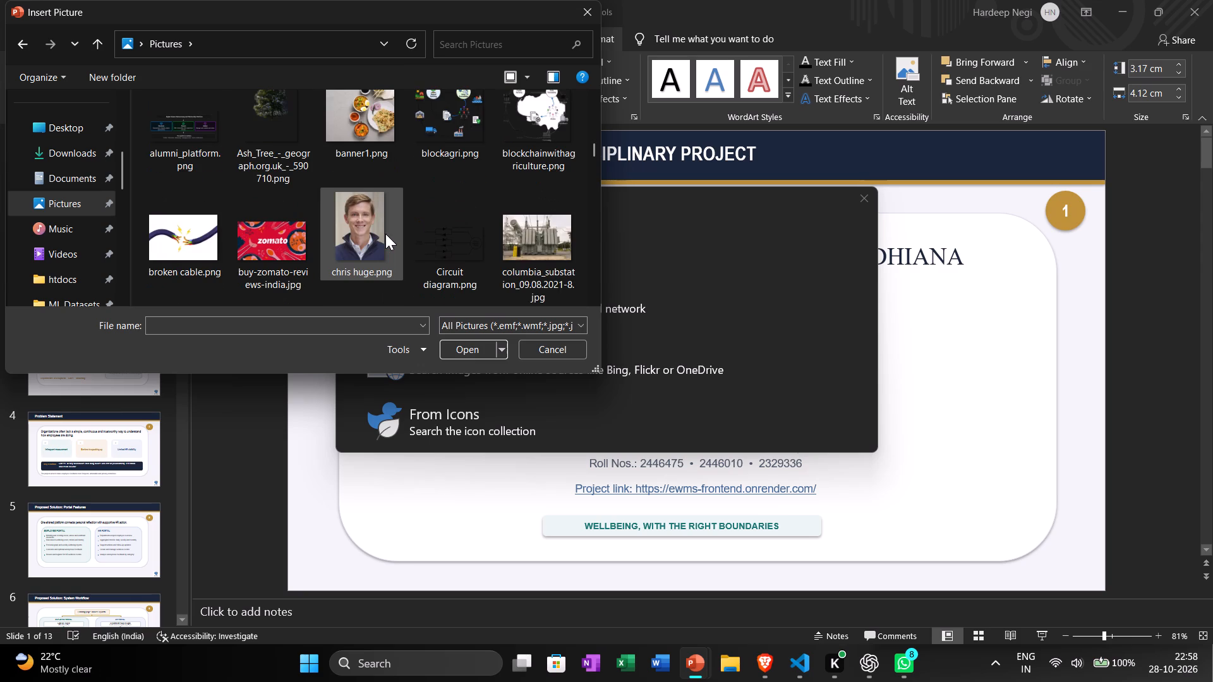
scroll(385, 234, down, 2)
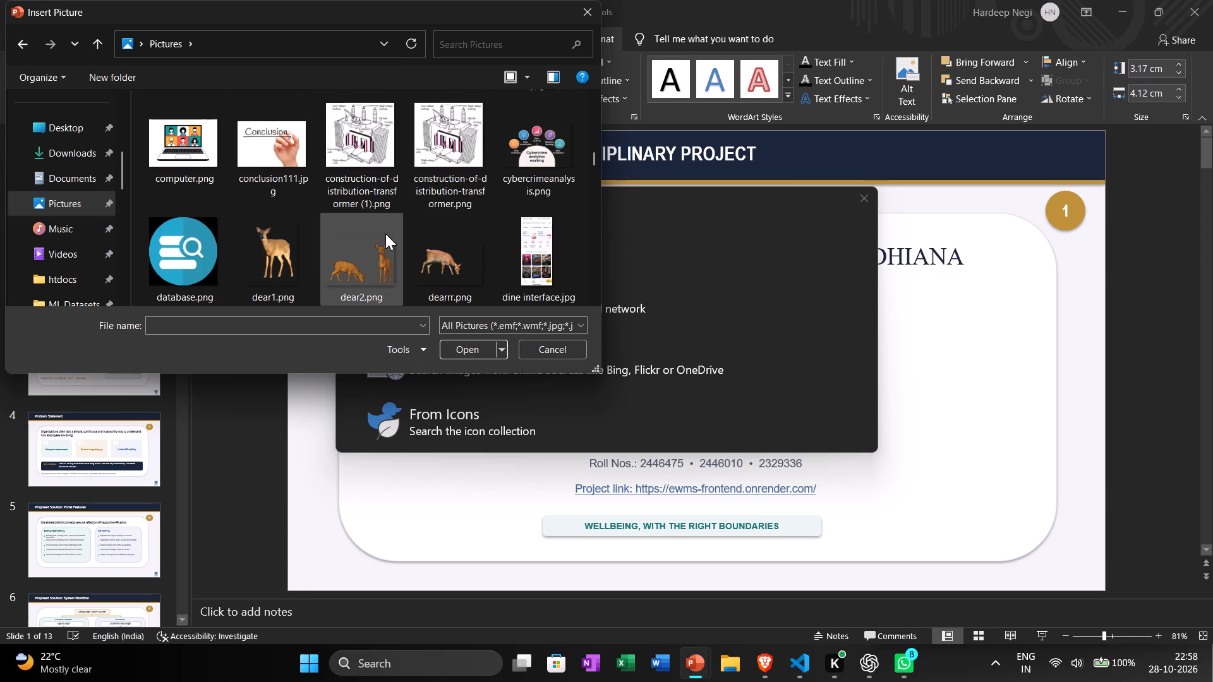
scroll(385, 234, down, 2)
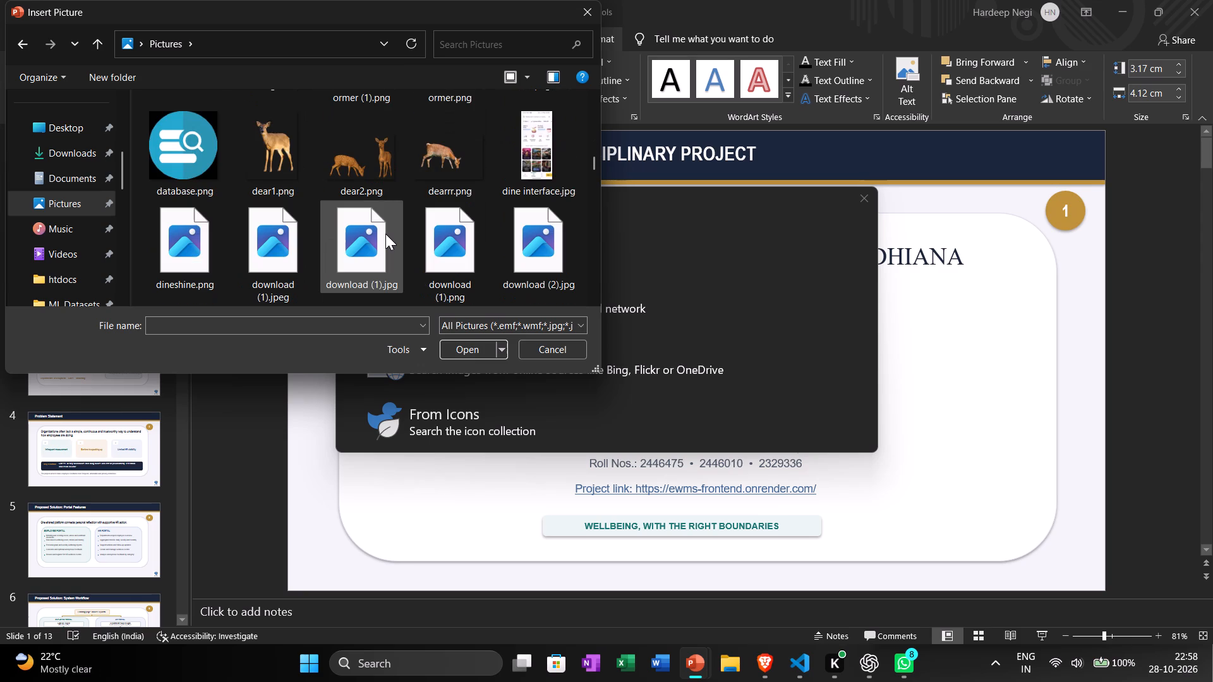
scroll(385, 234, down, 2)
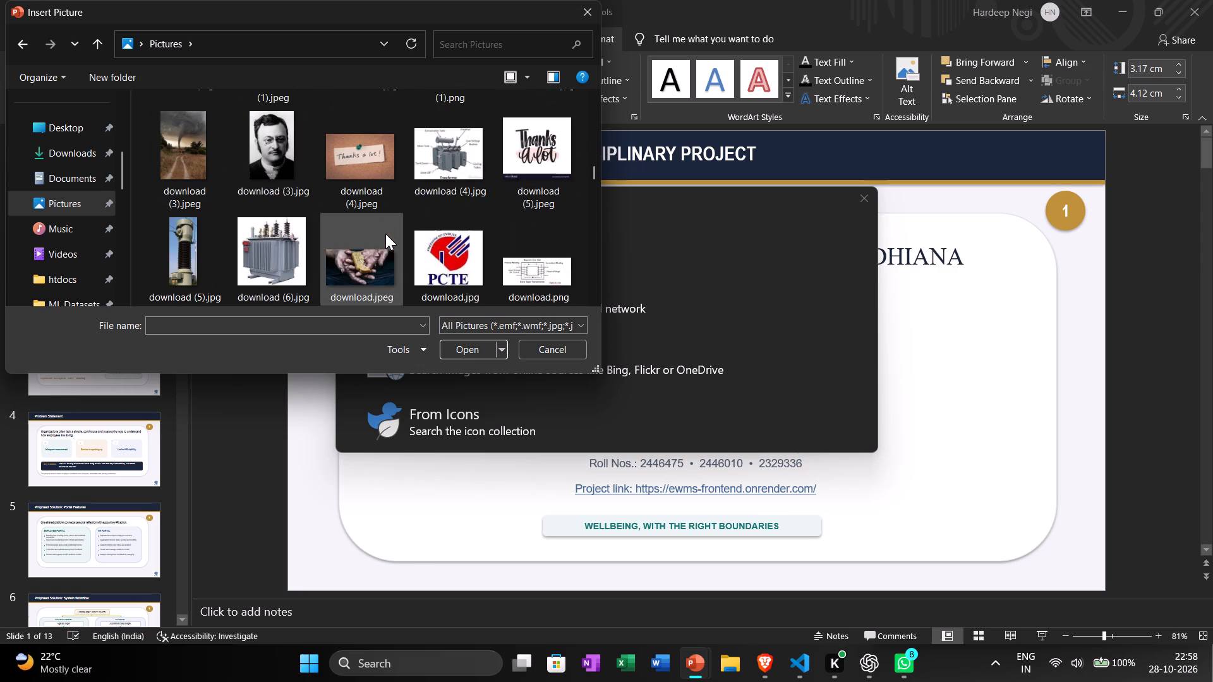
scroll(385, 234, up, 1)
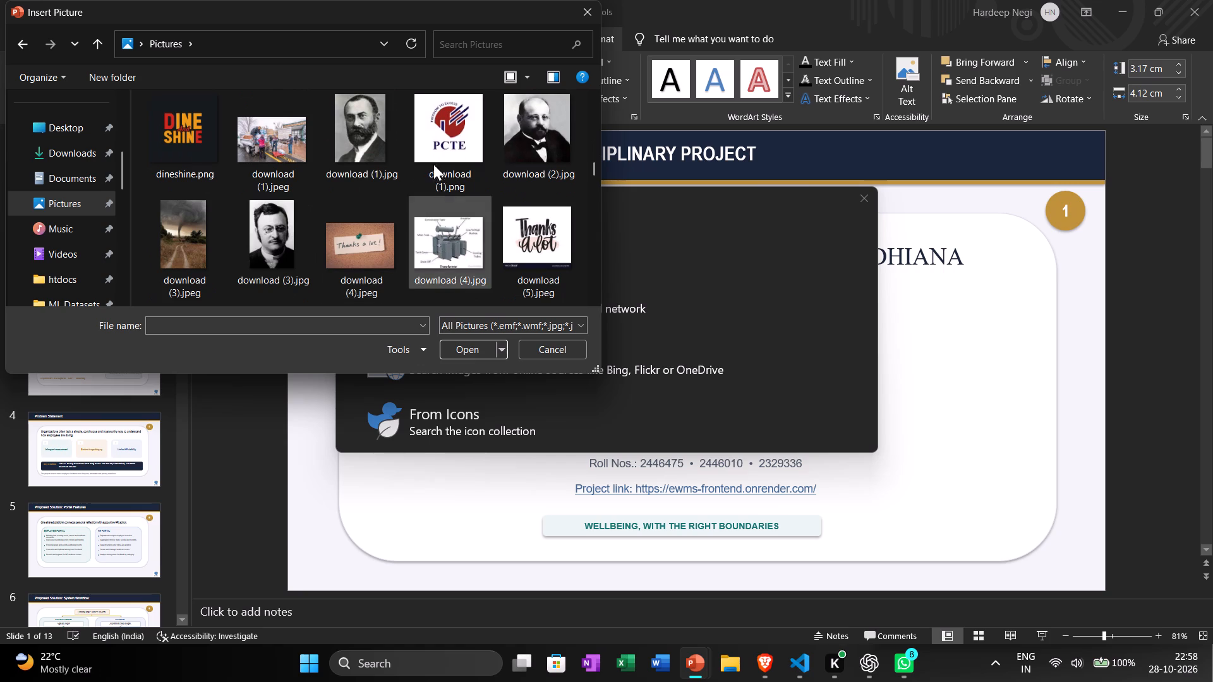
click(436, 157)
click(466, 345)
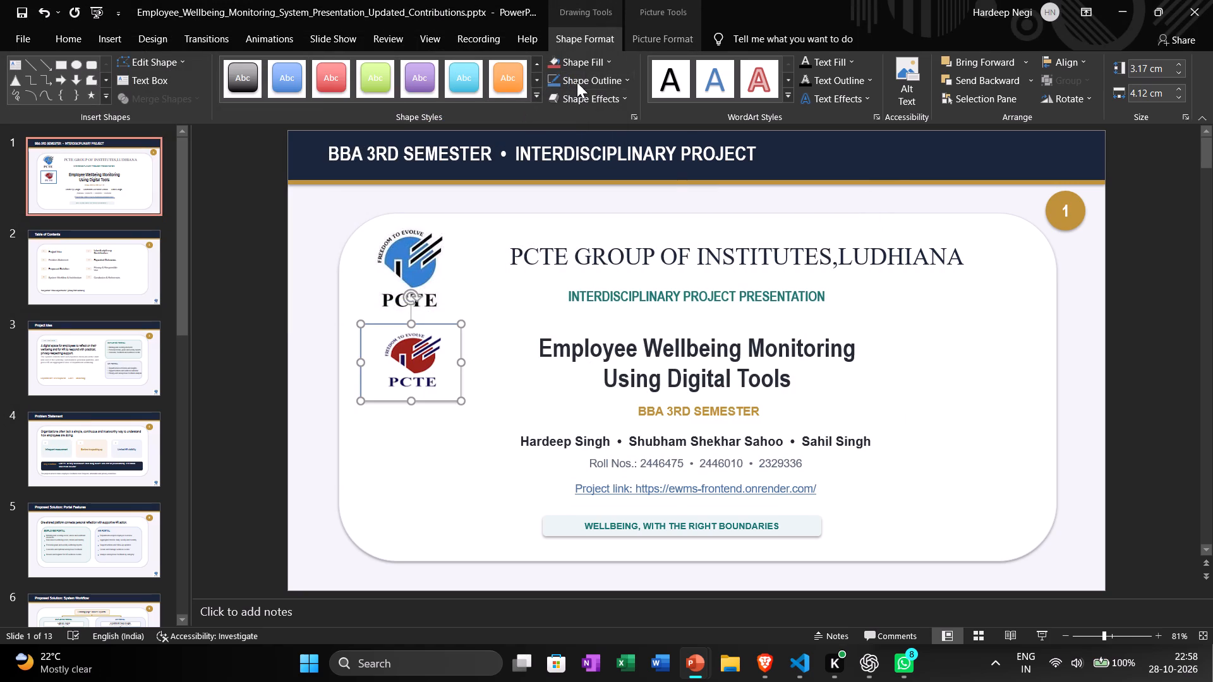
Remove the outline from the picture-filled rectangle below the blue PCTE logo.
drag(576, 82, 555, 218)
click(555, 218)
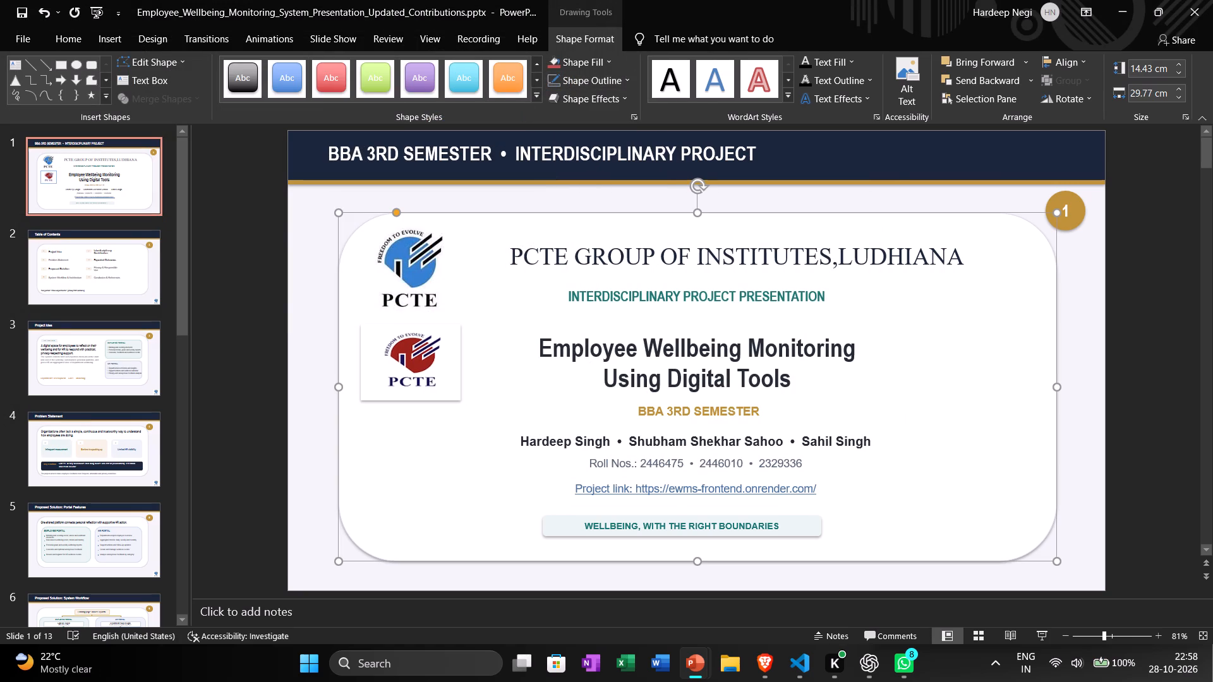
Start another picture fill from a file for the red PCTE logo rectangle and check the bct_project and coa folders inside Pictures.
click(428, 374)
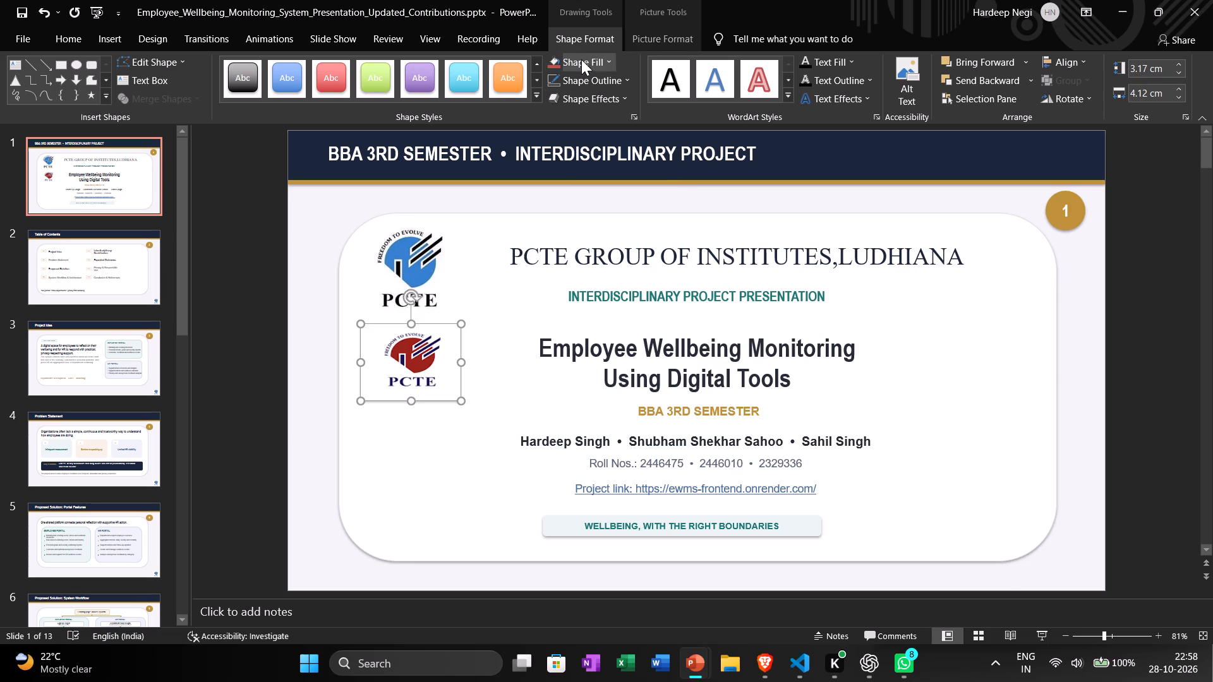
click(581, 59)
click(580, 266)
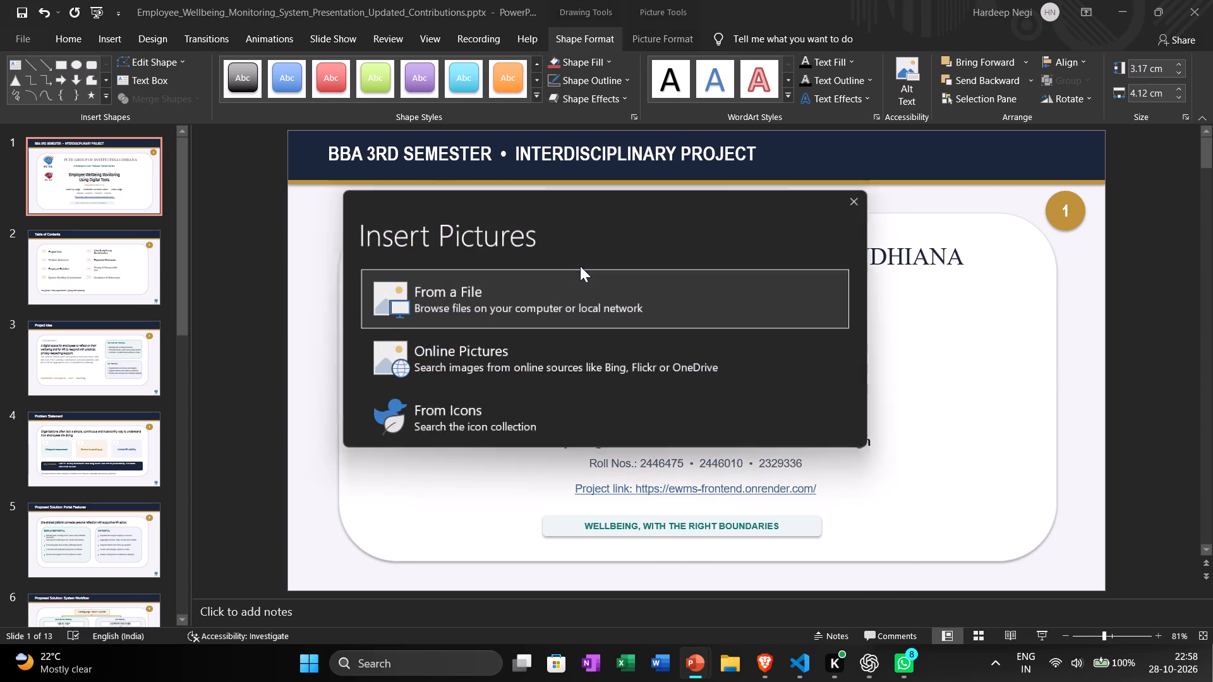
click(463, 304)
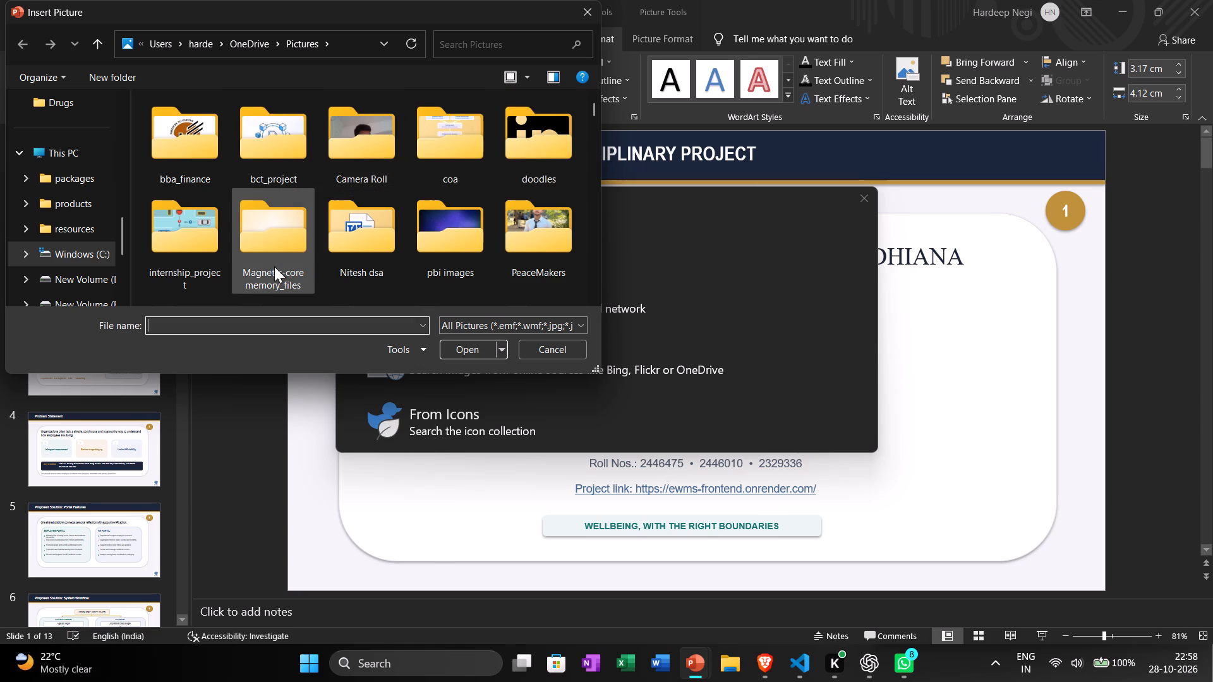
double_click(282, 135)
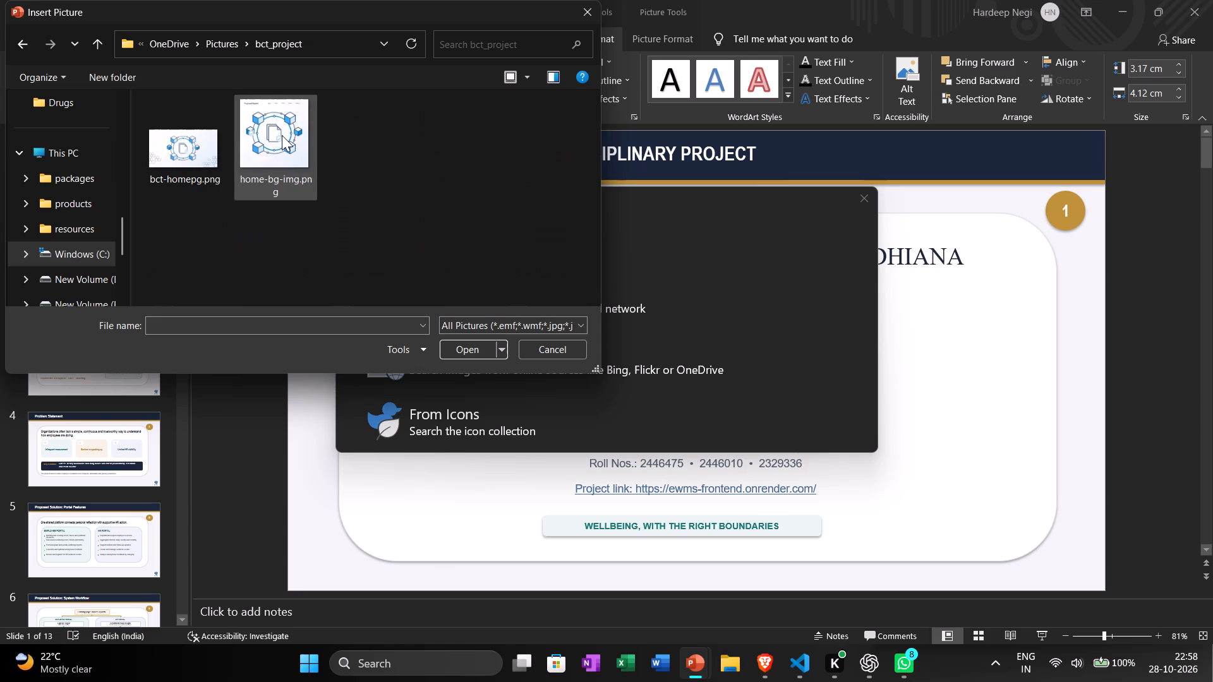
click(231, 42)
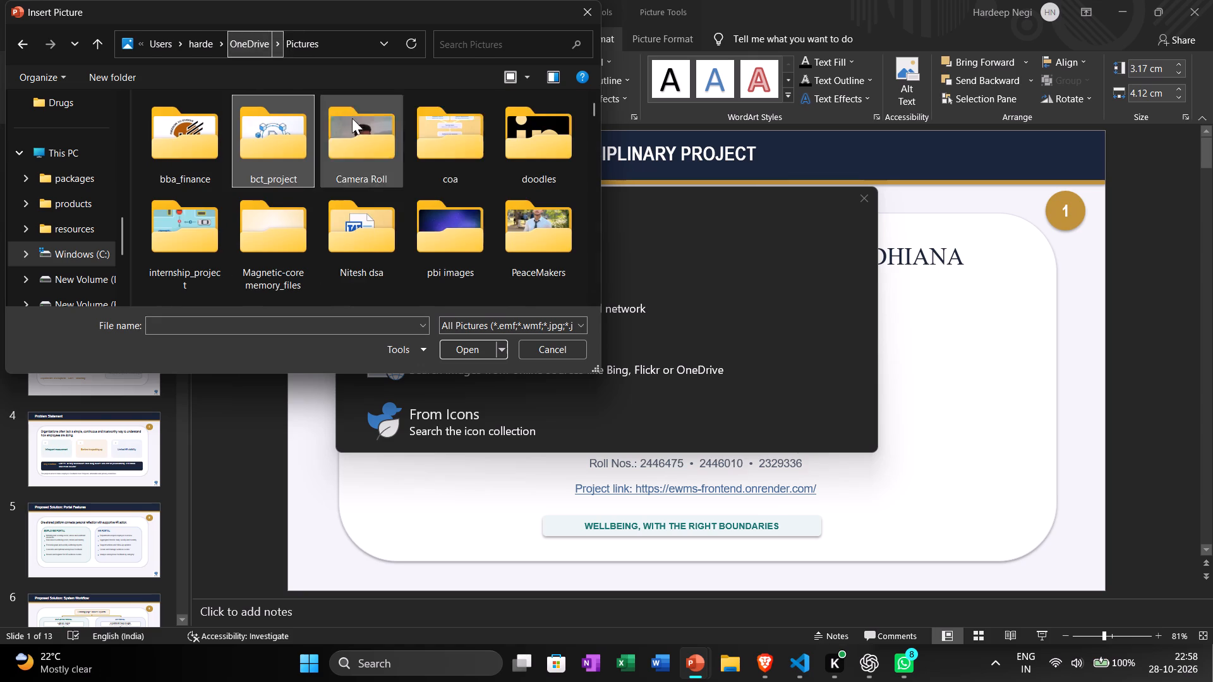
double_click(459, 149)
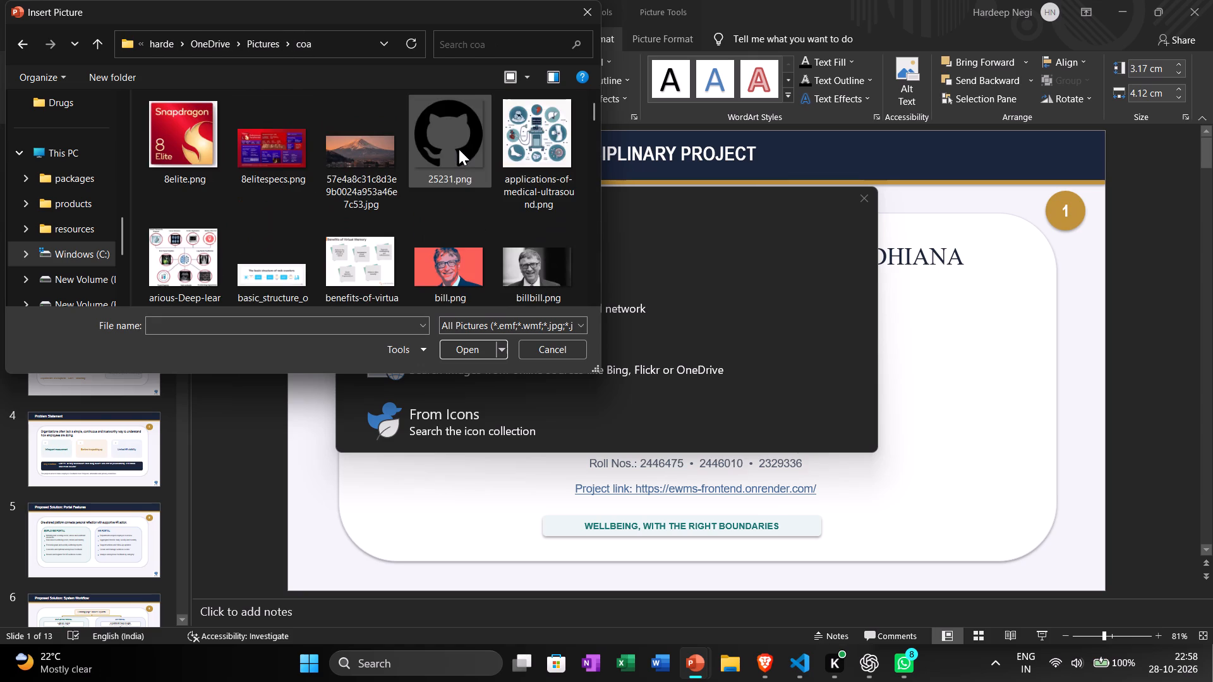
scroll(387, 179, down, 3)
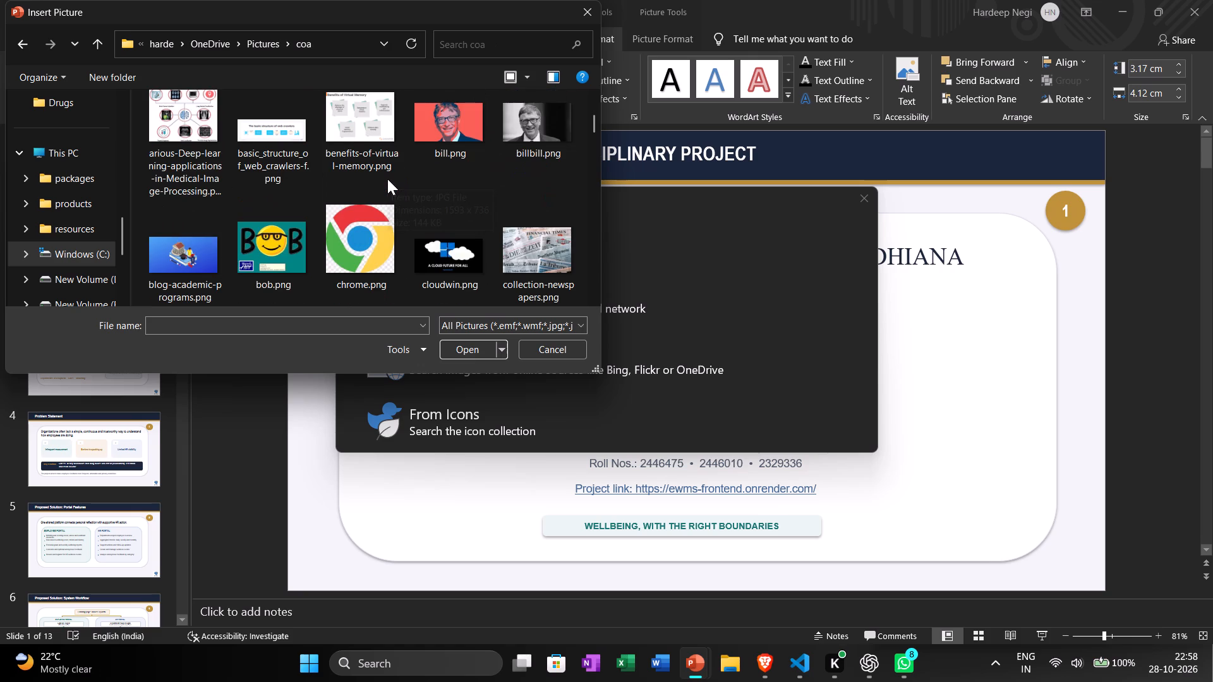
scroll(387, 179, down, 4)
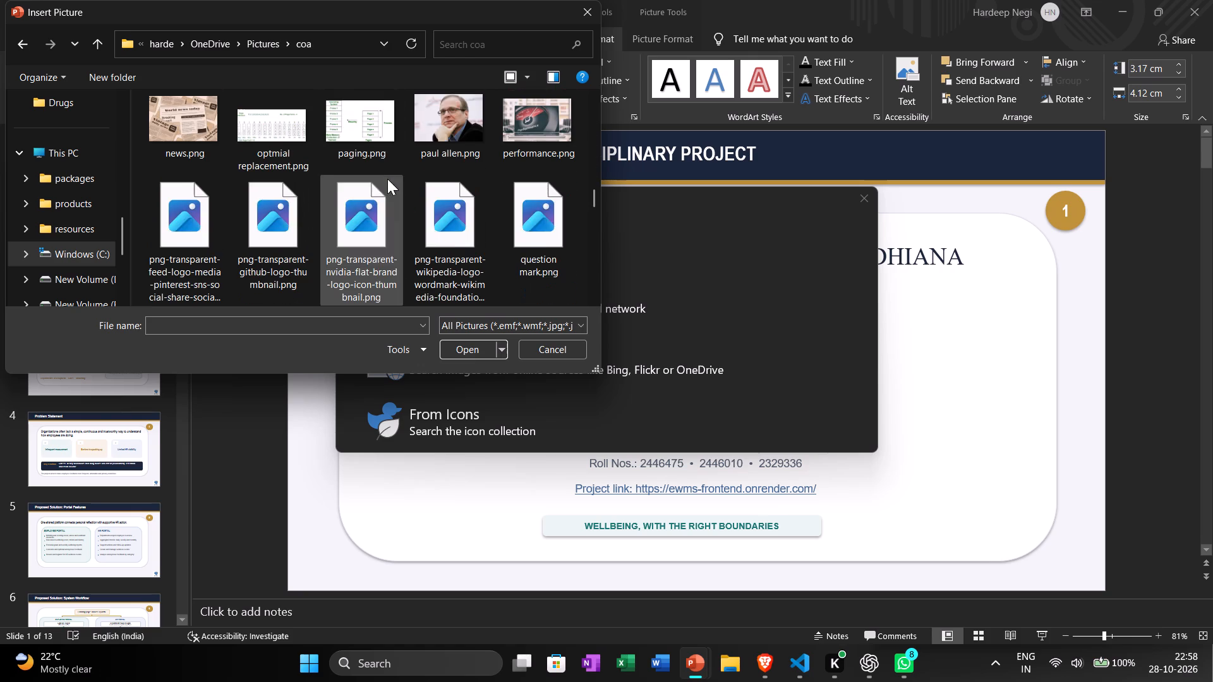
Check the doodles, internship_project and sihpeacemaker folders inside Pictures for a suitable fill picture.
click(258, 43)
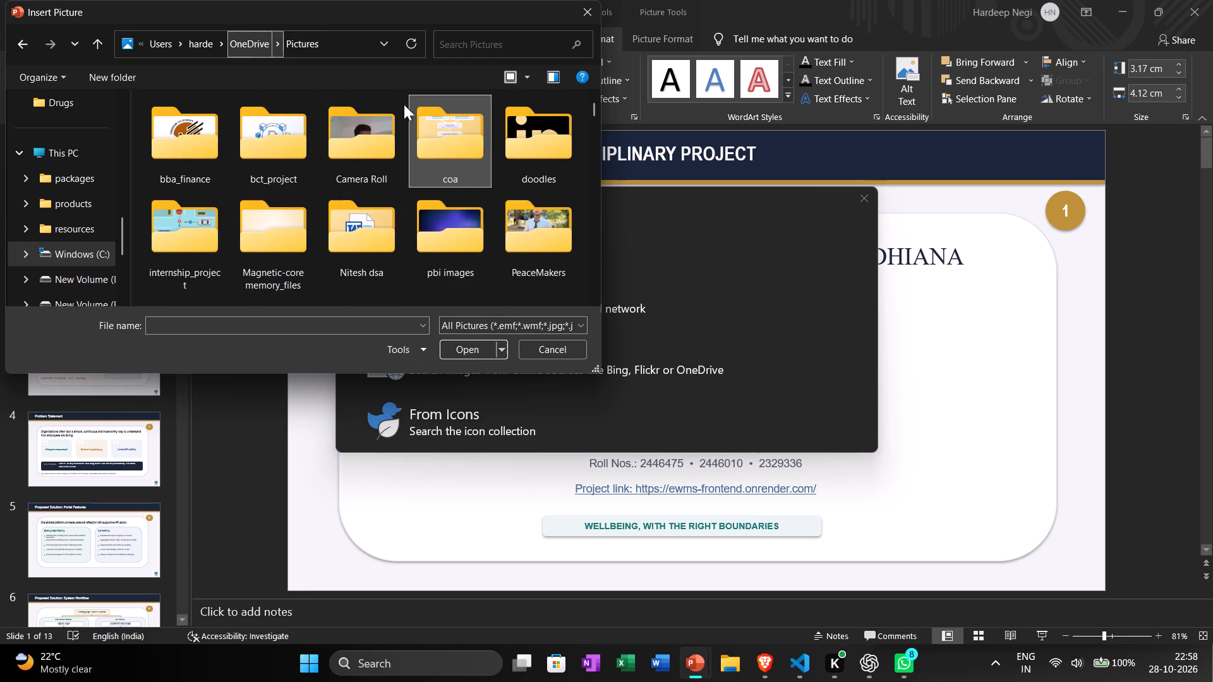
double_click(509, 148)
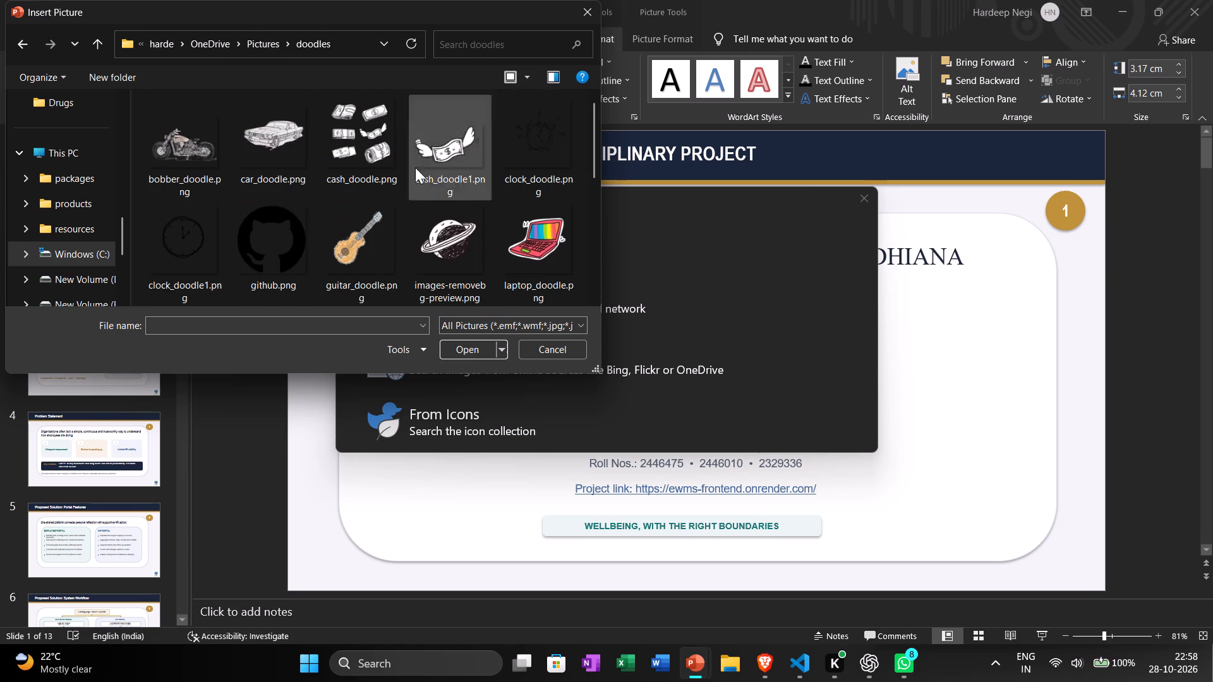
scroll(324, 178, down, 3)
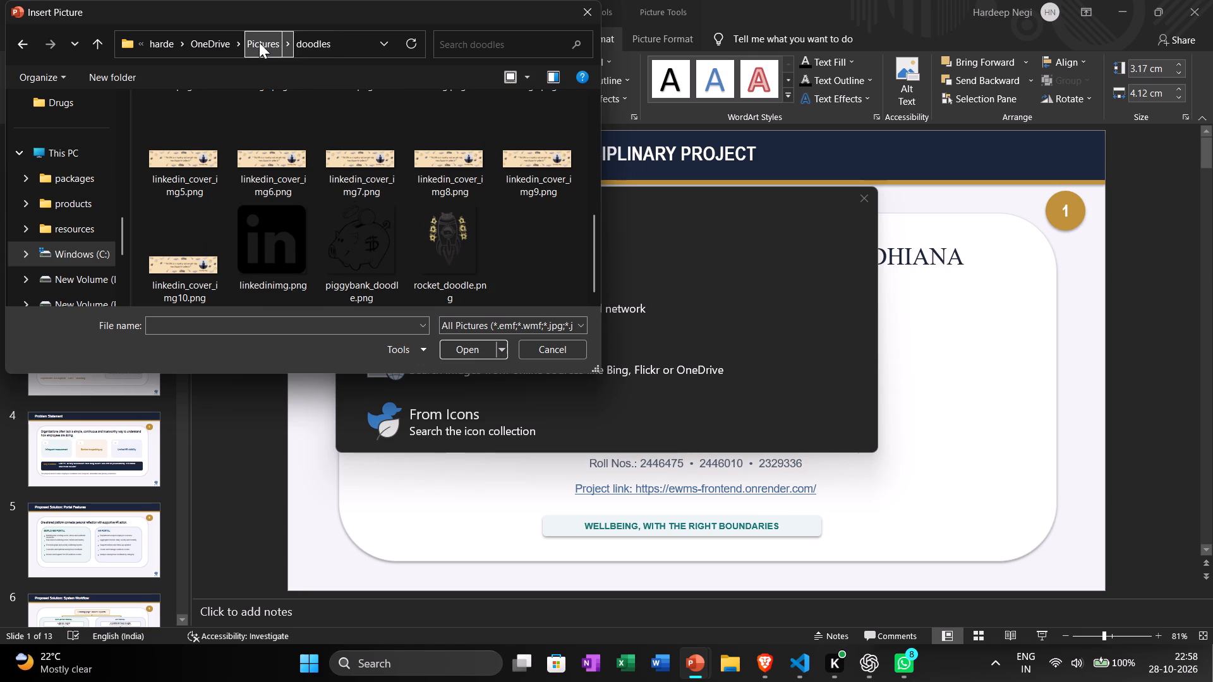
click(259, 42)
scroll(192, 240, down, 1)
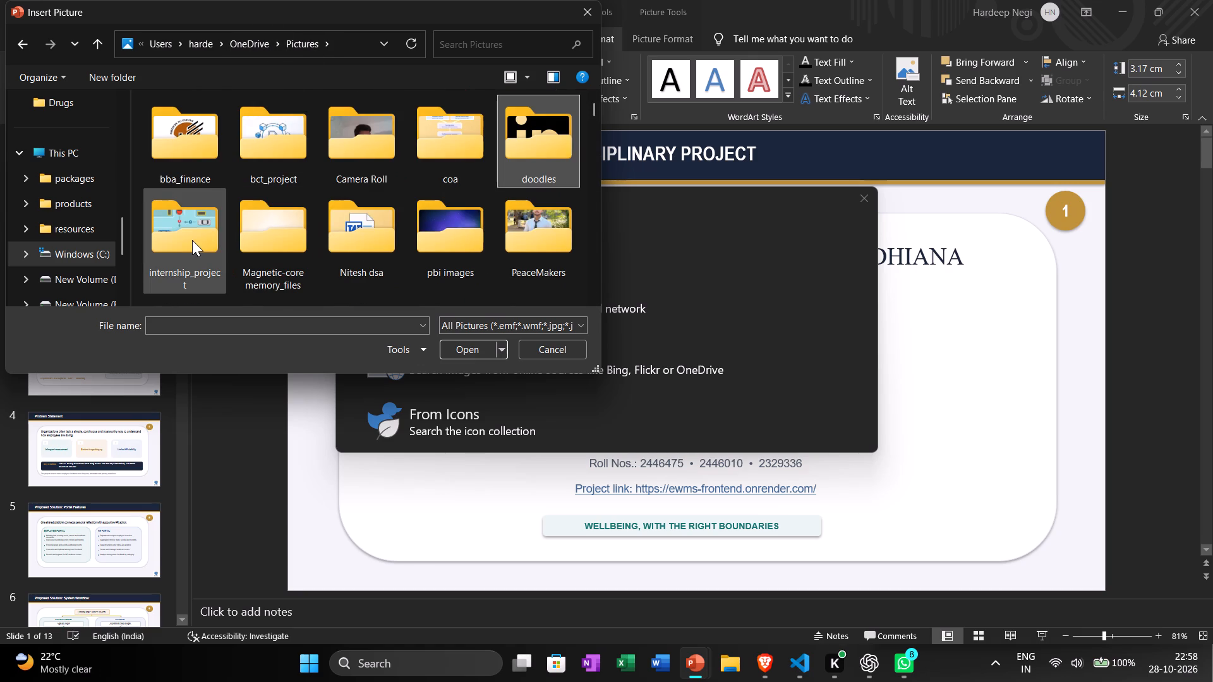
scroll(192, 240, down, 1)
double_click(192, 240)
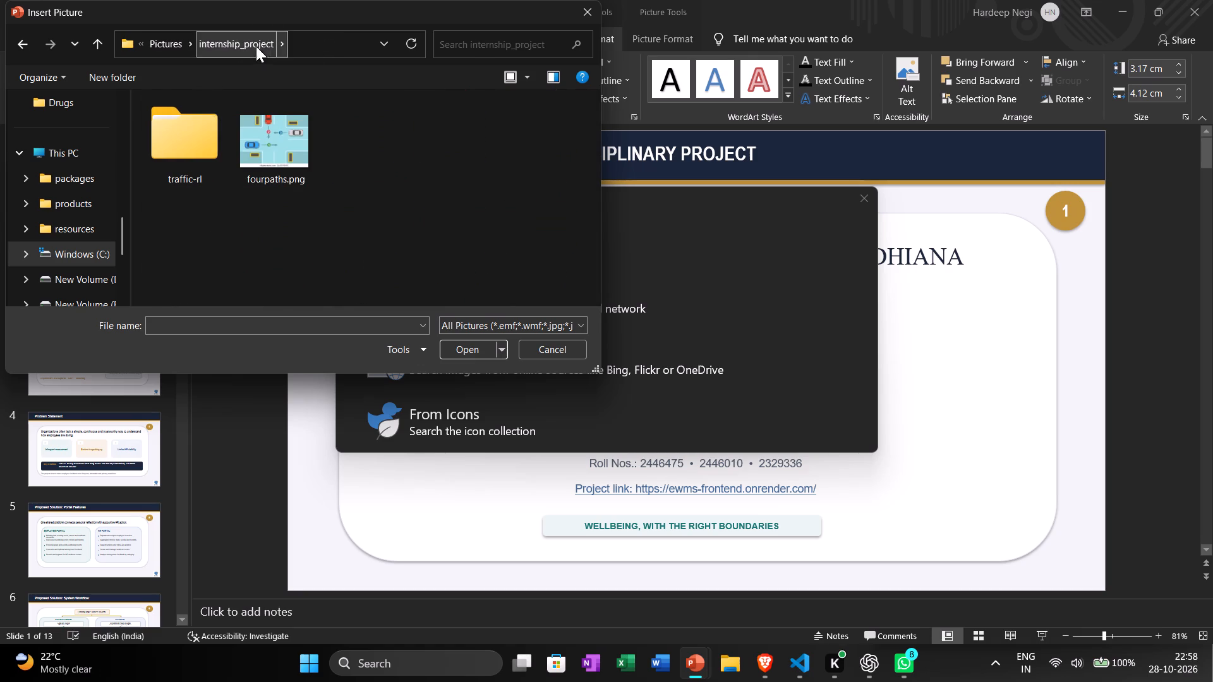
click(172, 49)
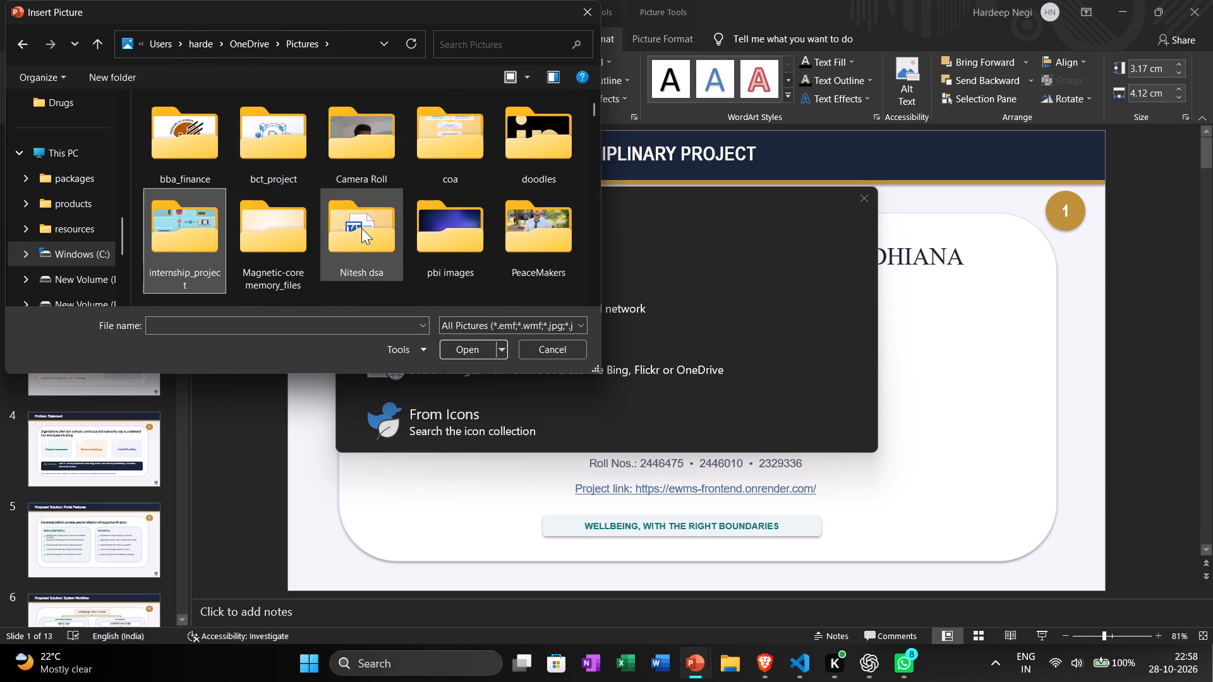
scroll(361, 228, down, 2)
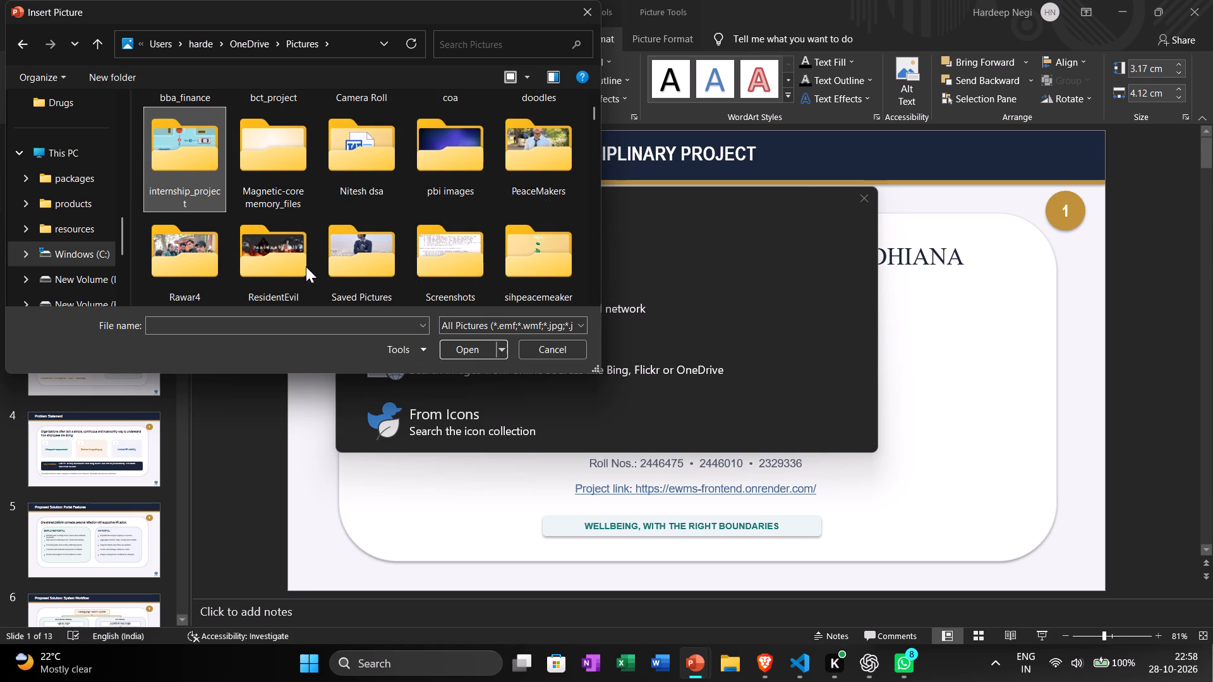
double_click(526, 246)
scroll(404, 188, down, 1)
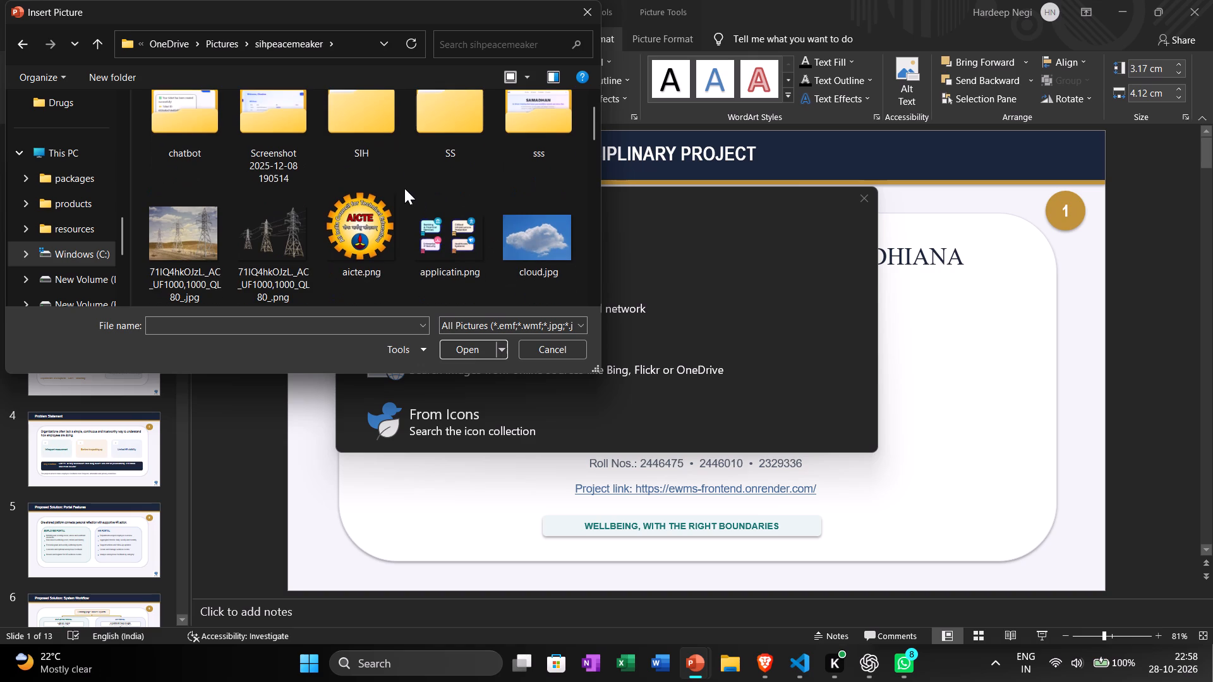
Fill the rectangle below the blue PCTE logo with the picture pcte logo.png from the Pictures folder.
click(219, 39)
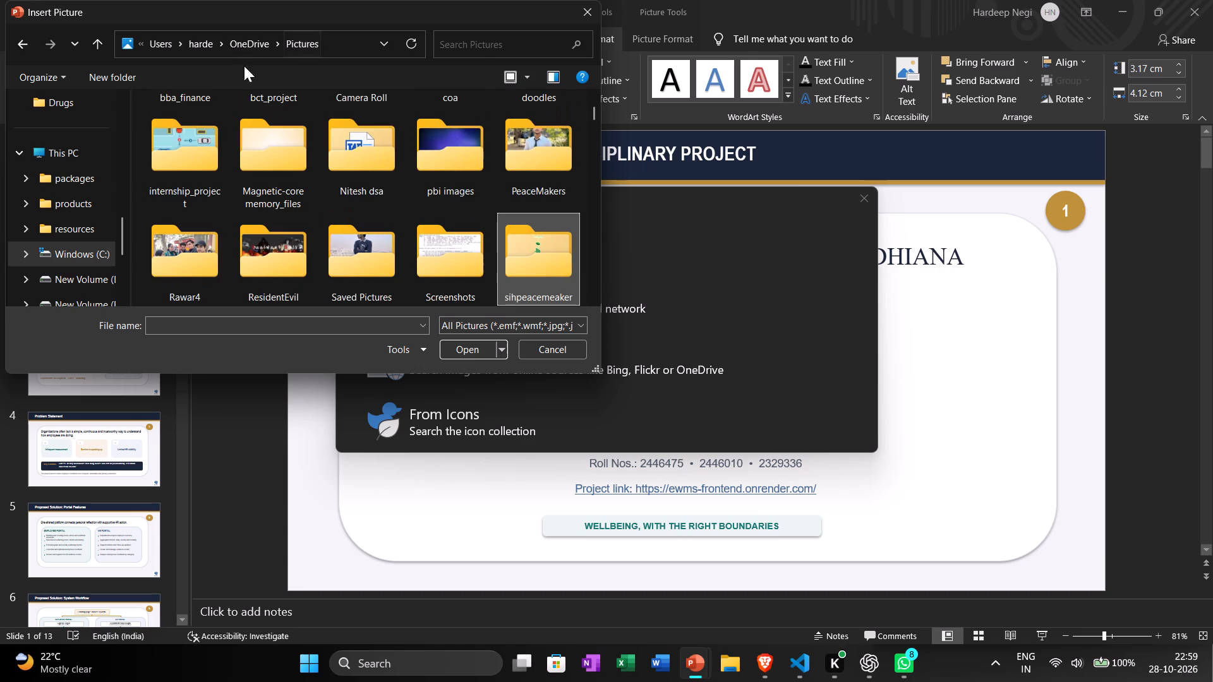
scroll(358, 168, down, 1)
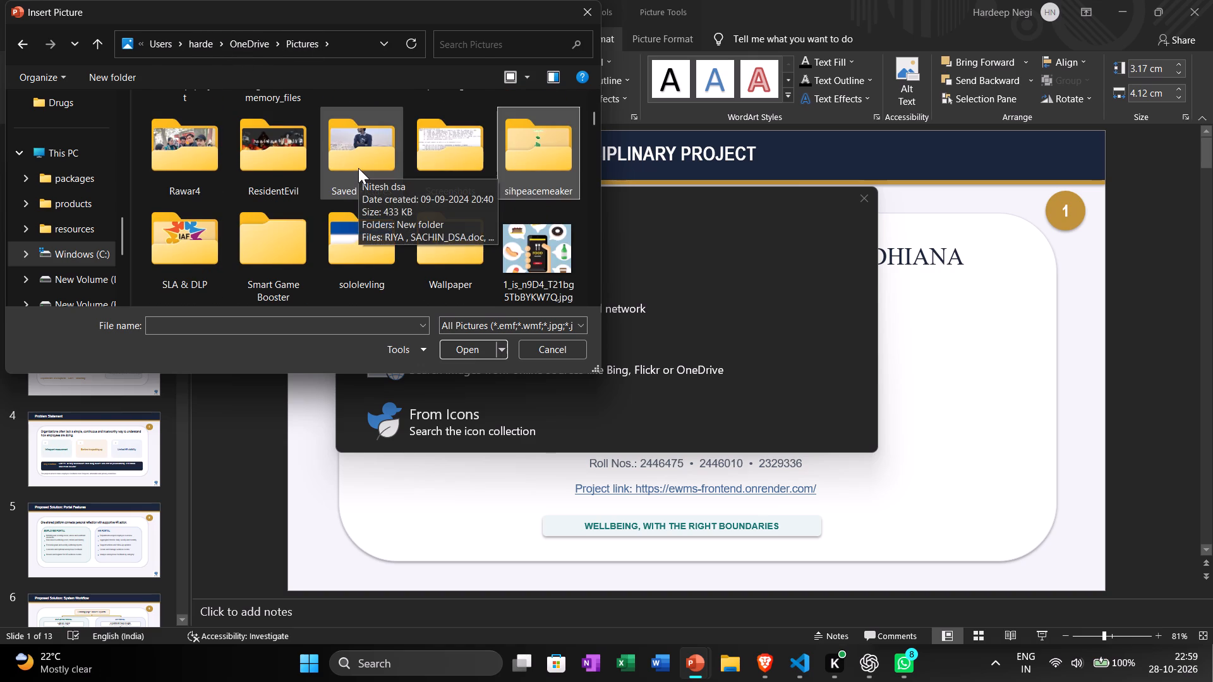
scroll(358, 168, down, 2)
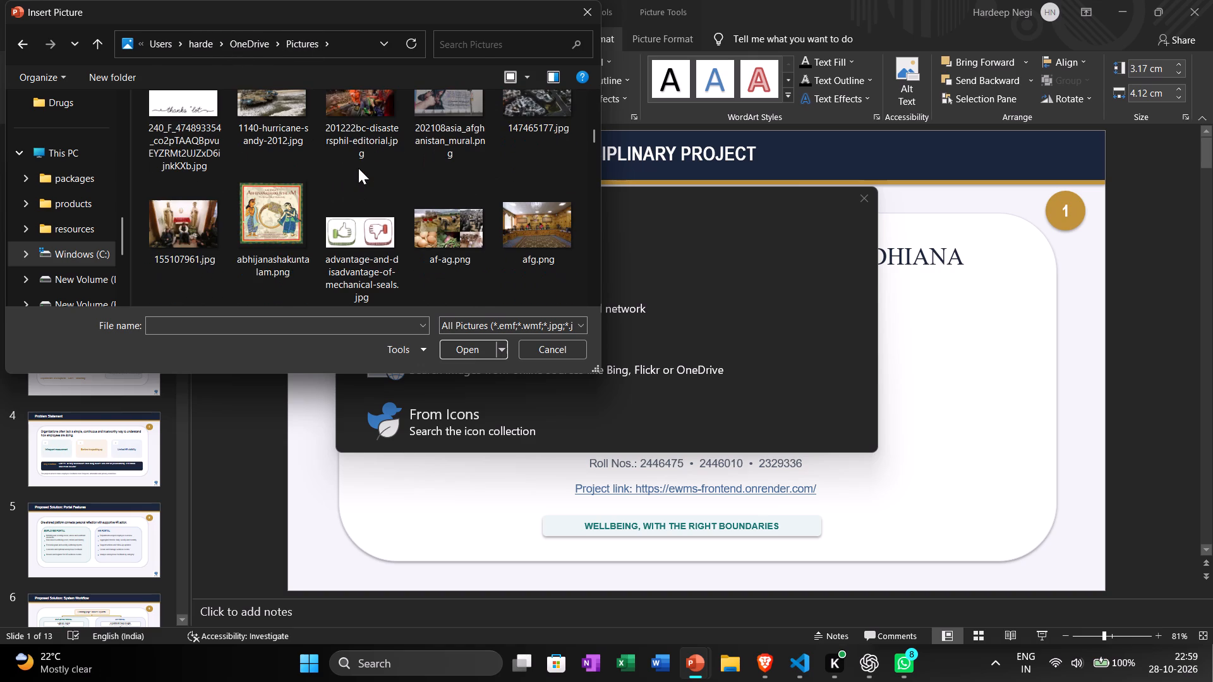
scroll(358, 168, down, 2)
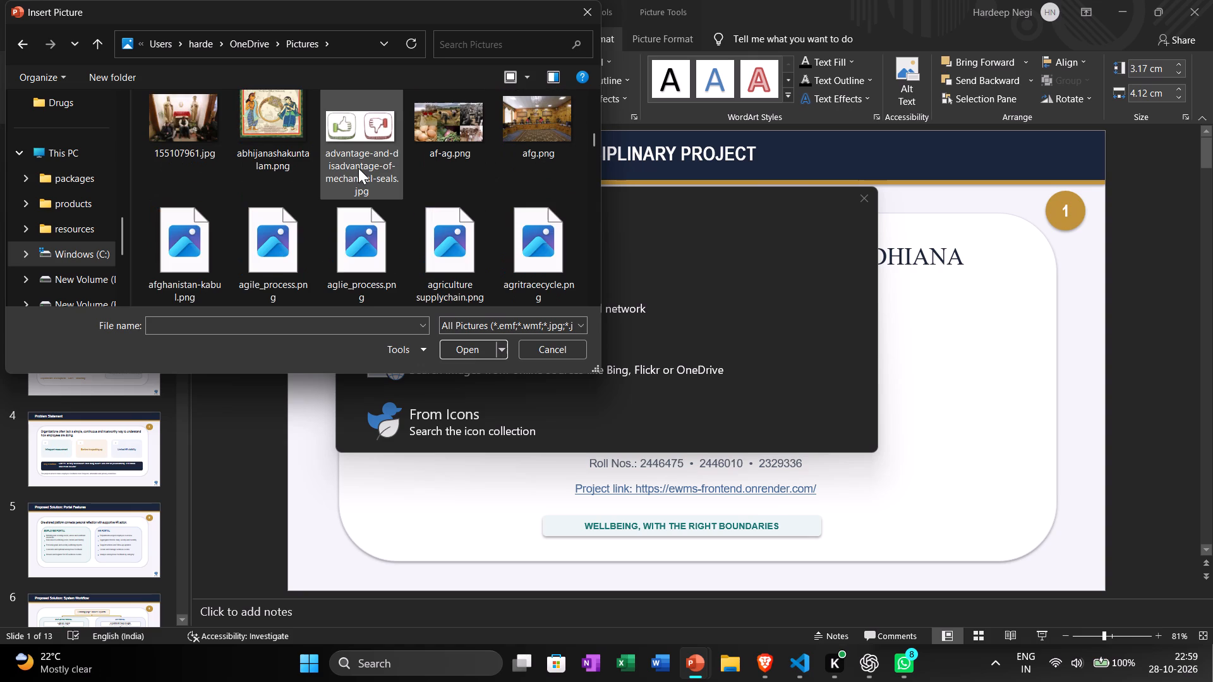
scroll(358, 168, down, 1)
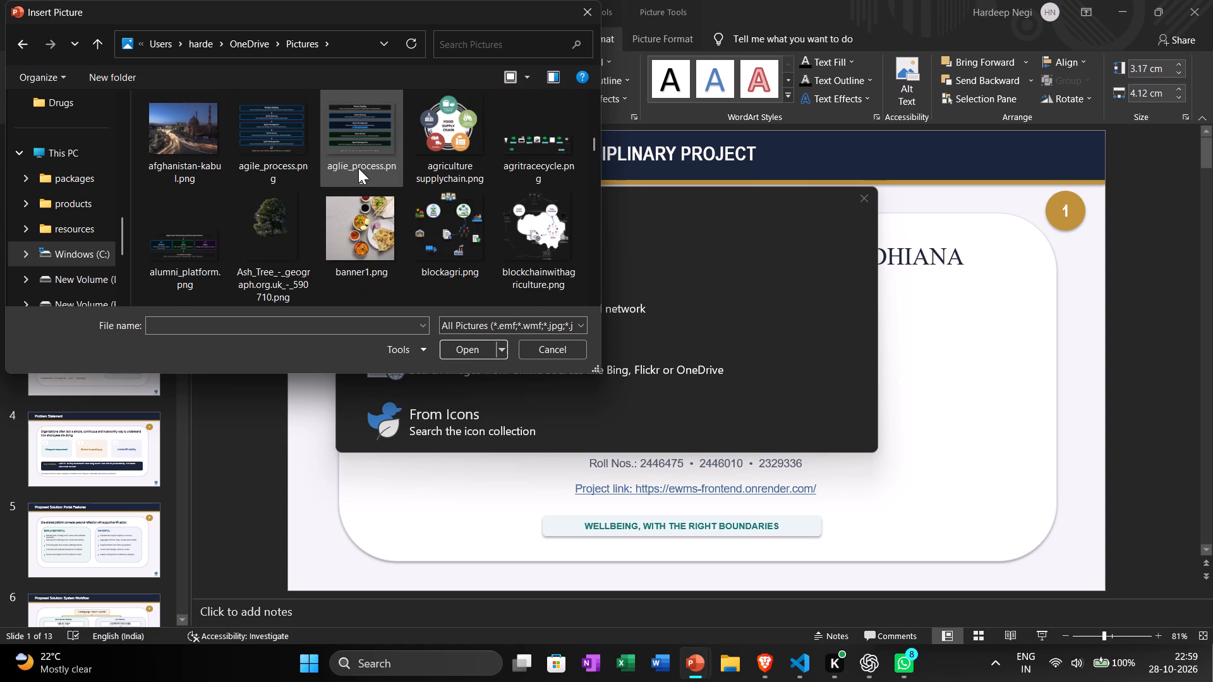
scroll(358, 168, down, 1)
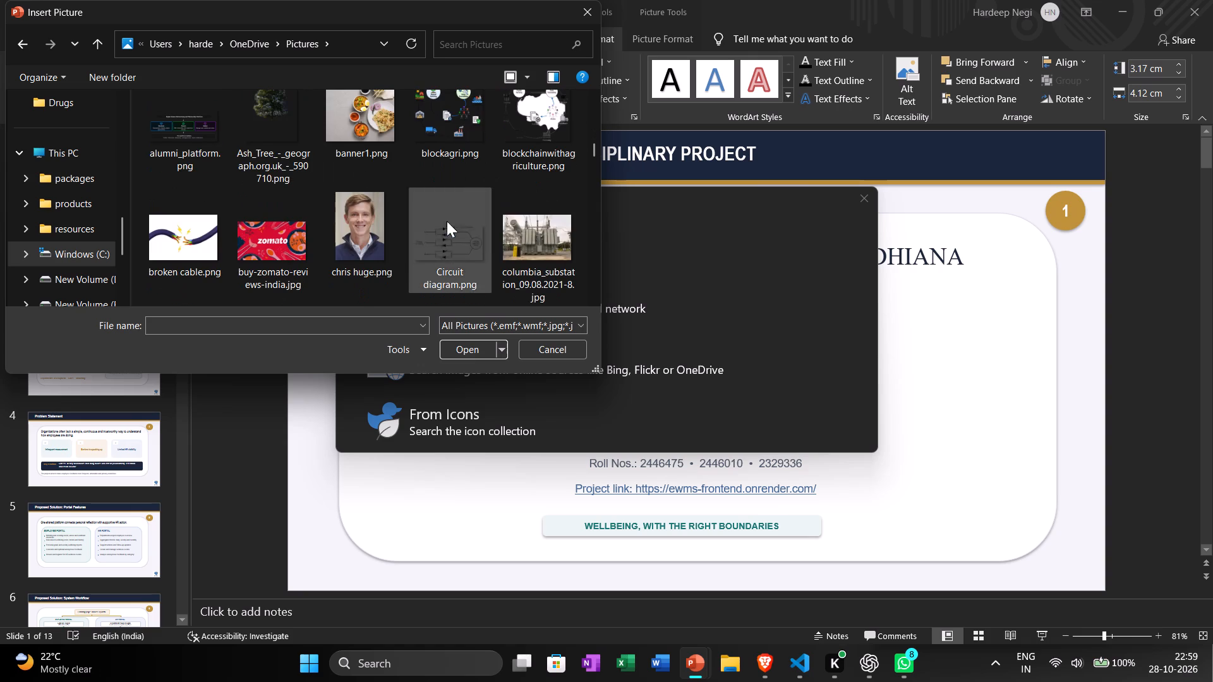
scroll(381, 233, down, 1)
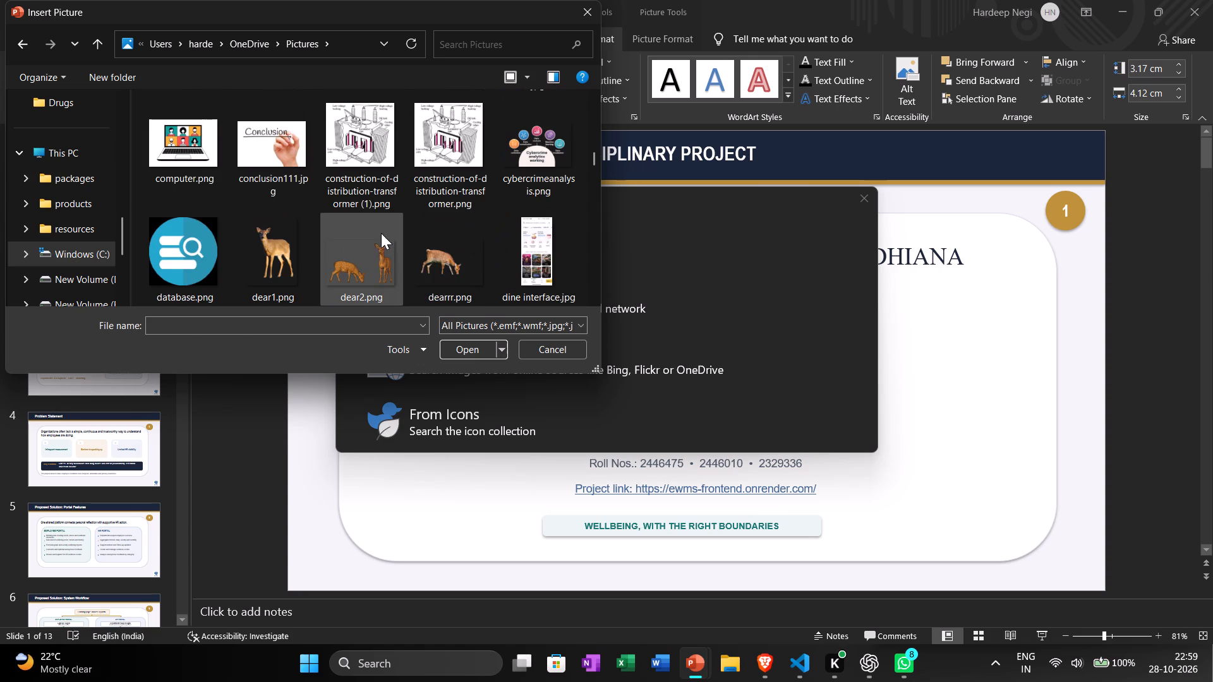
scroll(381, 233, down, 5)
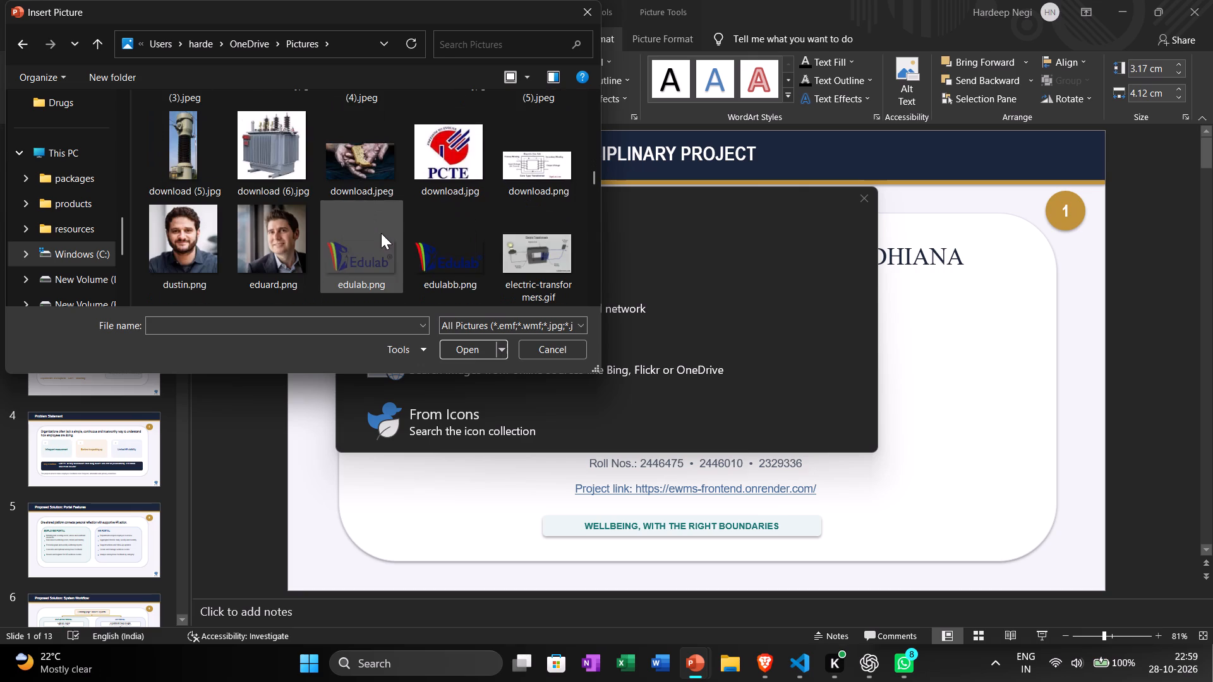
scroll(381, 233, down, 2)
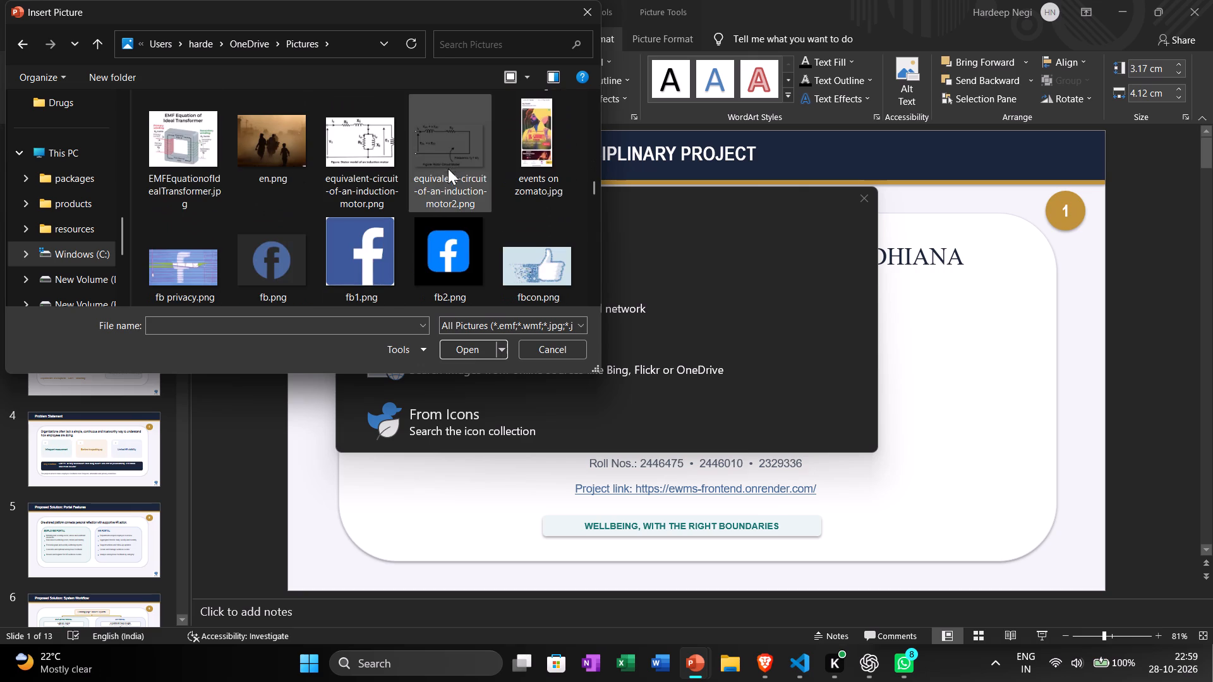
scroll(382, 223, down, 2)
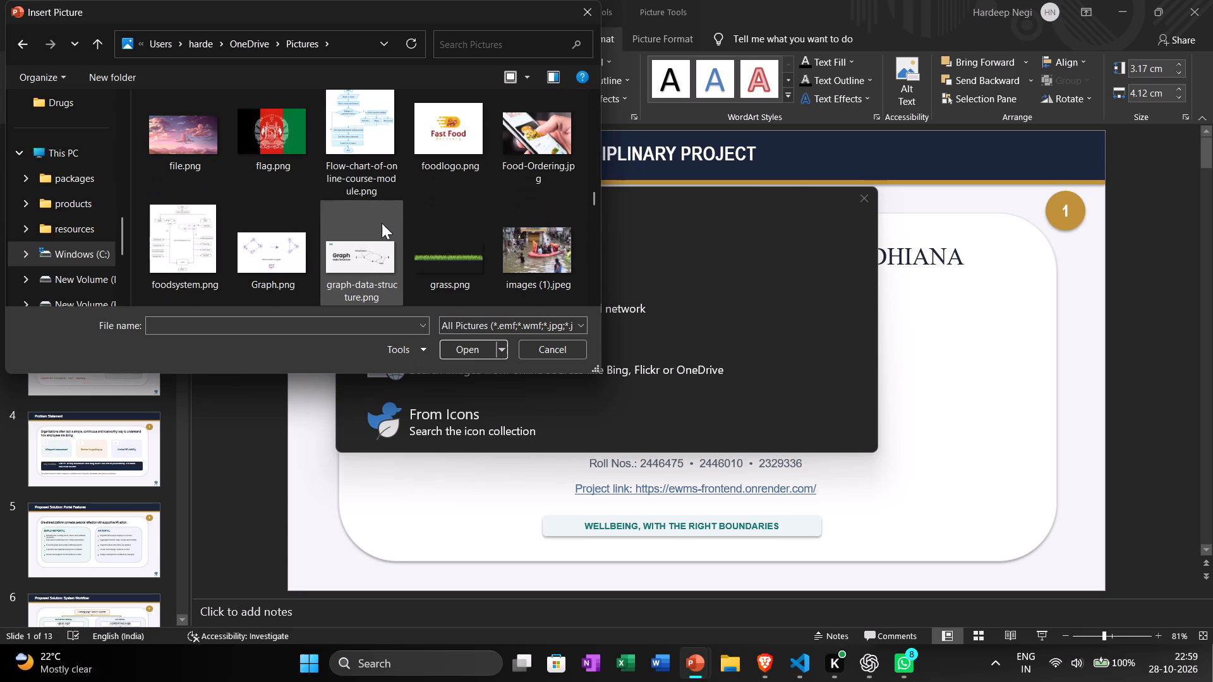
scroll(382, 223, down, 3)
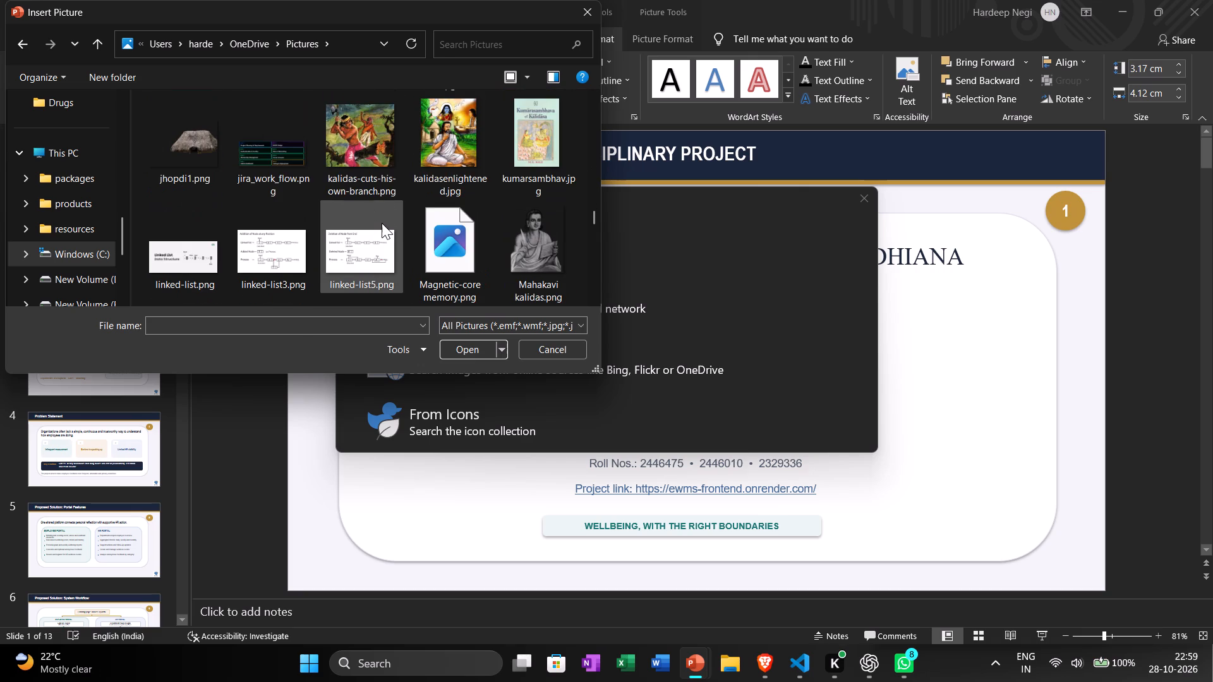
scroll(382, 223, down, 2)
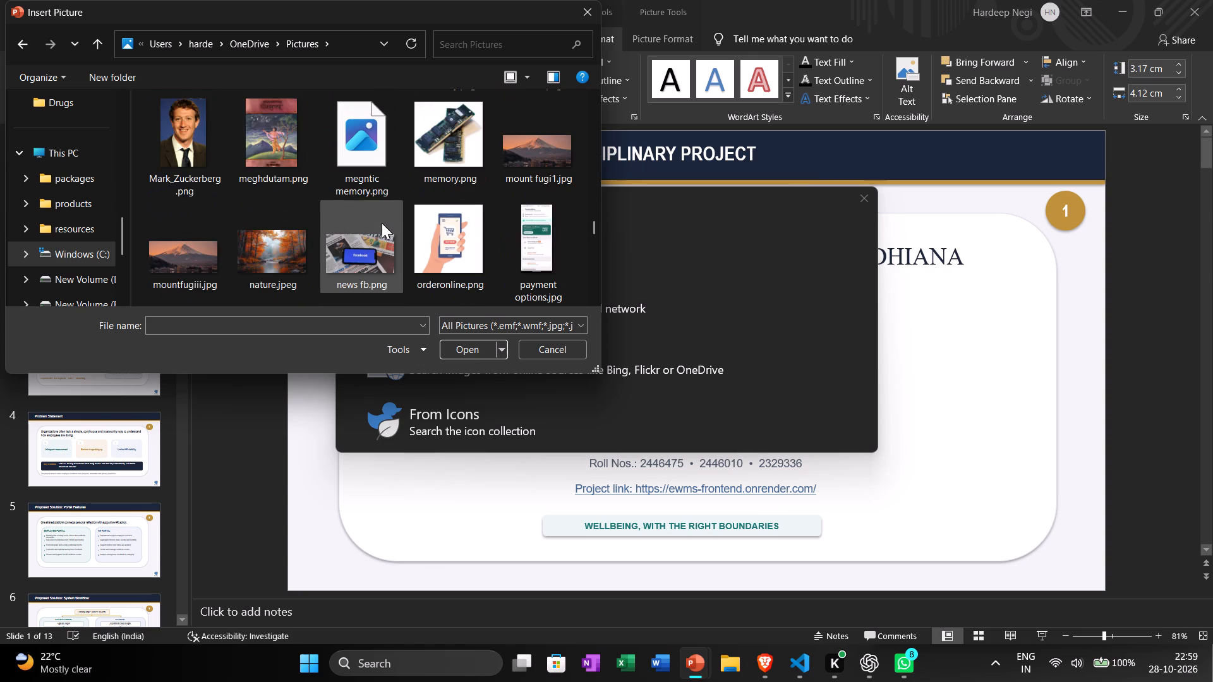
scroll(382, 223, down, 1)
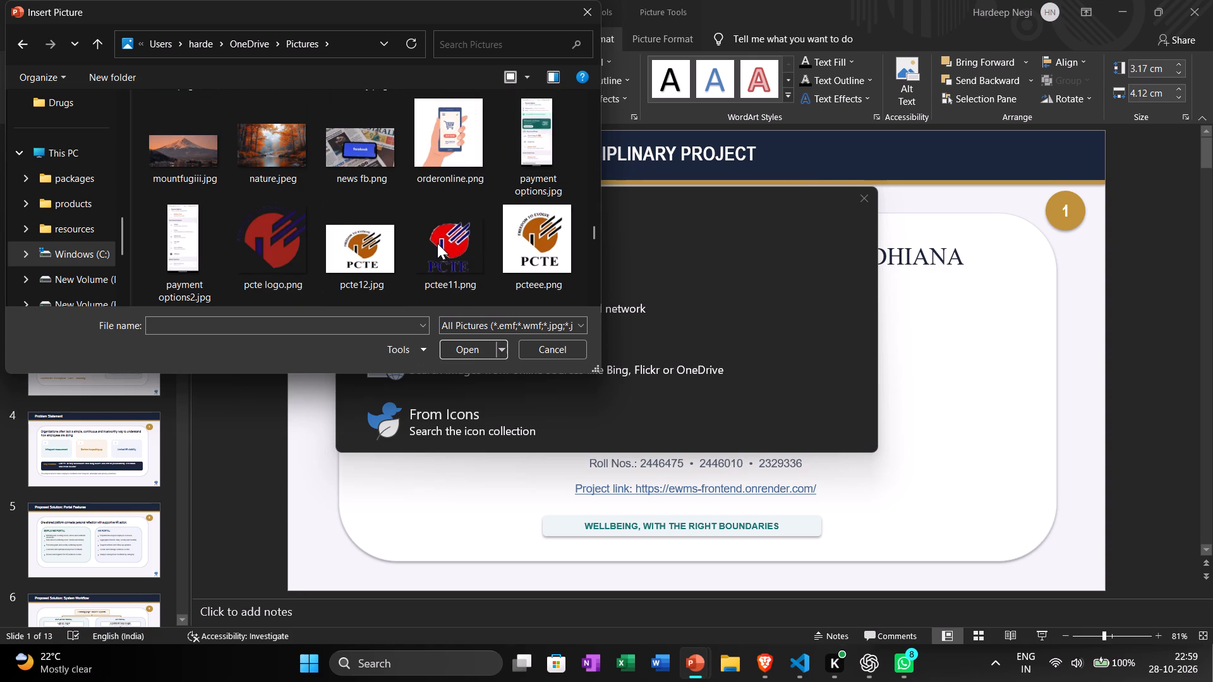
click(290, 263)
click(470, 348)
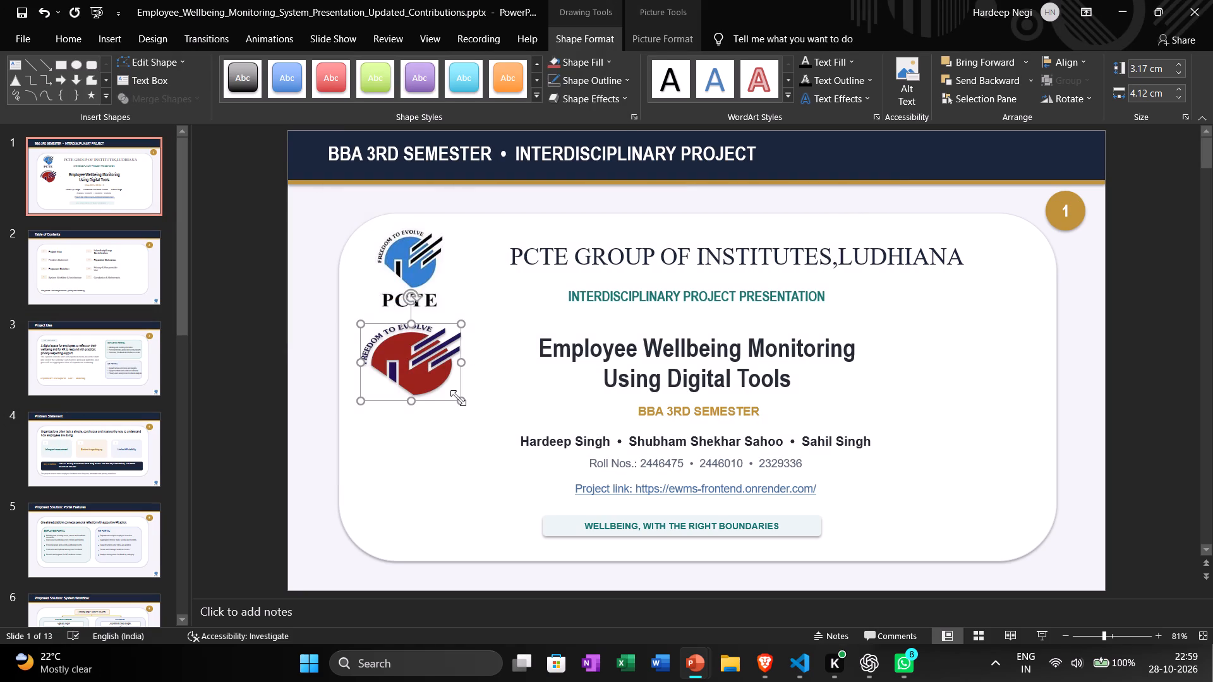
Resize the red logo rectangle below the blue PCTE logo to about 3.34 cm high and 3.33 cm wide.
drag(459, 402, 449, 423)
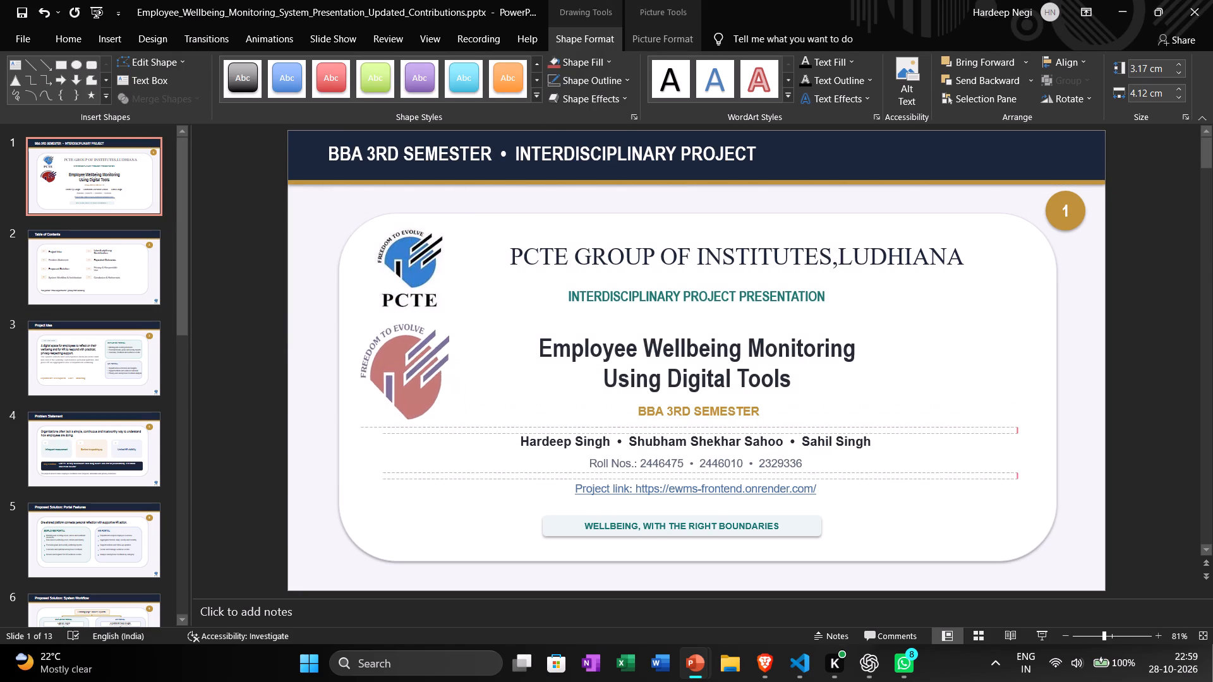
drag(449, 423, 437, 404)
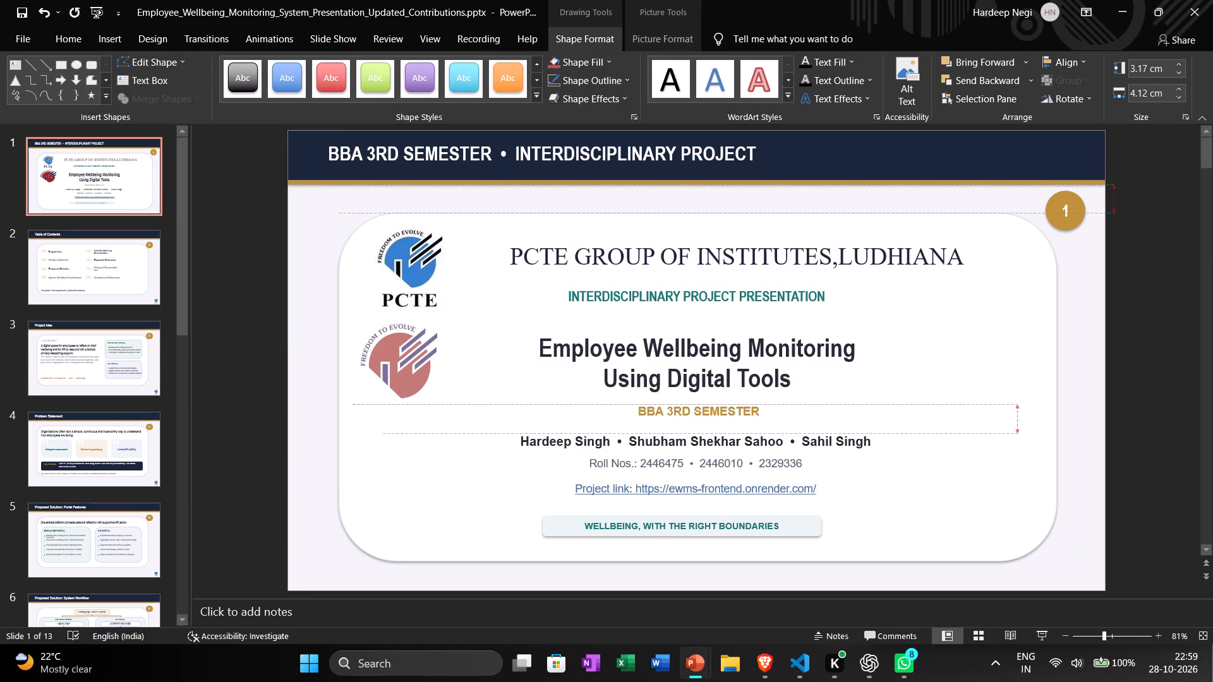
drag(437, 404, 445, 402)
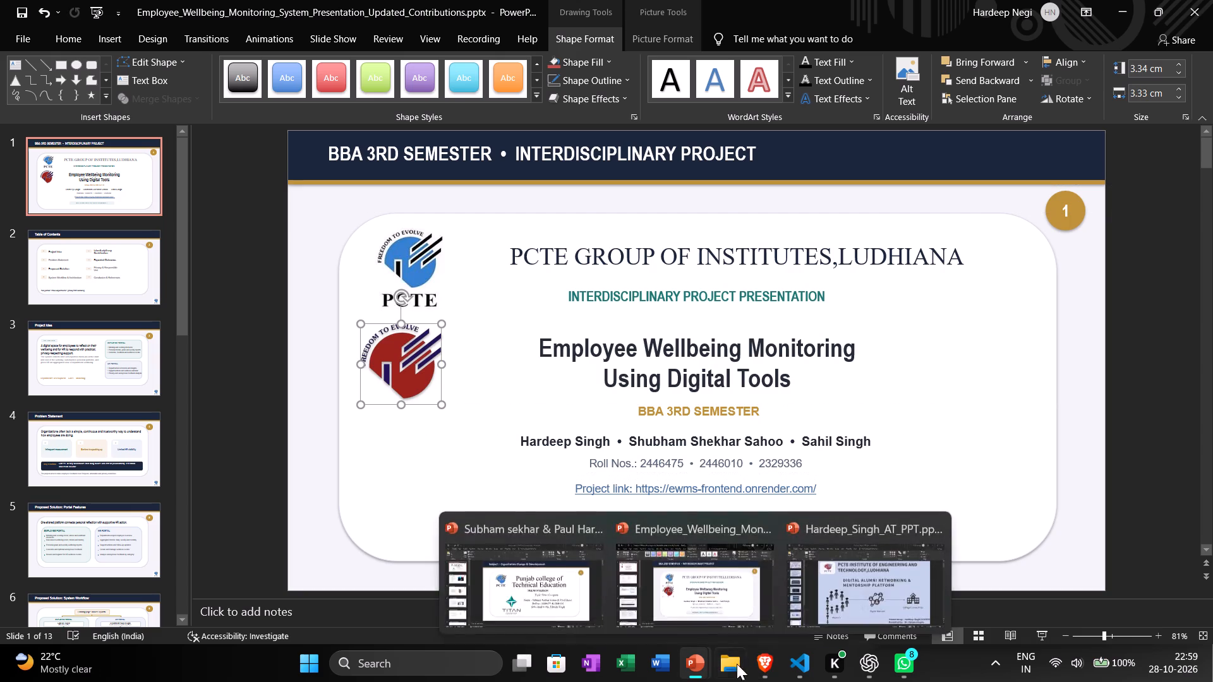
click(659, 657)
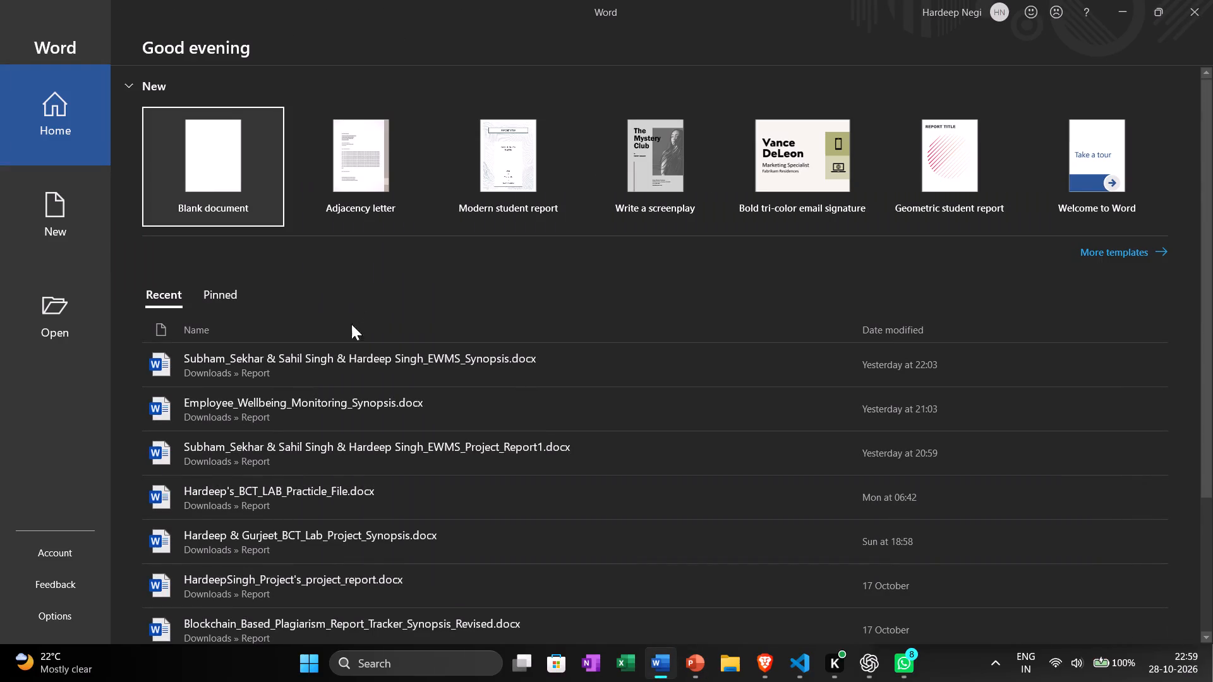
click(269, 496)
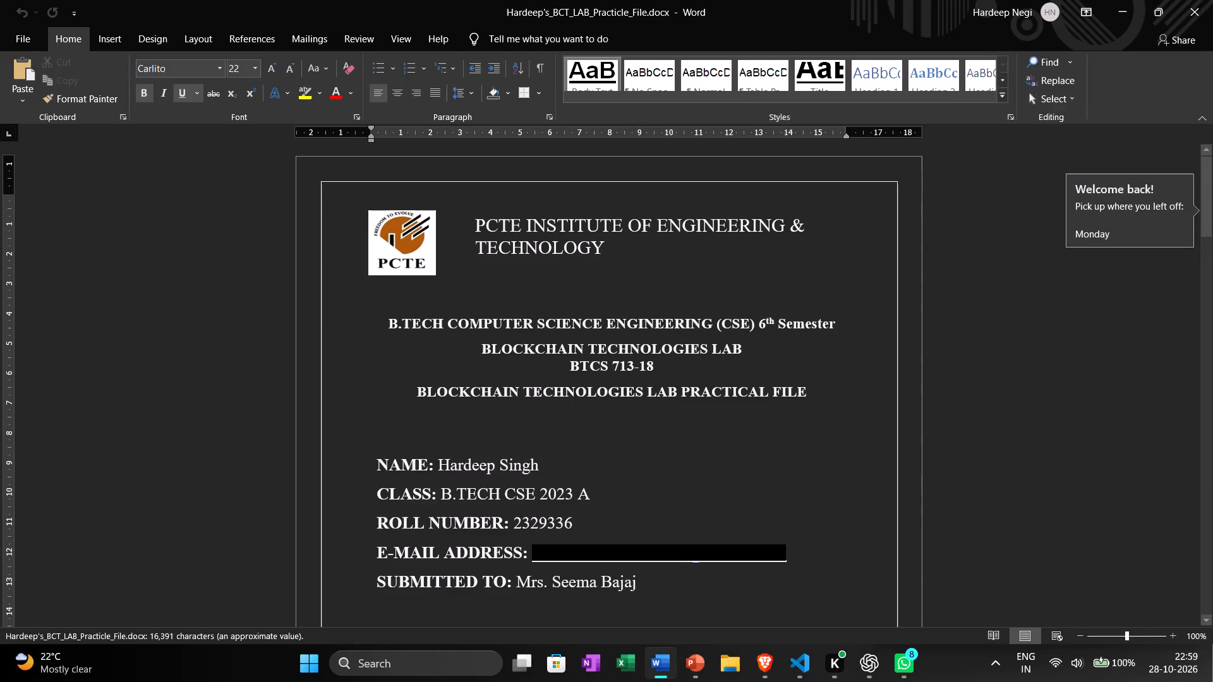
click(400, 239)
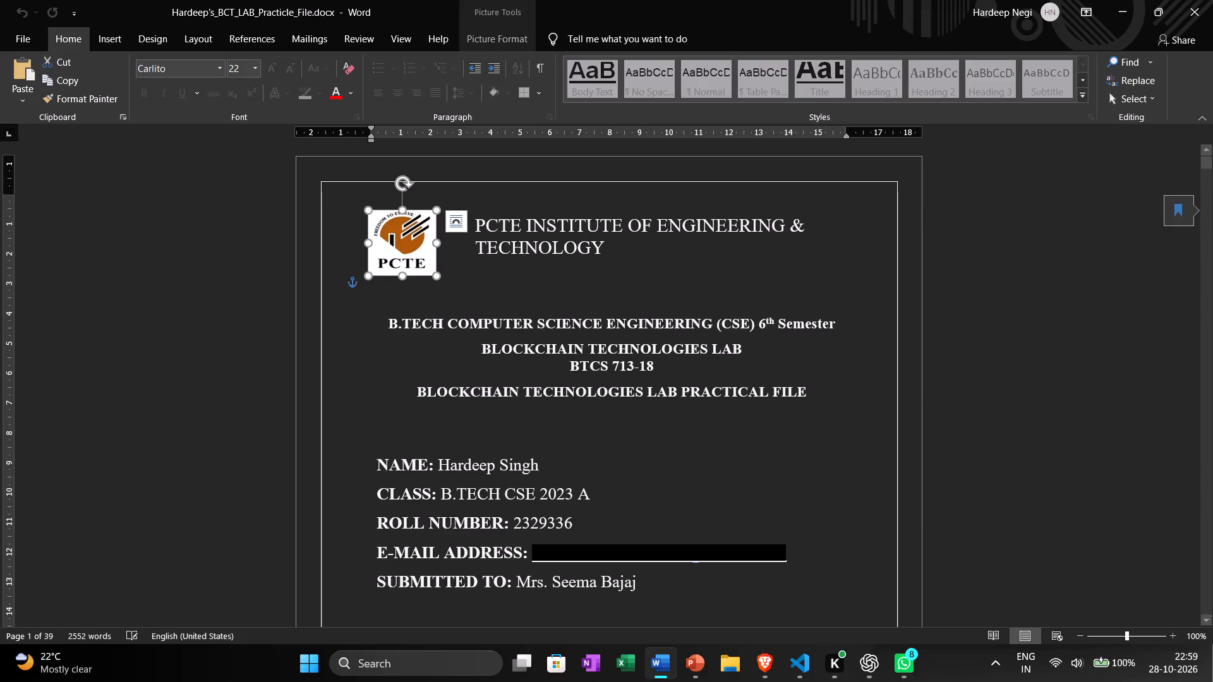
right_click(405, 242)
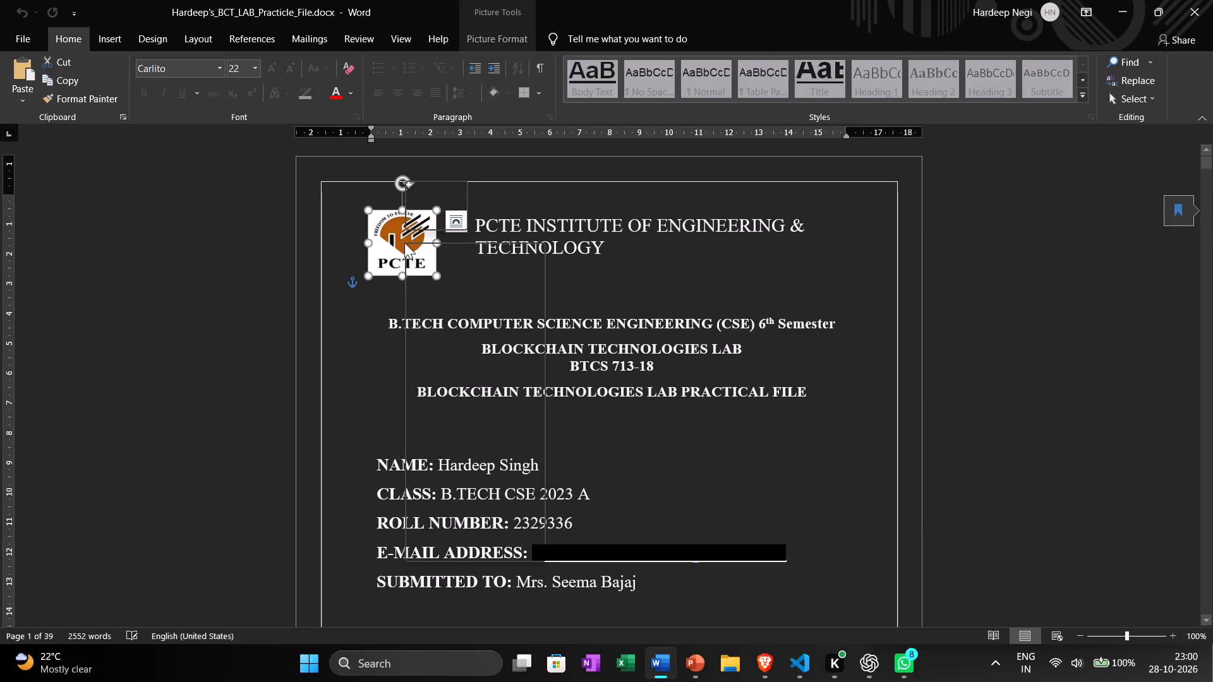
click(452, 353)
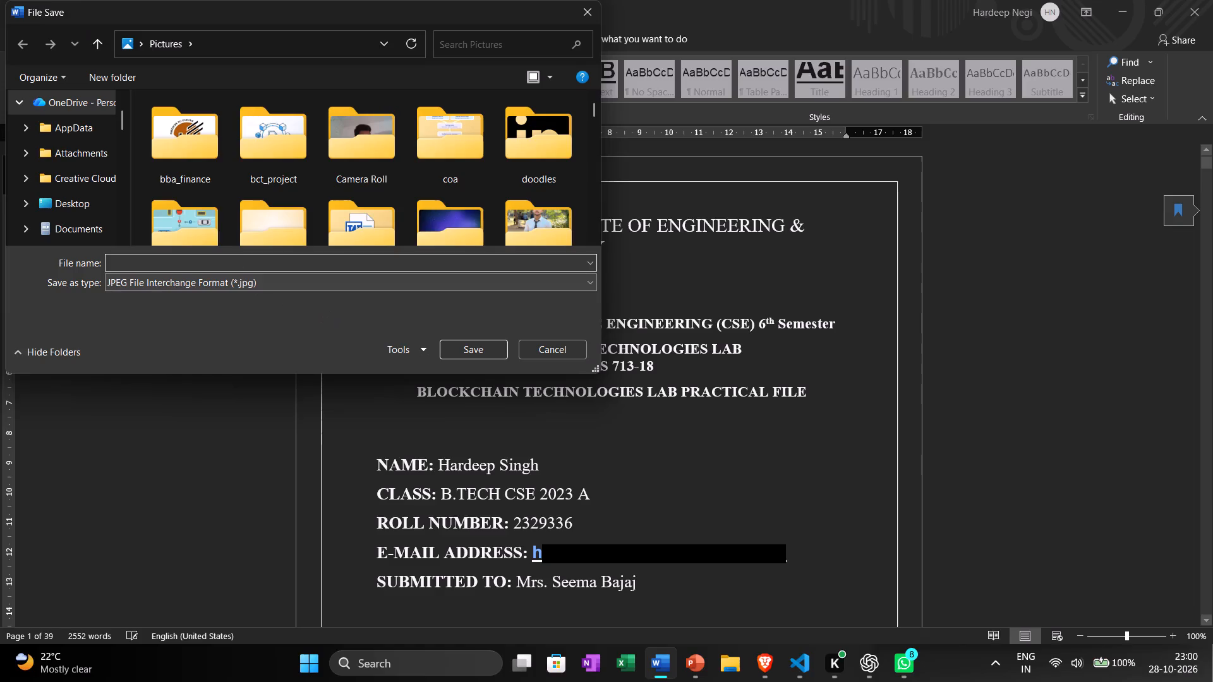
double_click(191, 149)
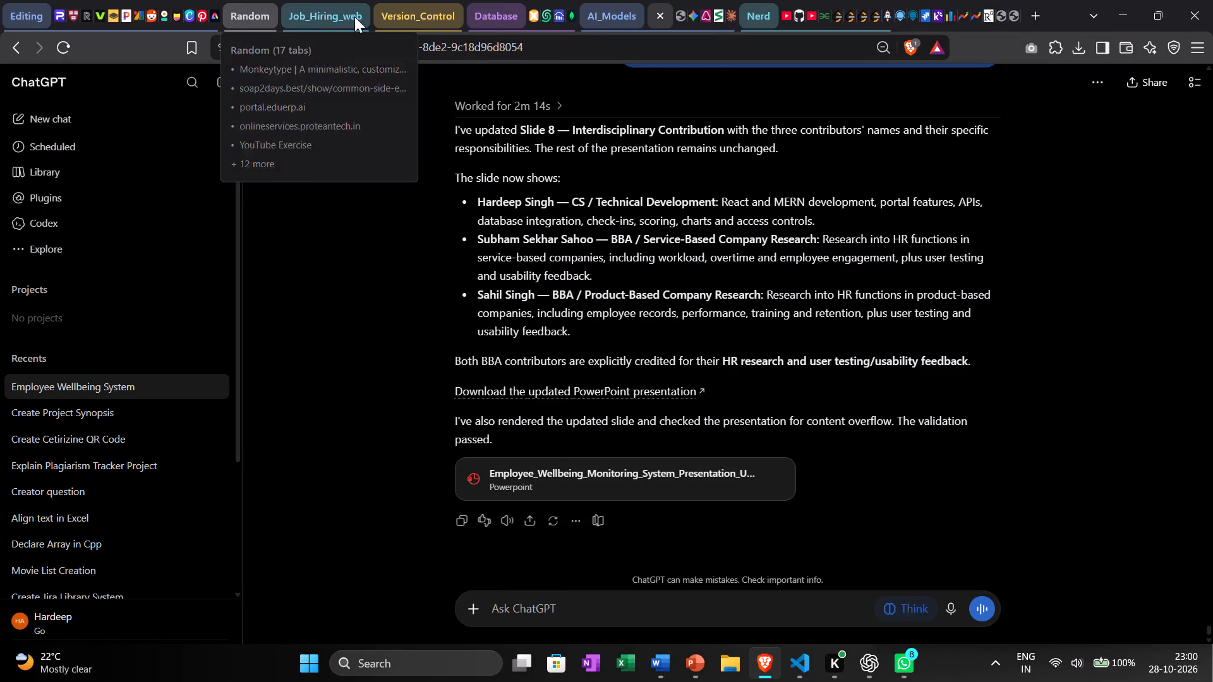
click(602, 13)
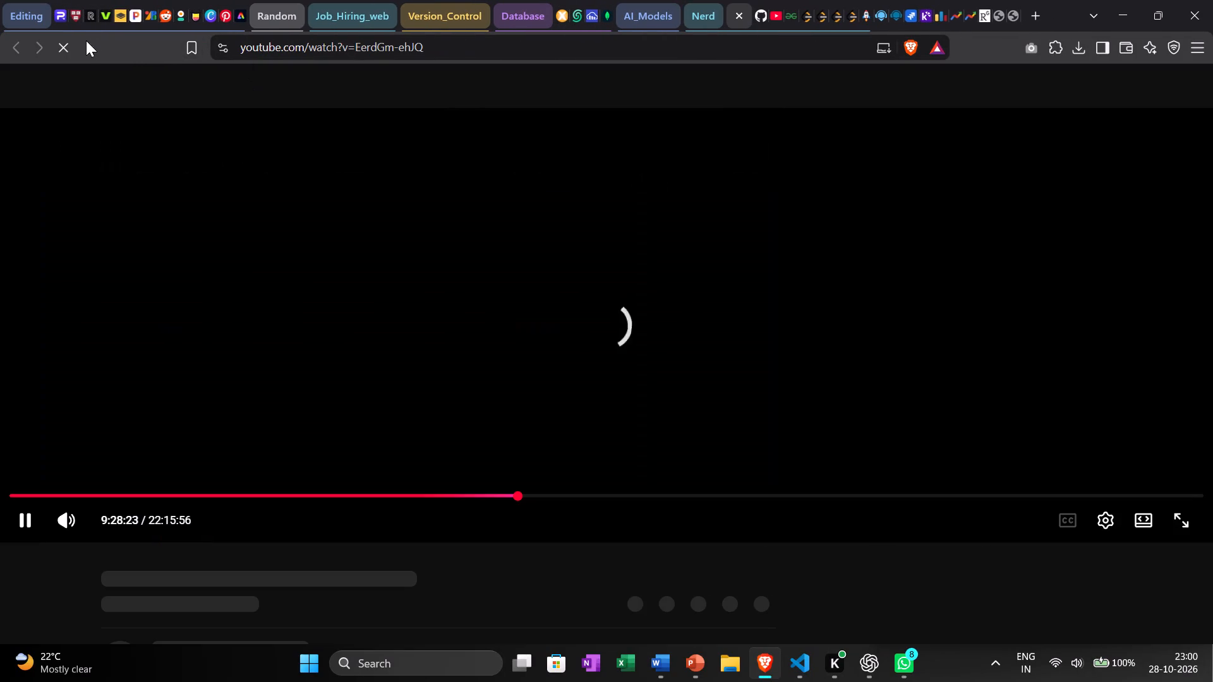
click(25, 523)
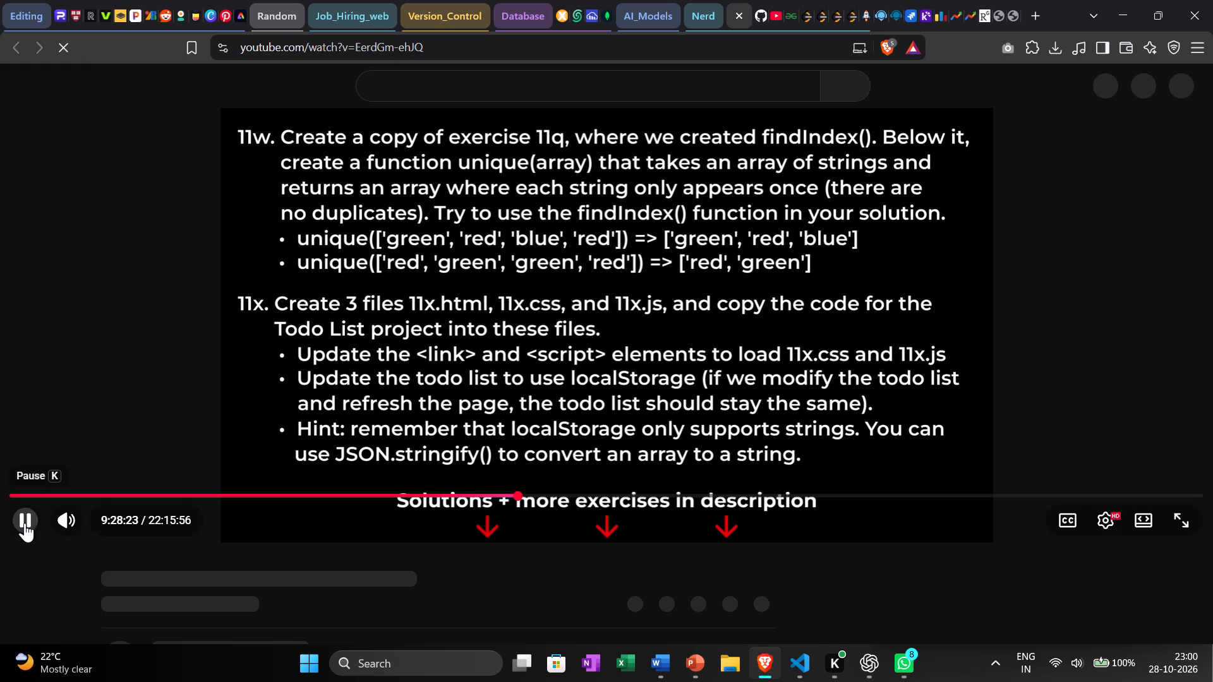
click(135, 15)
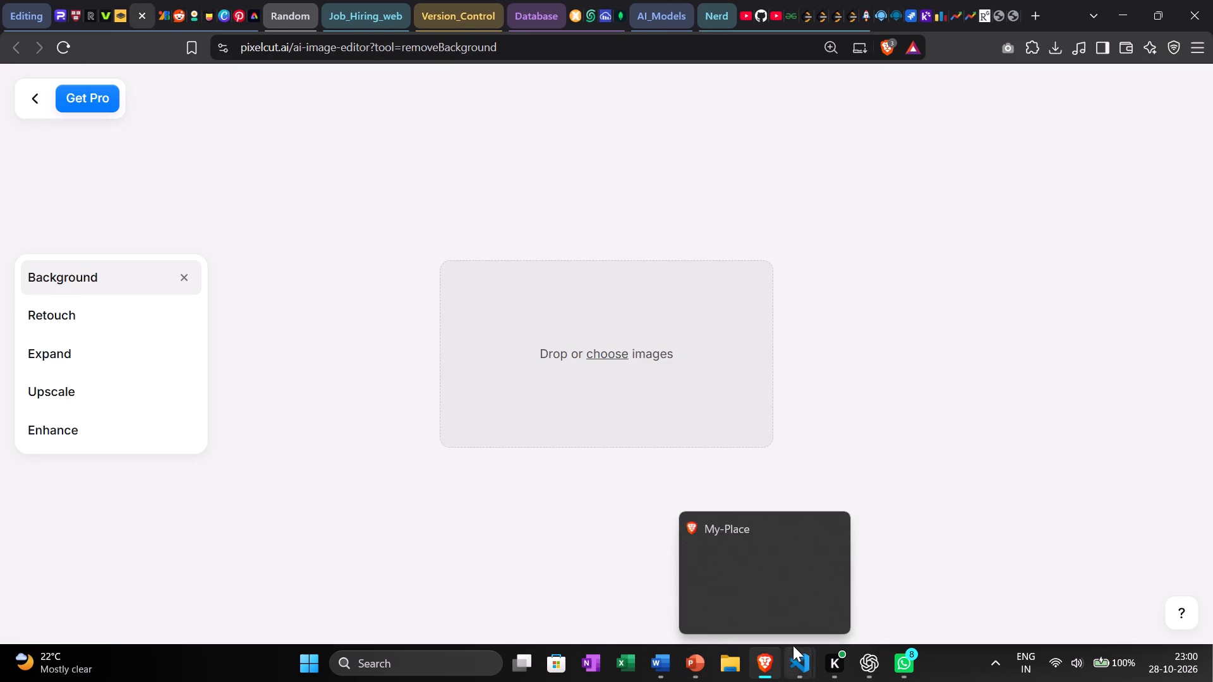
Remove the background of the orange PCTE logo pctelogo1.jpg from the bba_finance folder in Pictures.
click(615, 348)
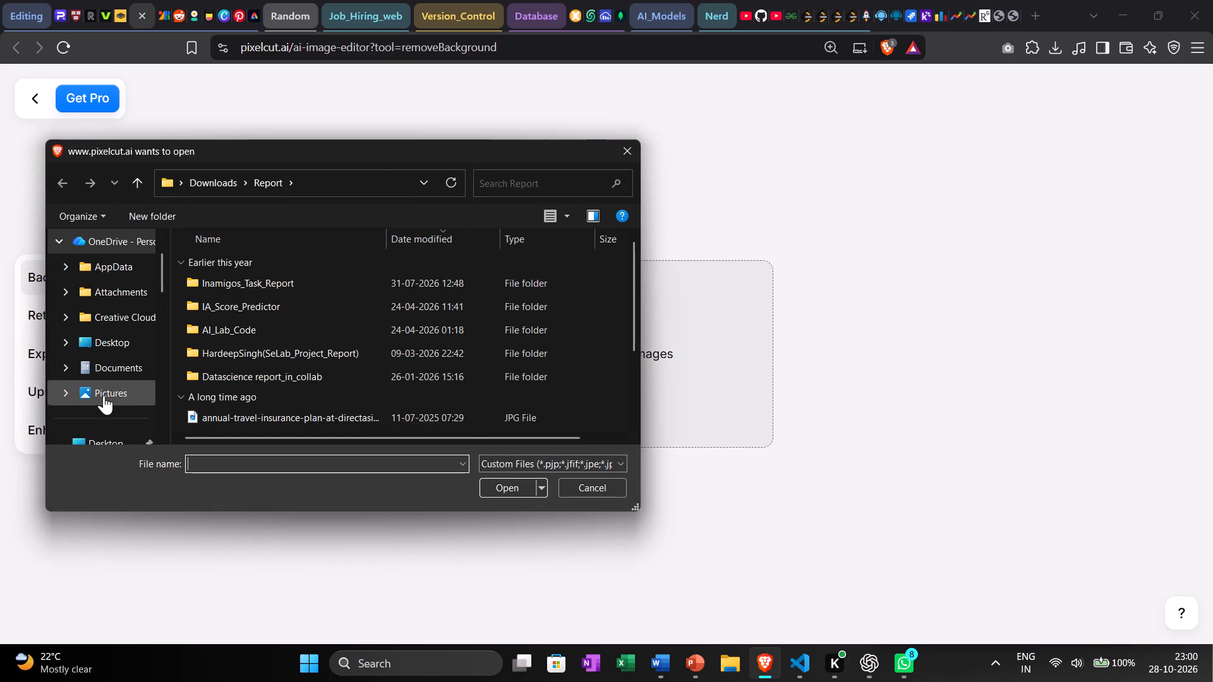
click(110, 379)
click(110, 390)
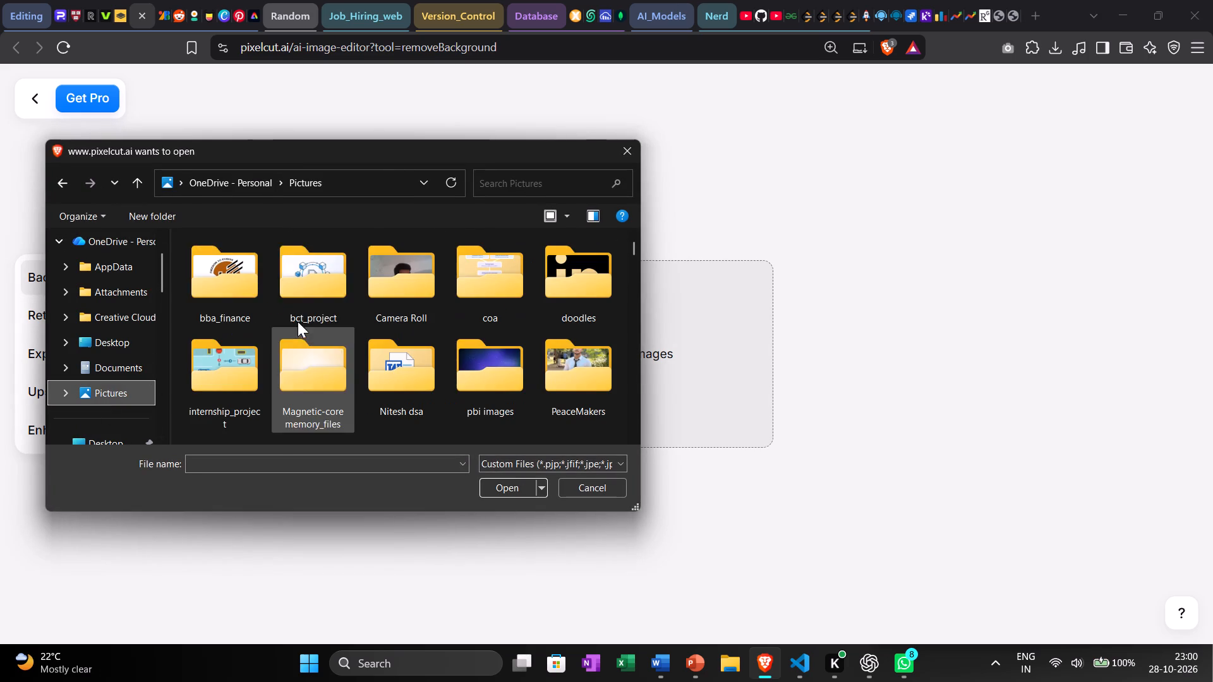
double_click(222, 289)
click(407, 281)
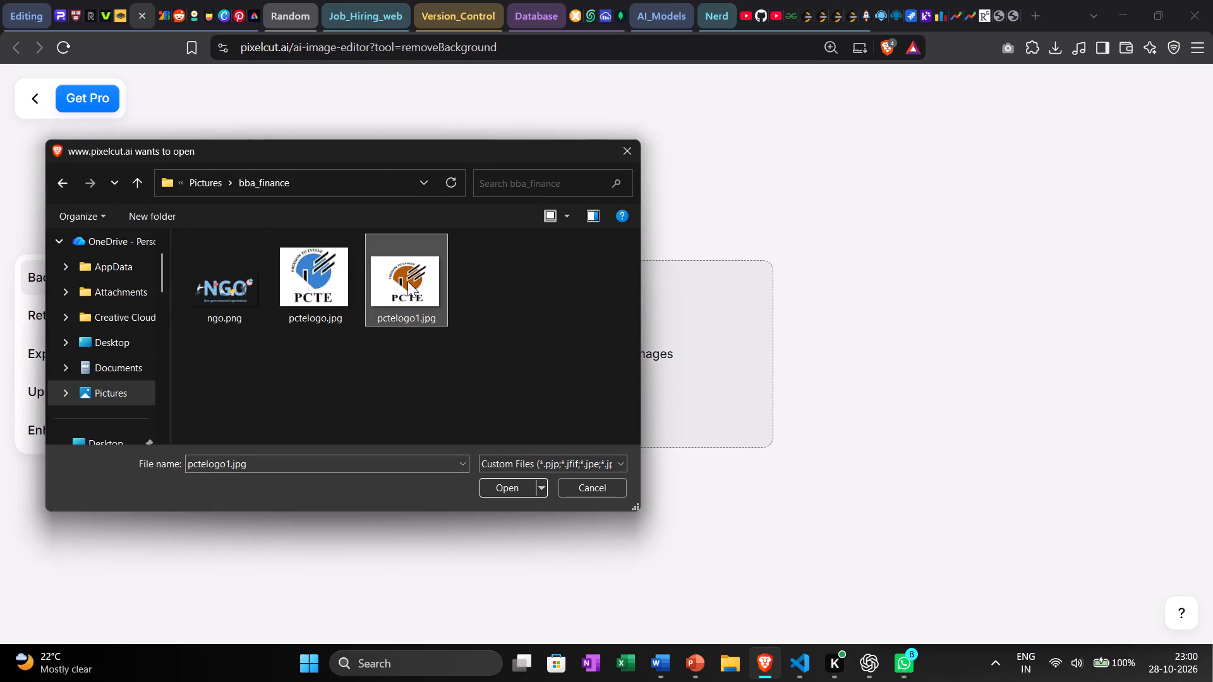
click(516, 486)
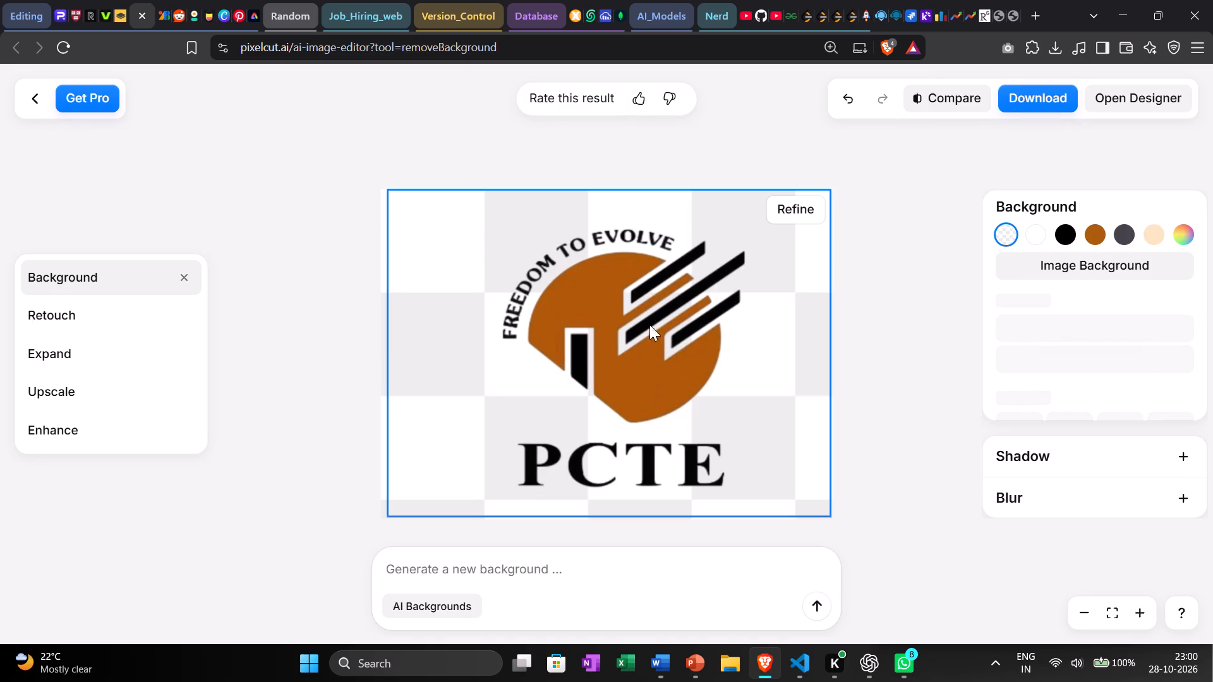
Download the background-free orange PCTE logo as pctelogo1.png into the bba_finance folder in Pictures.
click(1025, 99)
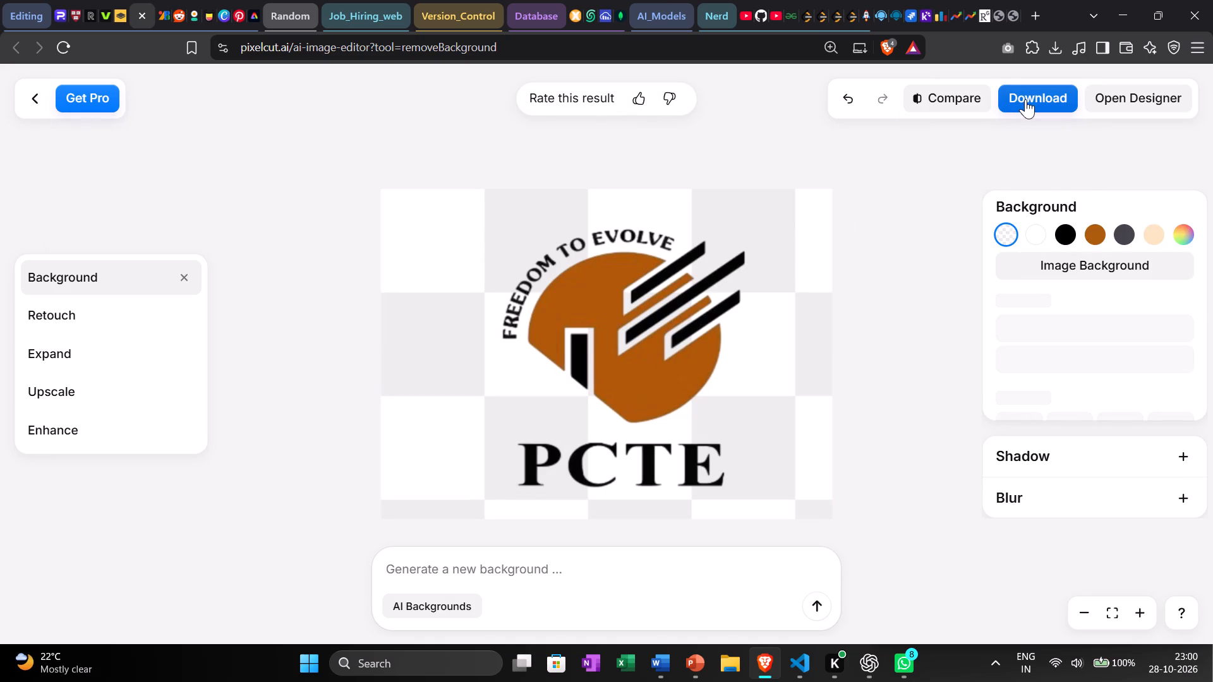
click(957, 218)
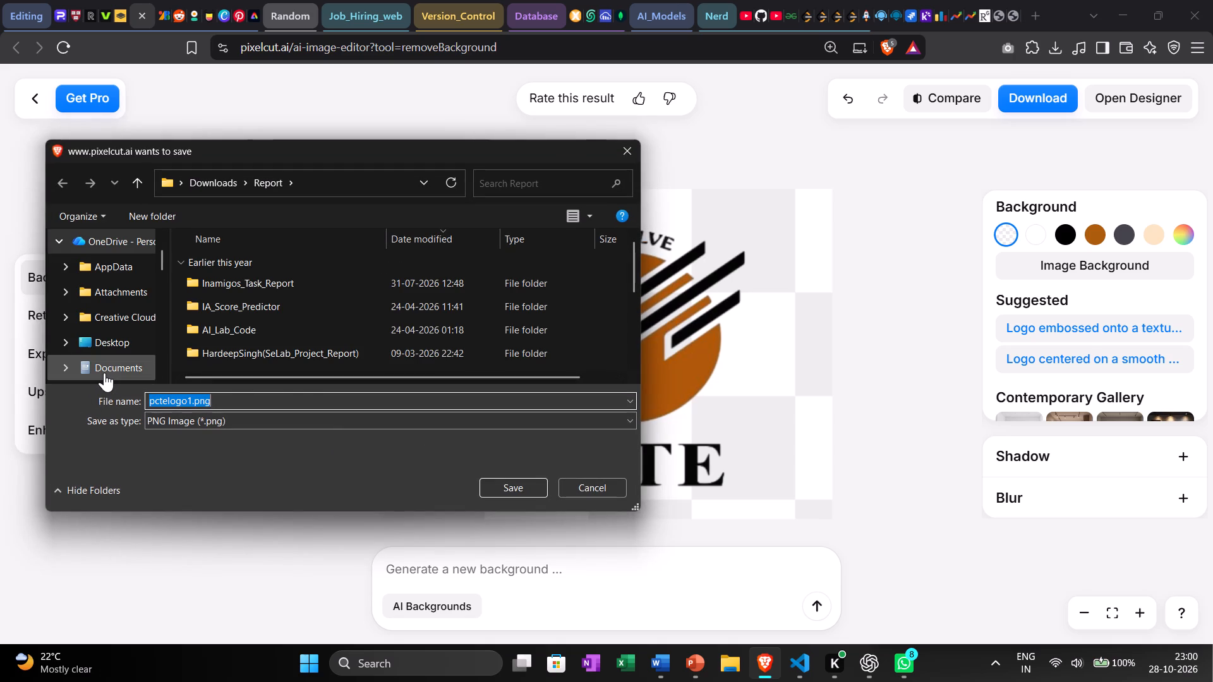
scroll(104, 373, down, 1)
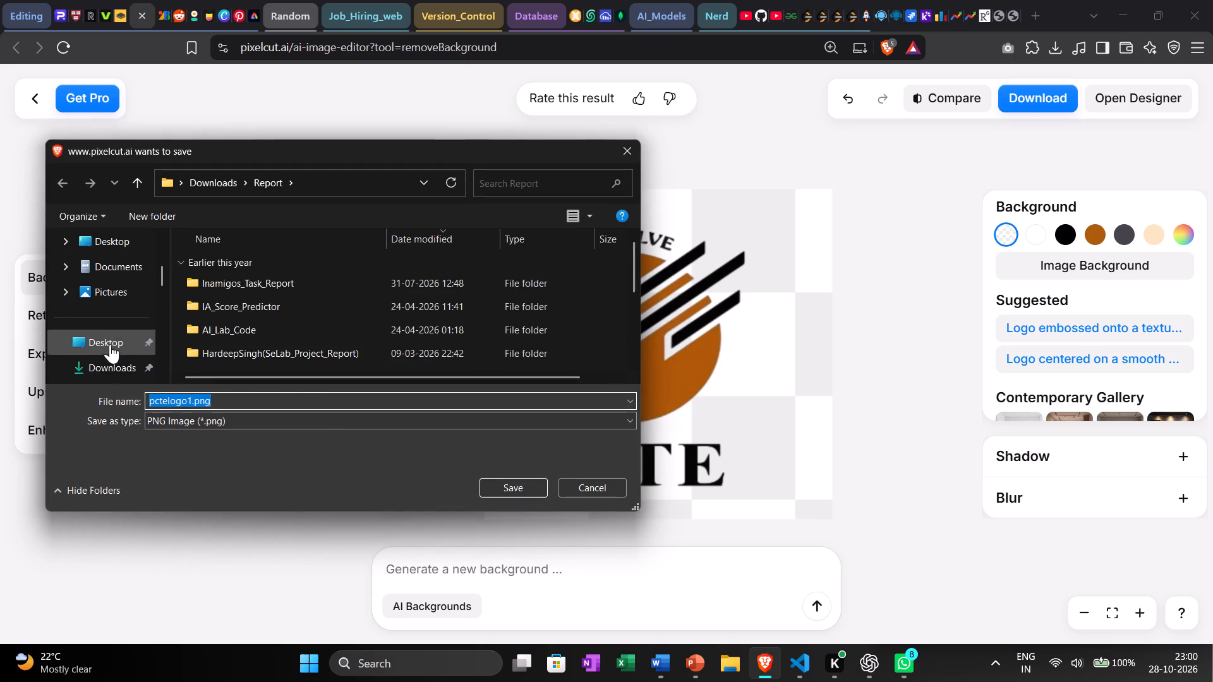
click(118, 285)
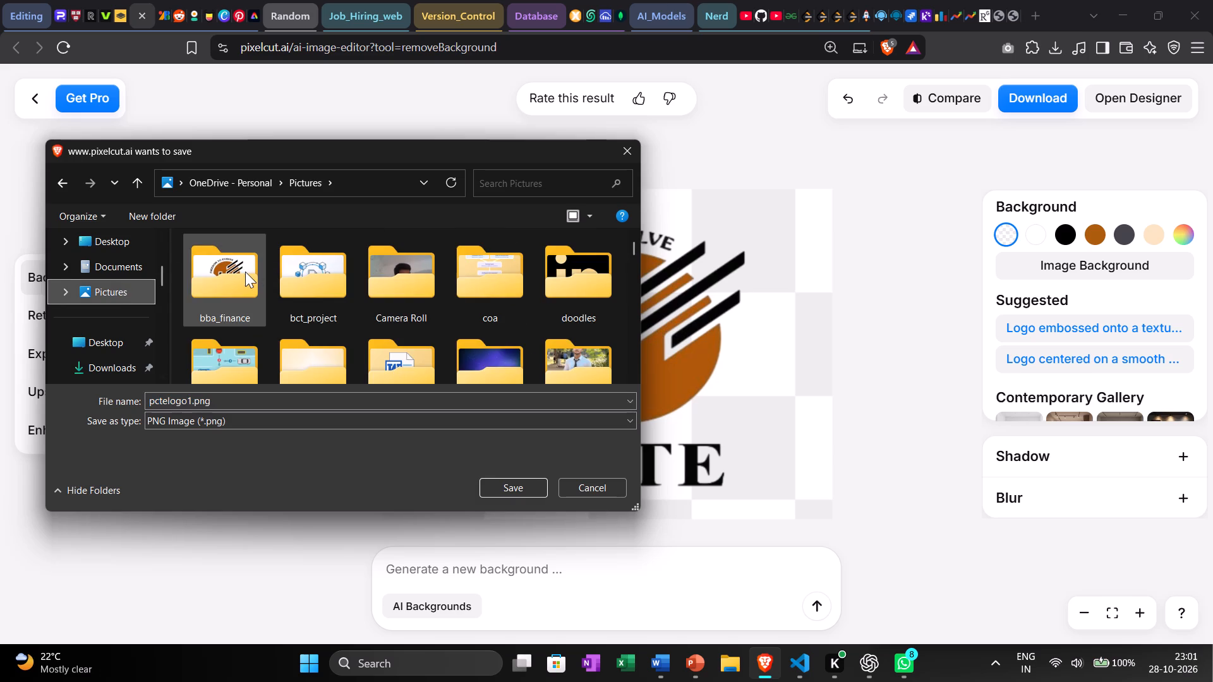
double_click(244, 272)
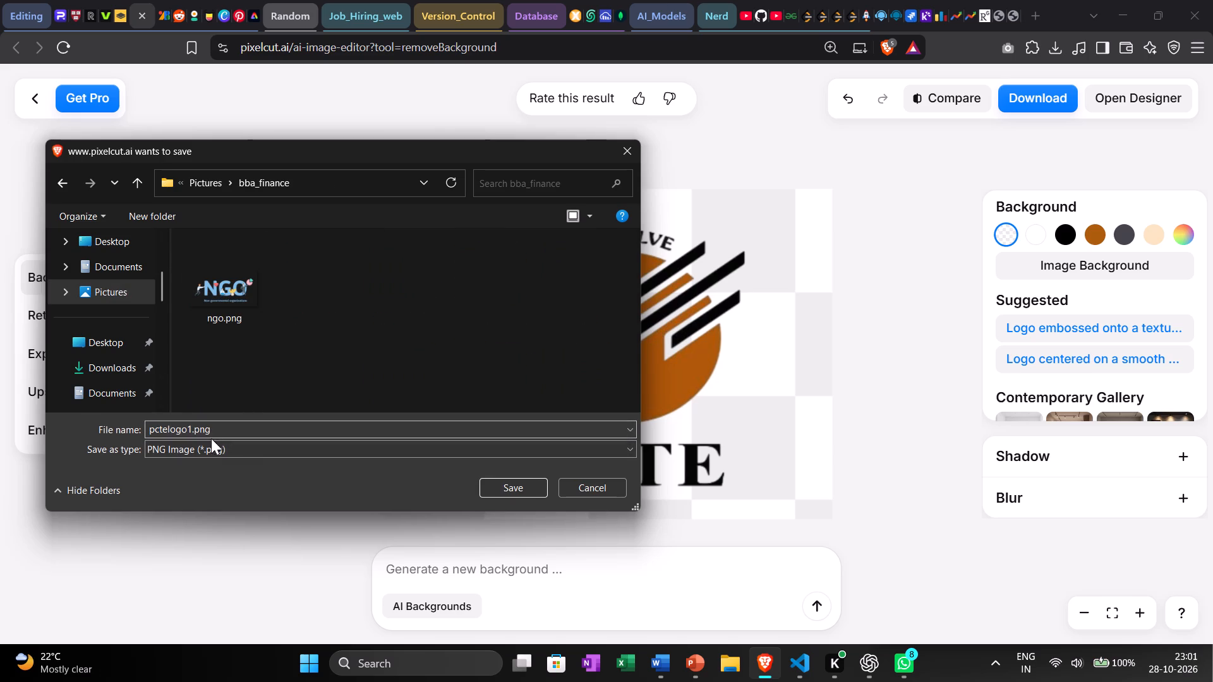
click(513, 481)
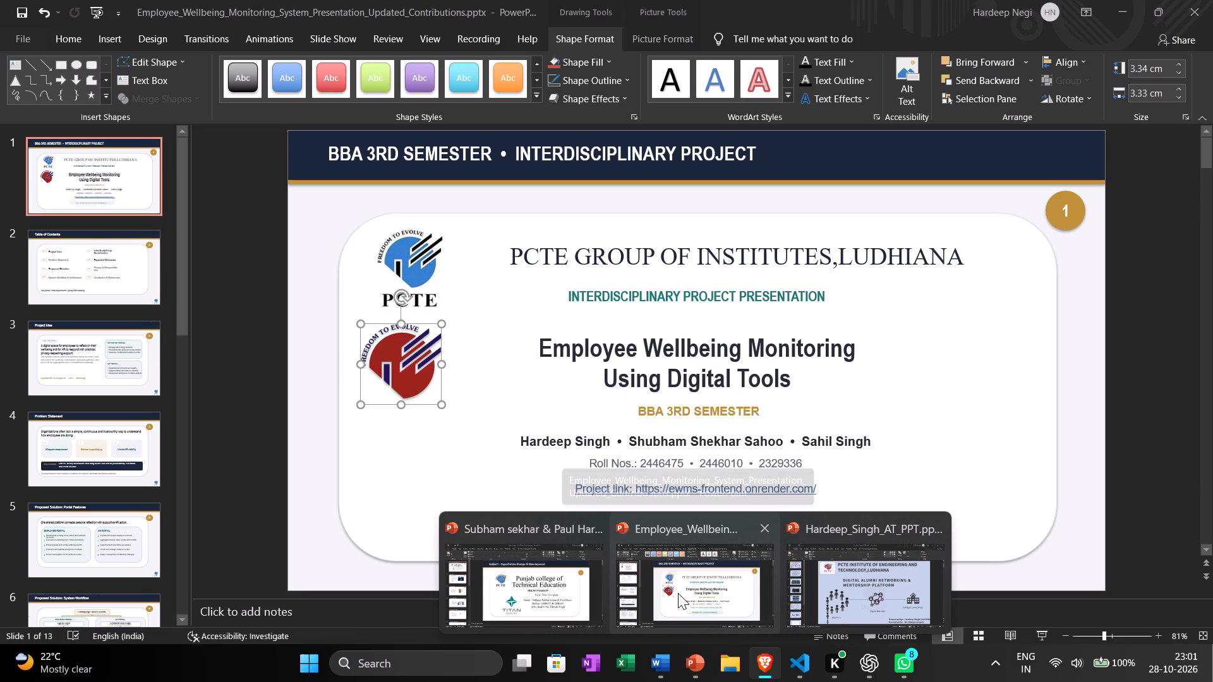
Switch to the Employee Wellbeing presentation in PowerPoint and fill the red logo rectangle with pctelogo1.png from bba_finance.
click(678, 593)
click(582, 66)
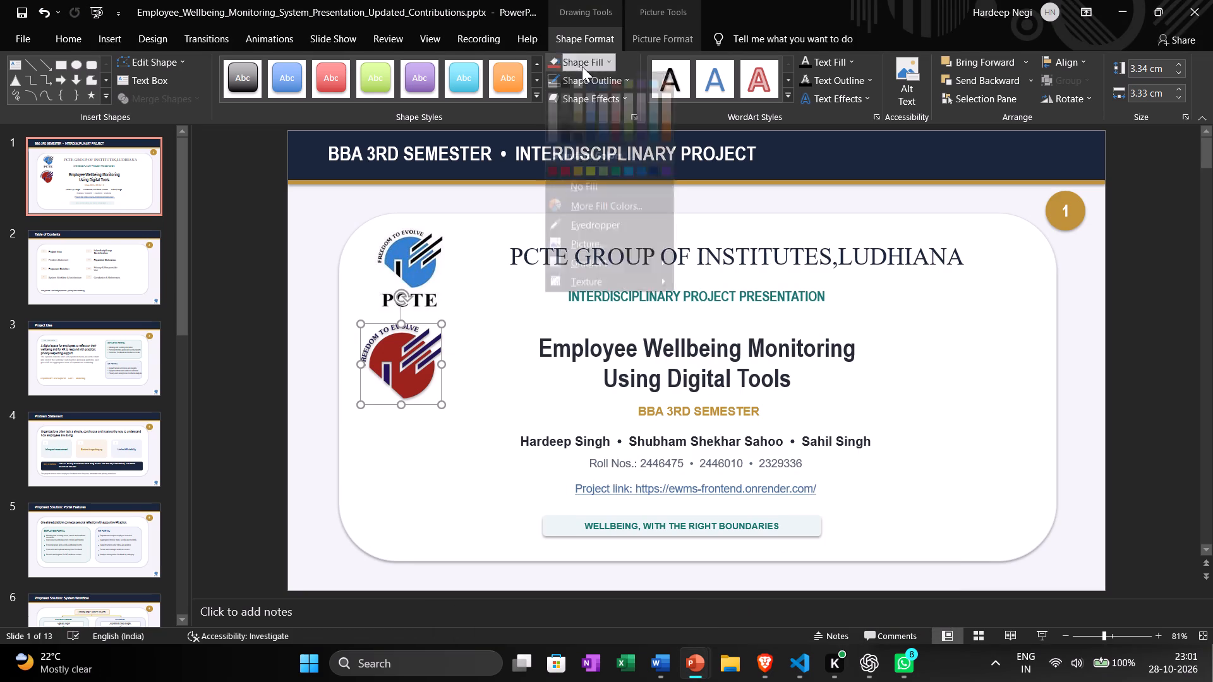
click(586, 255)
click(453, 301)
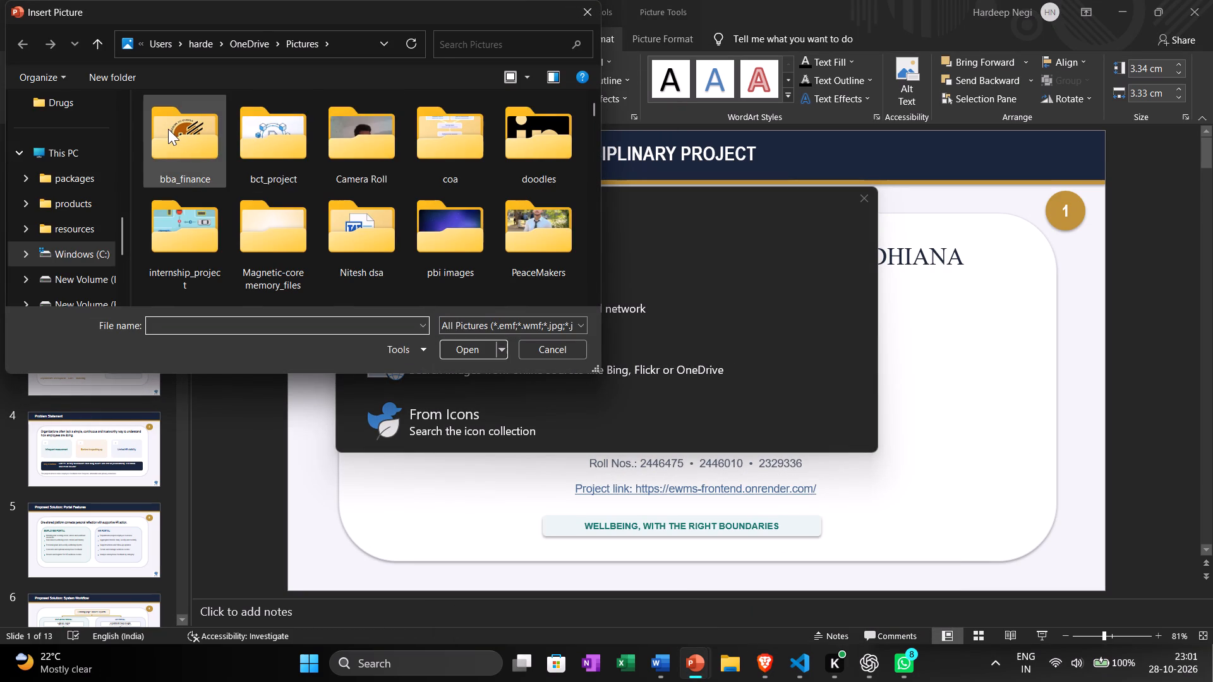
double_click(168, 129)
click(446, 157)
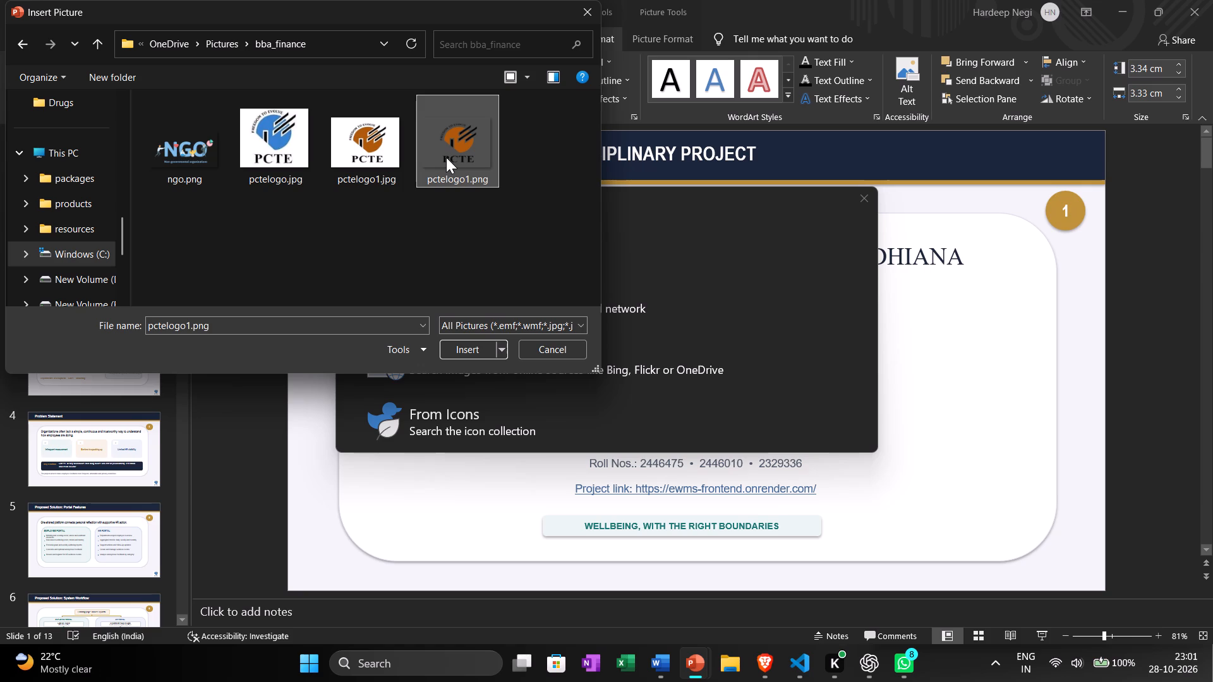
click(462, 350)
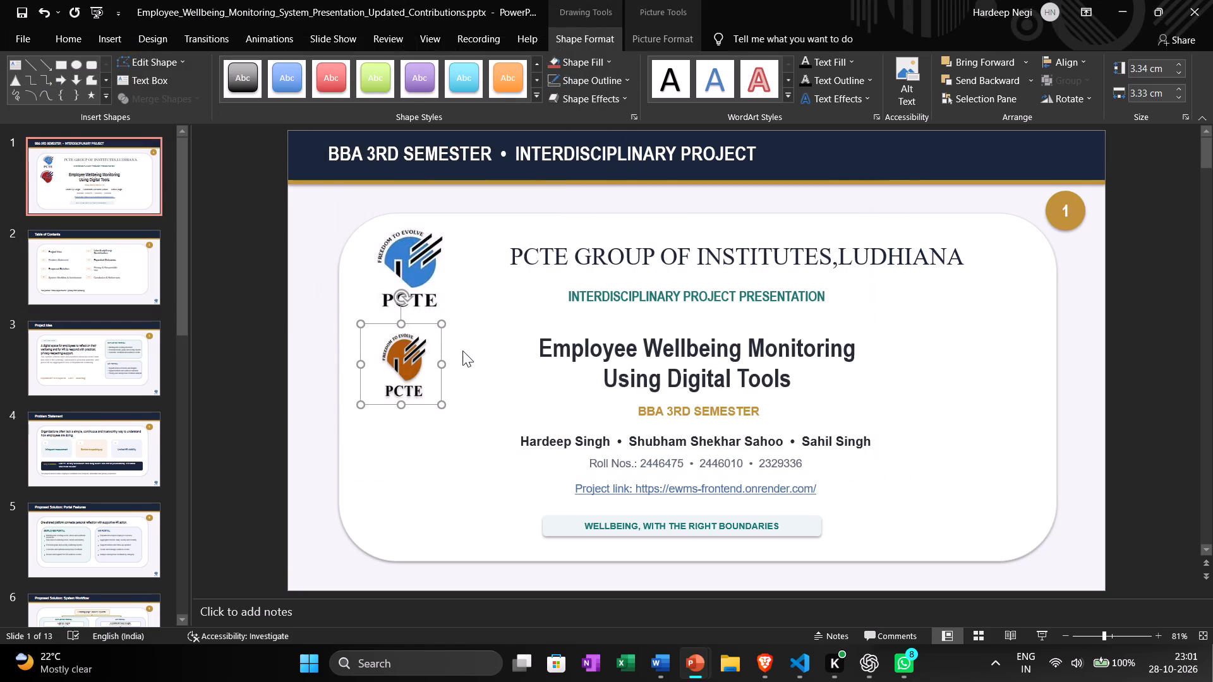
Resize the orange logo shape to about 3.17 cm high and 4.12 cm wide, and nudge the blue logo slightly down.
drag(443, 406, 457, 396)
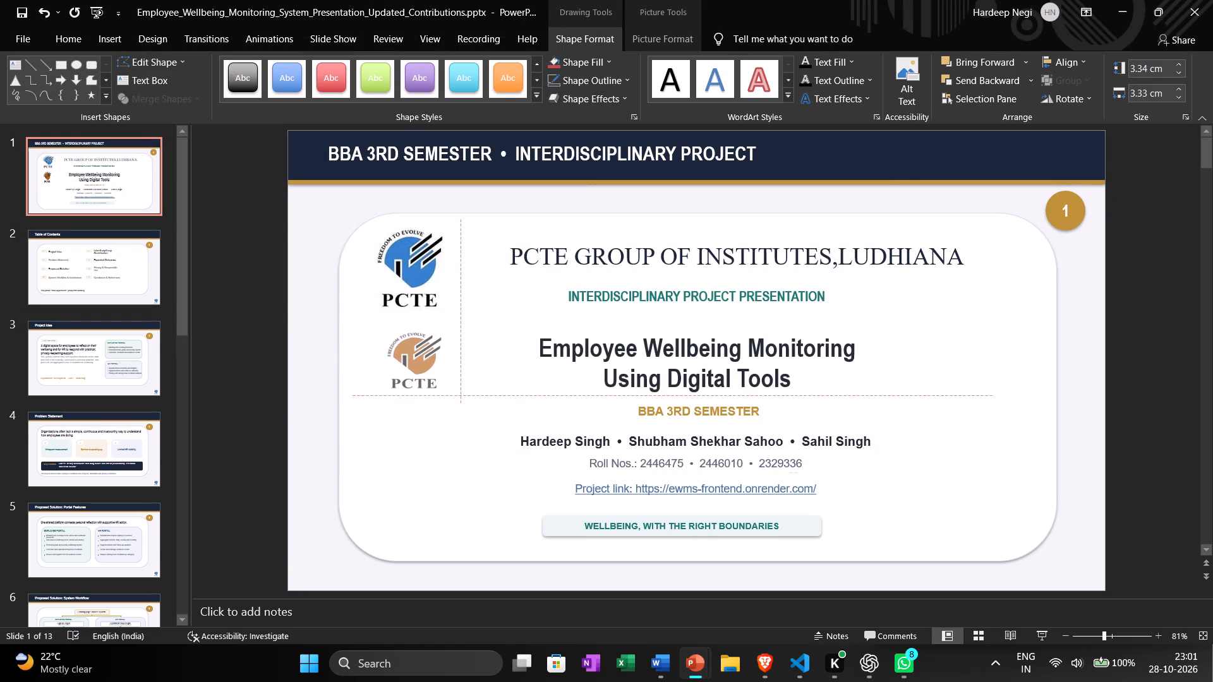
drag(457, 396, 456, 403)
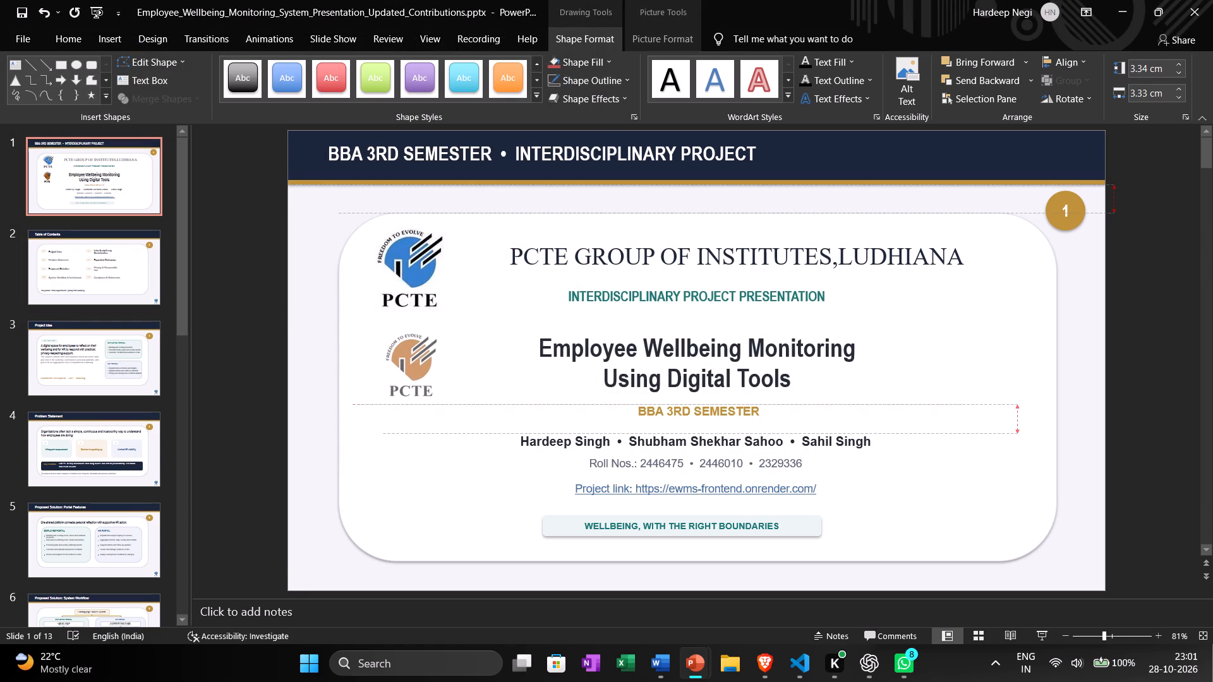
drag(456, 403, 461, 400)
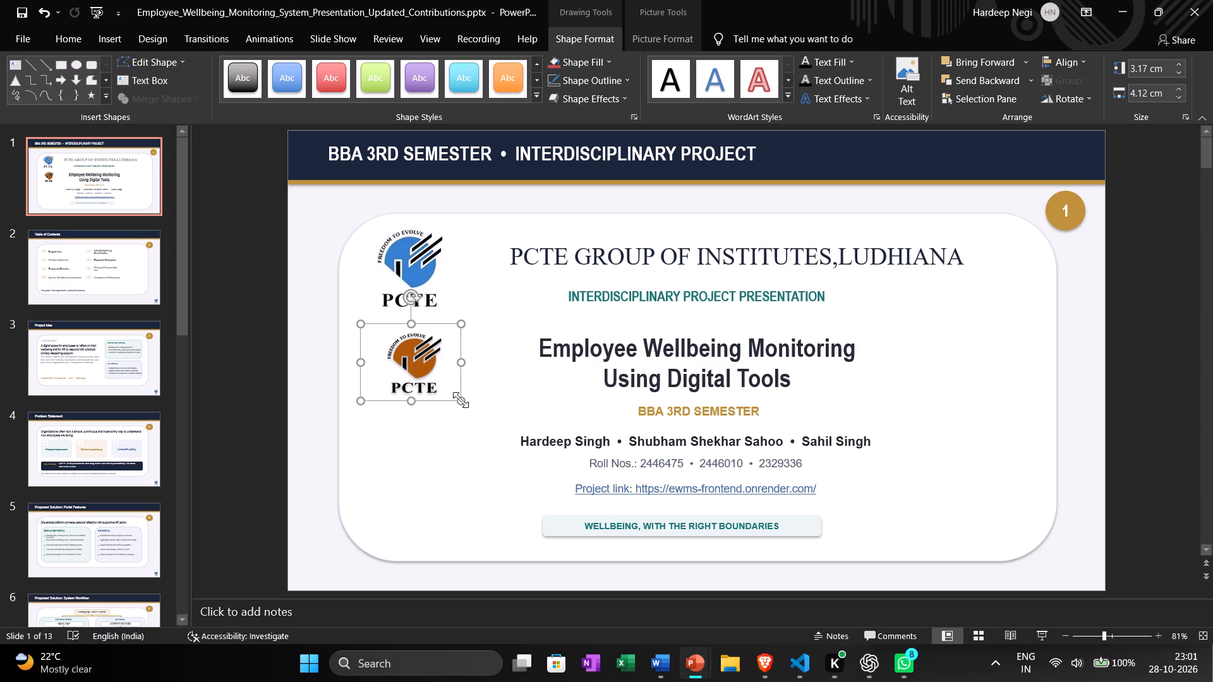
click(413, 257)
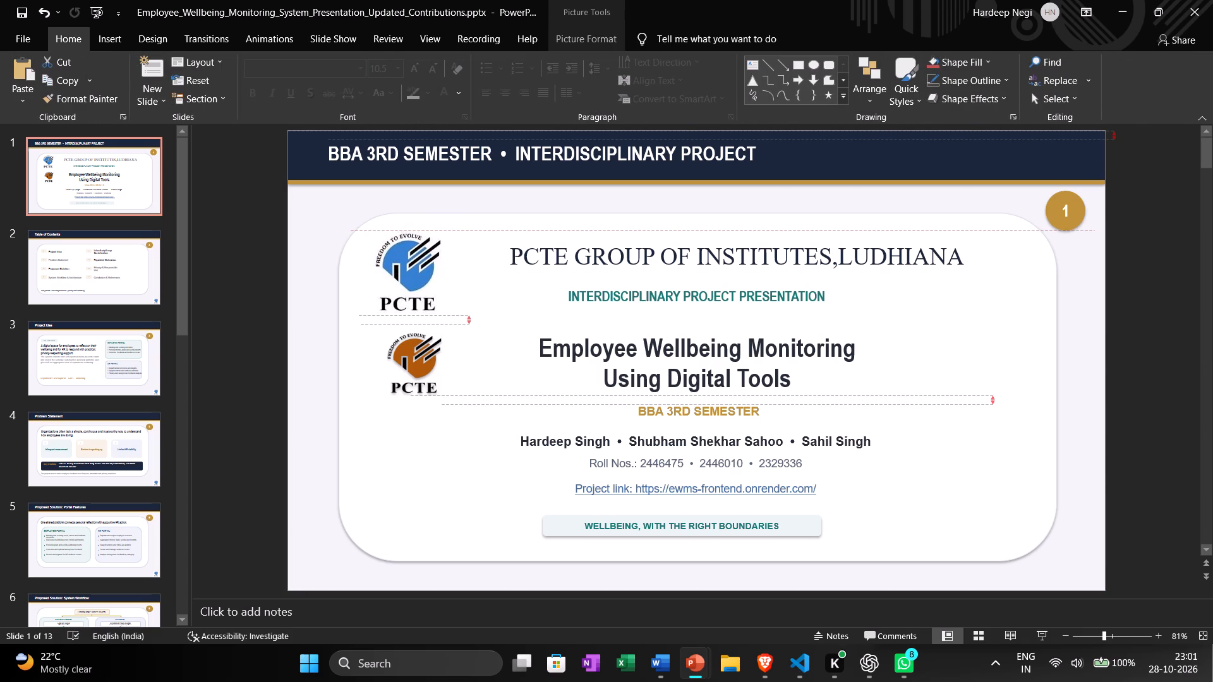
Shift the PCTE GROUP OF INSTITUTES heading to the right and place the orange logo between it and the blue logo.
click(557, 254)
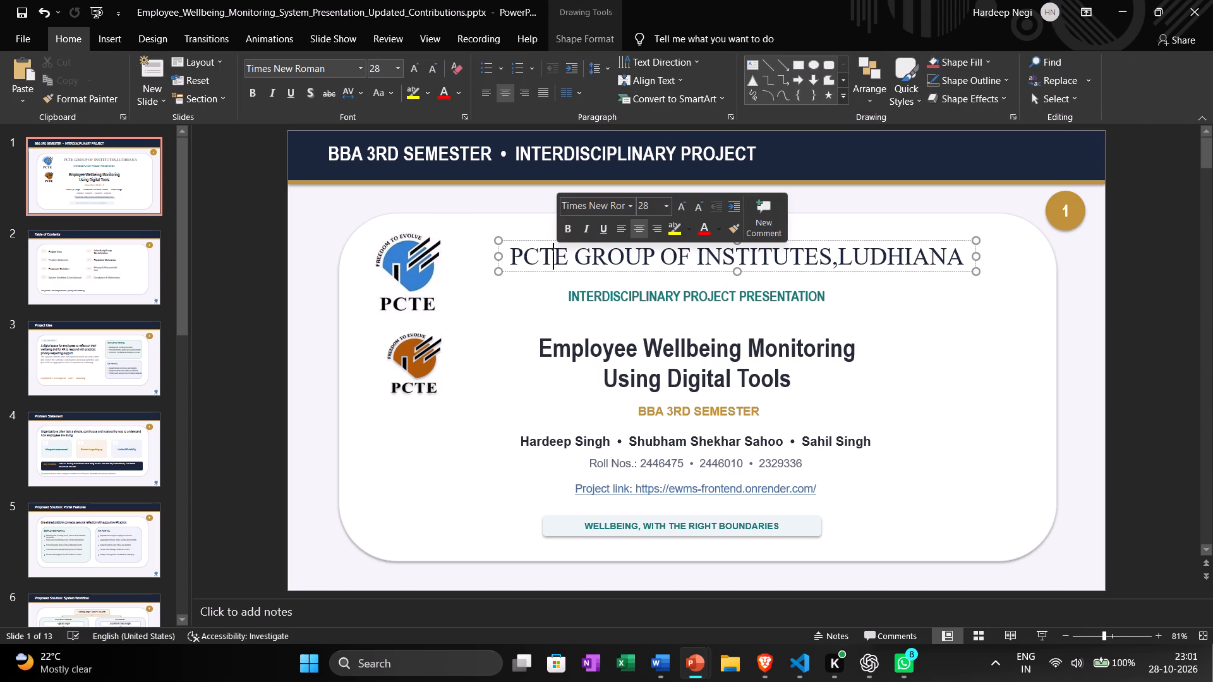
drag(533, 241, 579, 241)
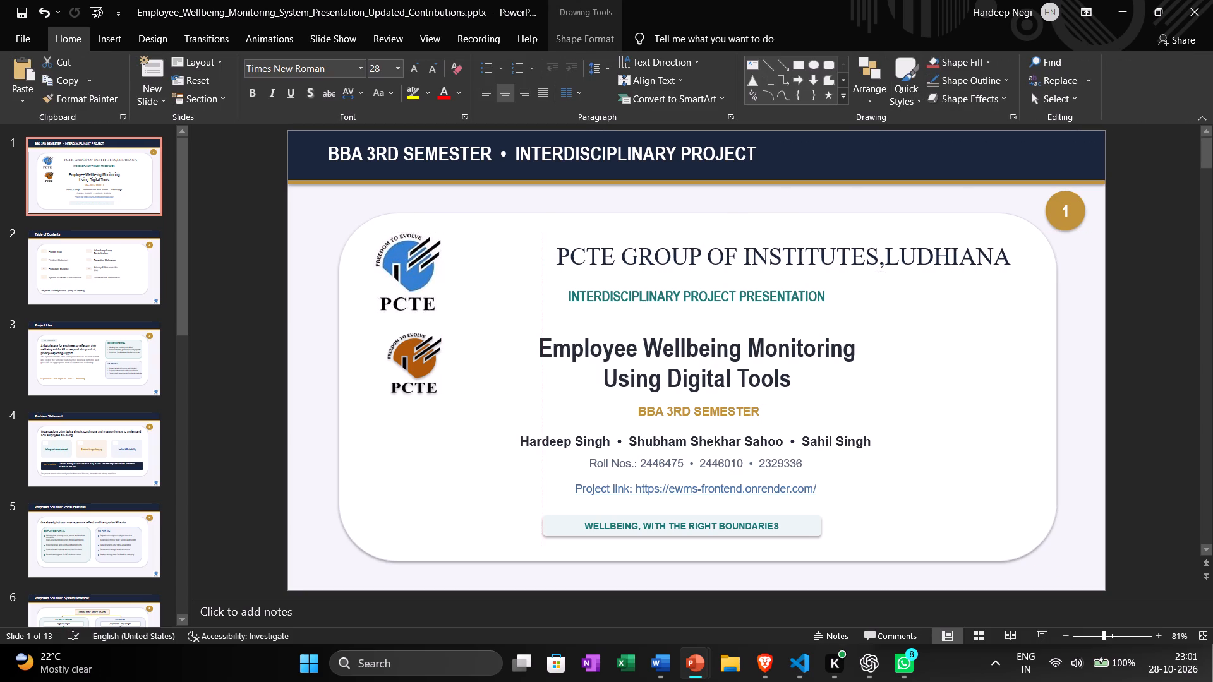
drag(579, 241, 597, 239)
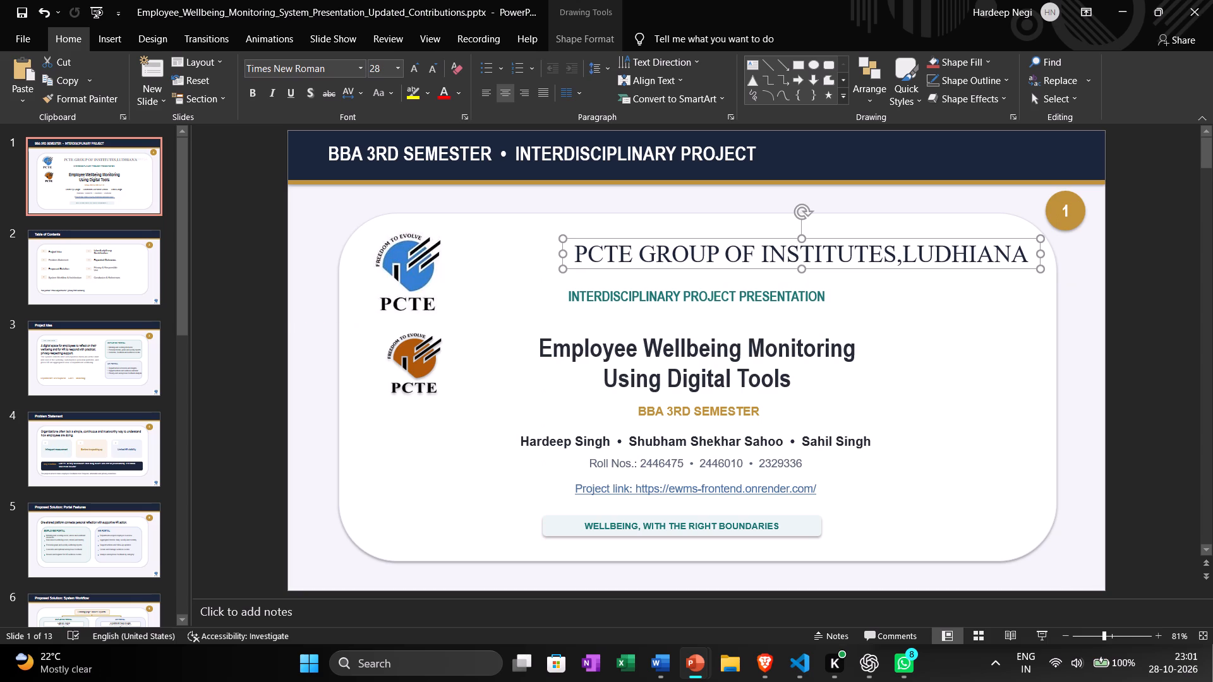
drag(418, 357, 504, 268)
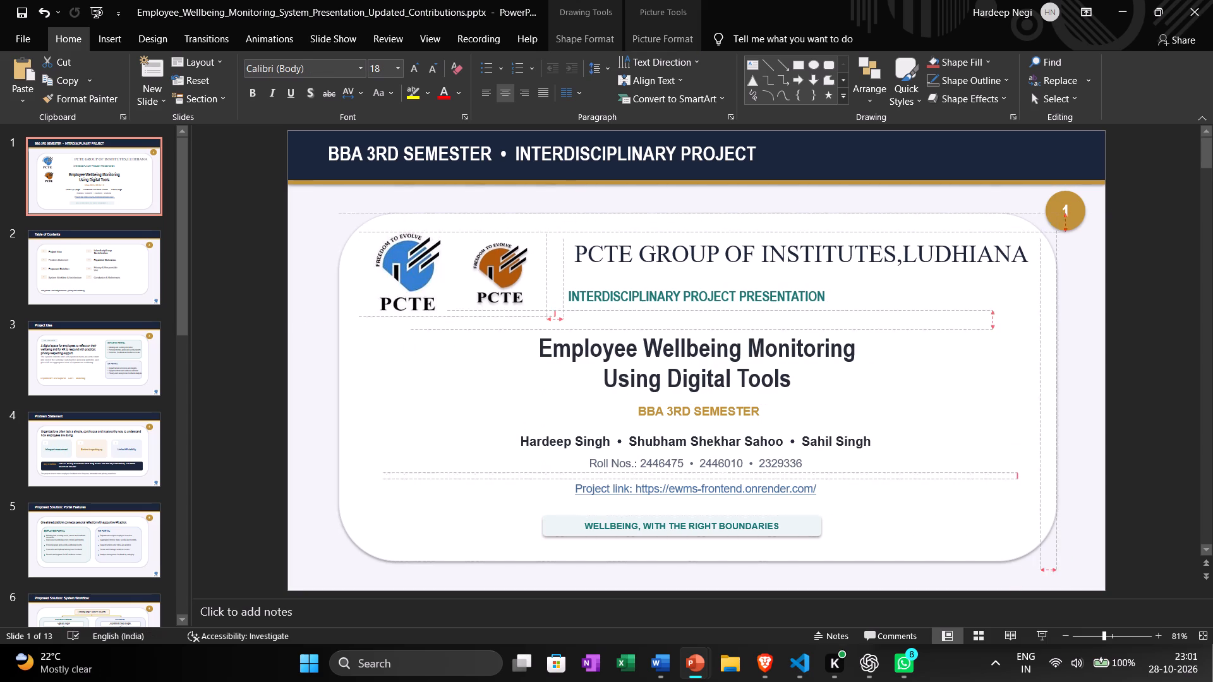
drag(504, 268, 494, 270)
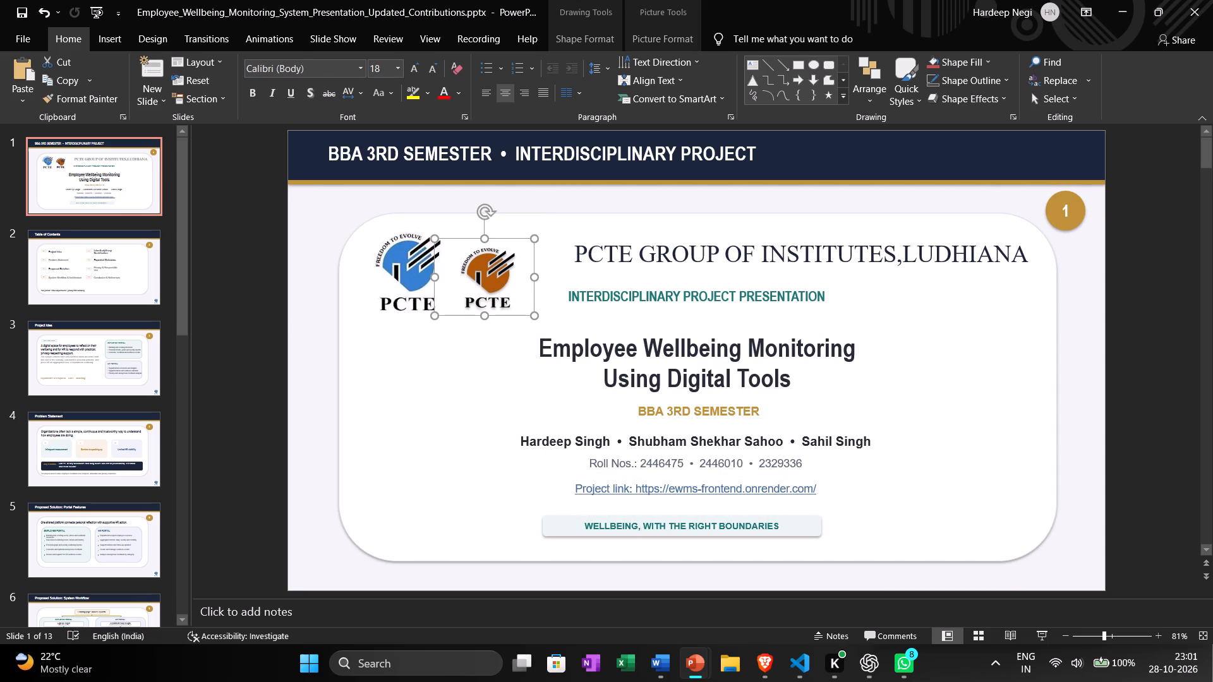
Enlarge the orange logo until it roughly matches the blue logo's size.
drag(533, 314, 538, 320)
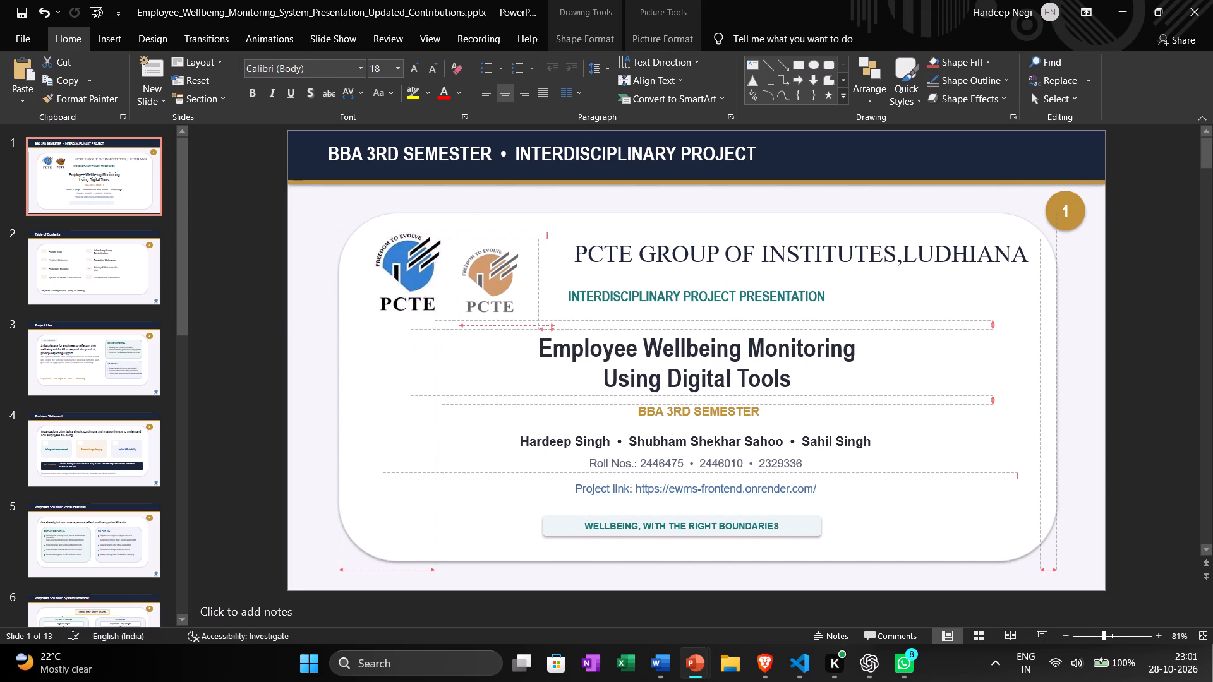
drag(538, 320, 539, 320)
drag(539, 277, 549, 277)
drag(548, 237, 557, 230)
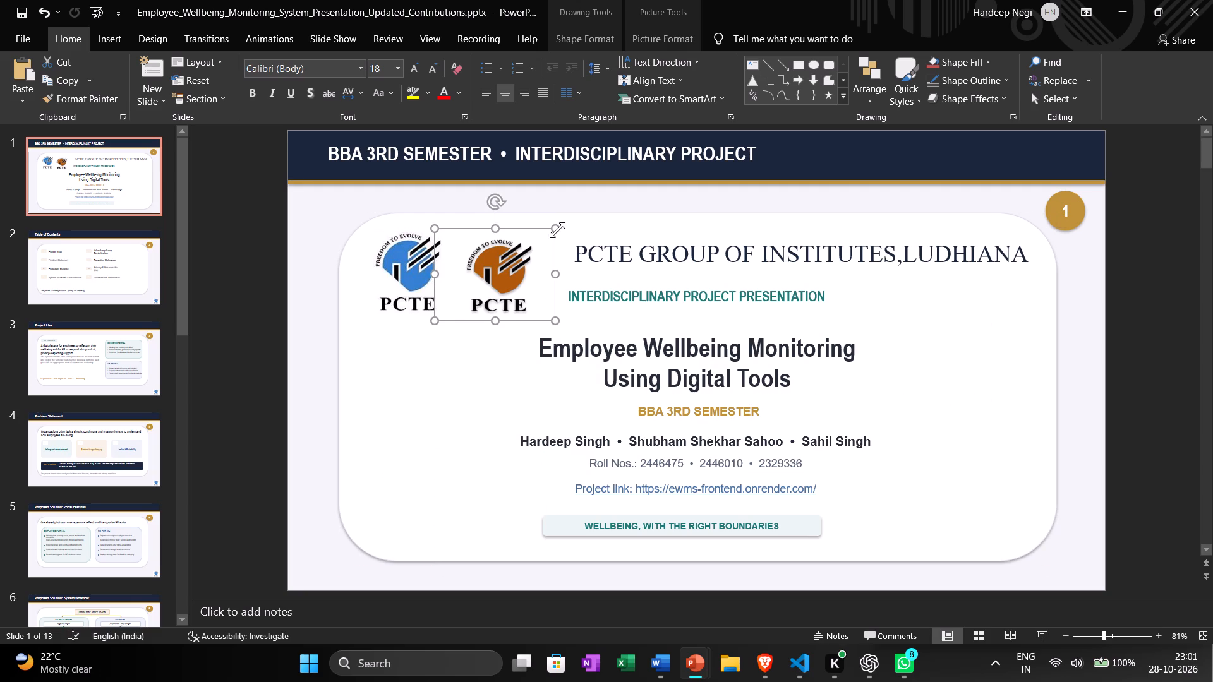
Shift both PCTE logos slightly left on the title slide and align the orange one level with the blue one.
click(492, 281)
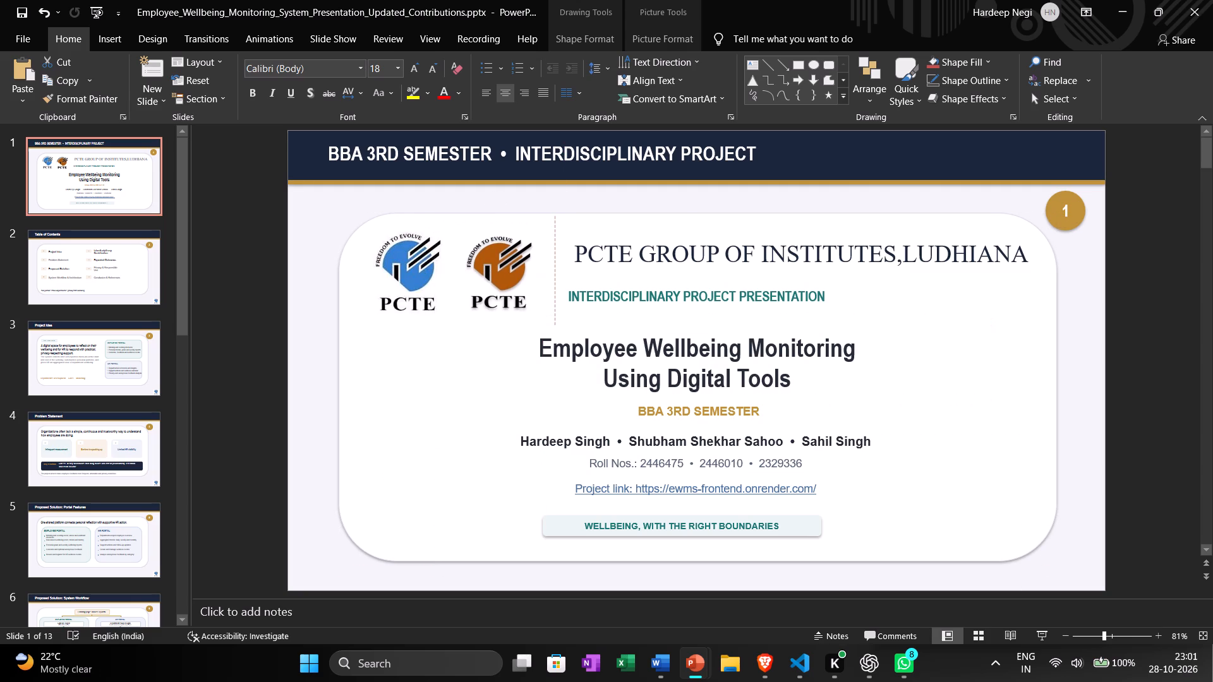
click(444, 362)
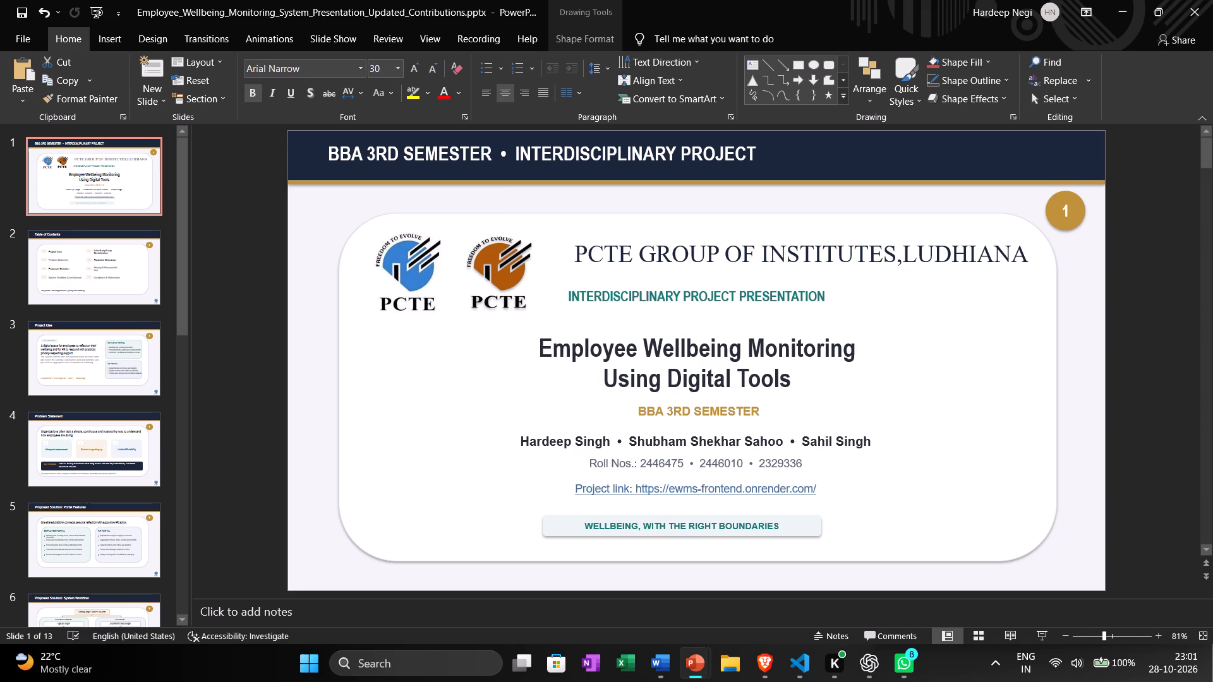
click(409, 282)
click(409, 282)
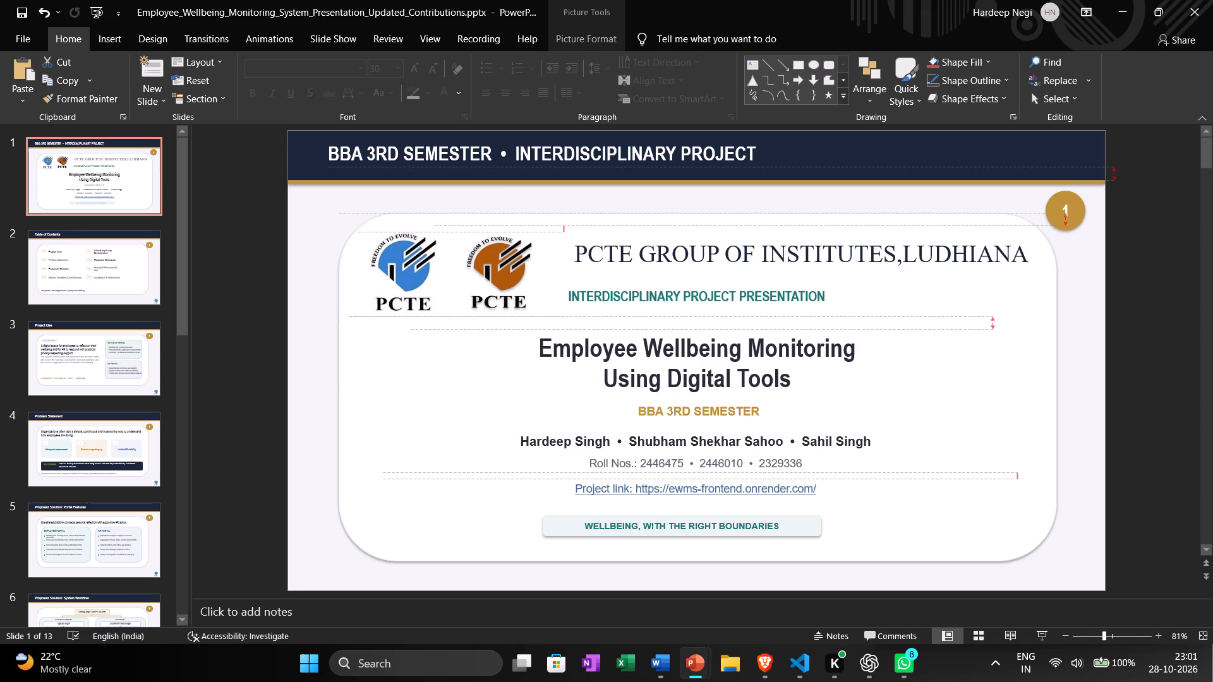
drag(507, 268, 493, 269)
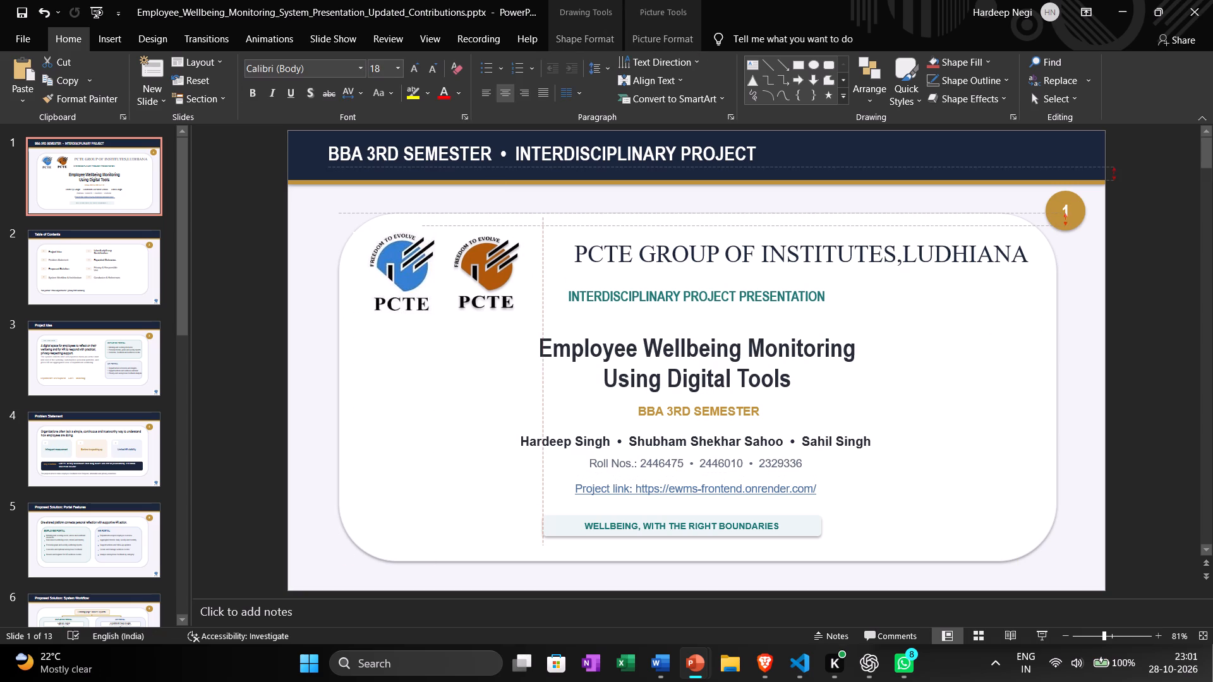
drag(493, 269, 493, 271)
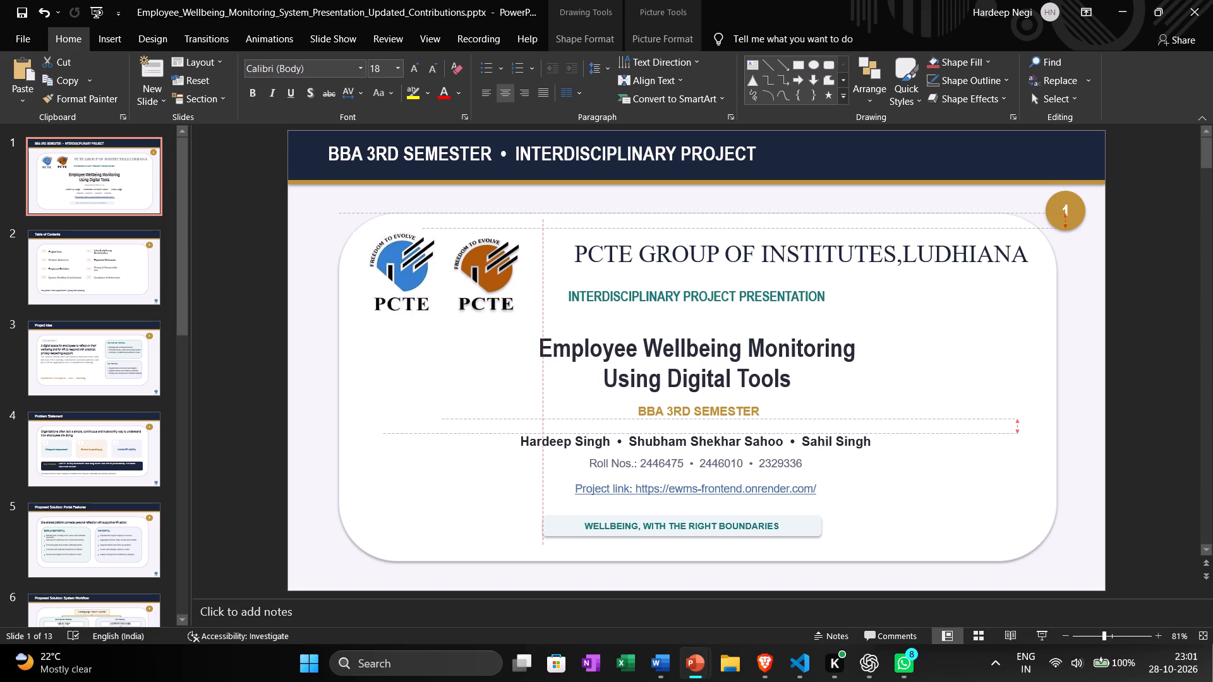
drag(493, 271, 493, 269)
Move the PCTE GROUP OF INSTITUTES heading back left so it sits directly beside the orange logo.
click(617, 248)
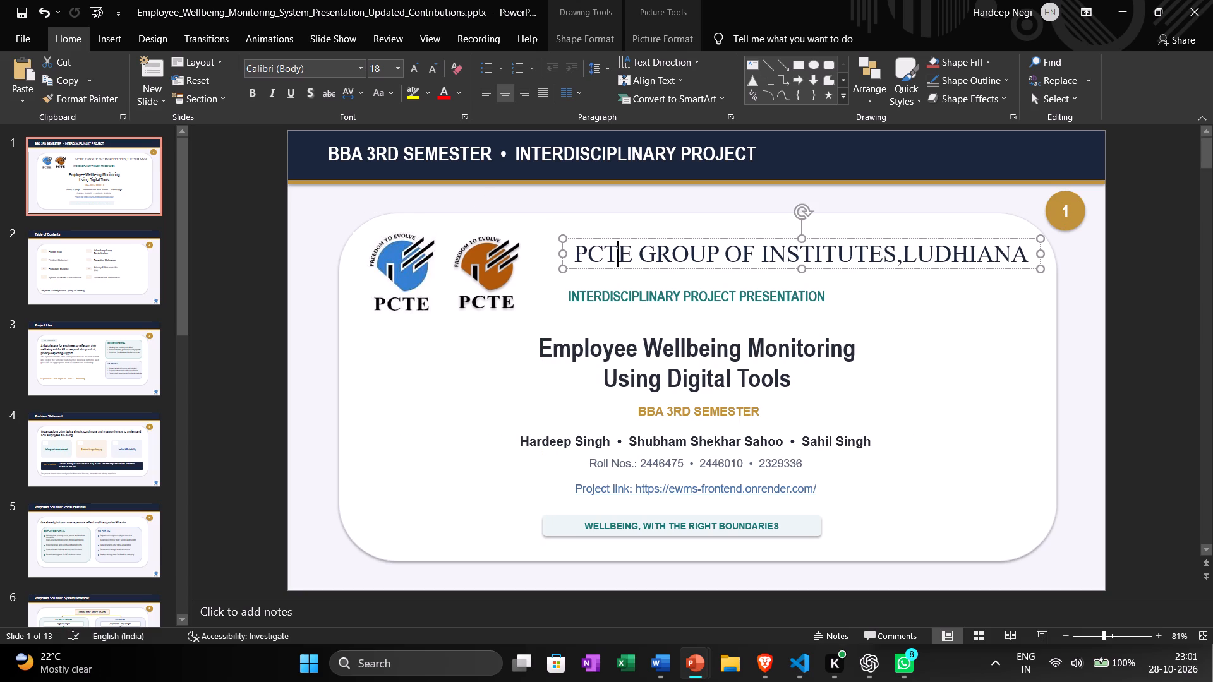
drag(616, 239, 586, 240)
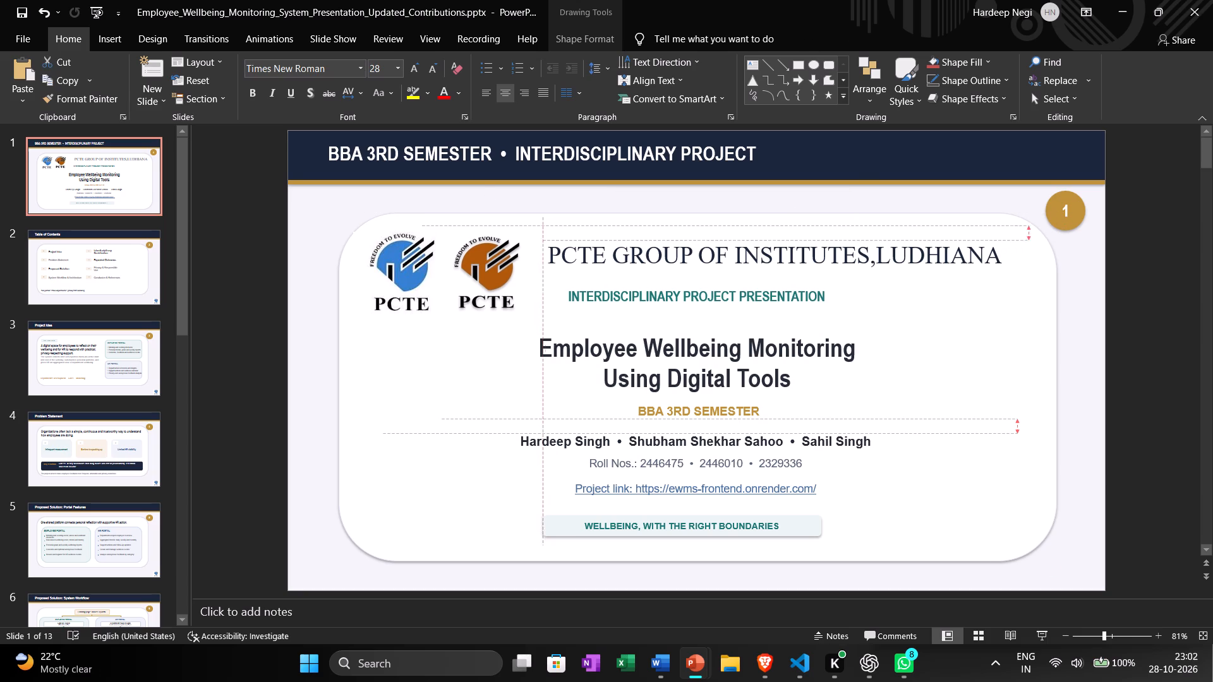
drag(586, 240, 575, 239)
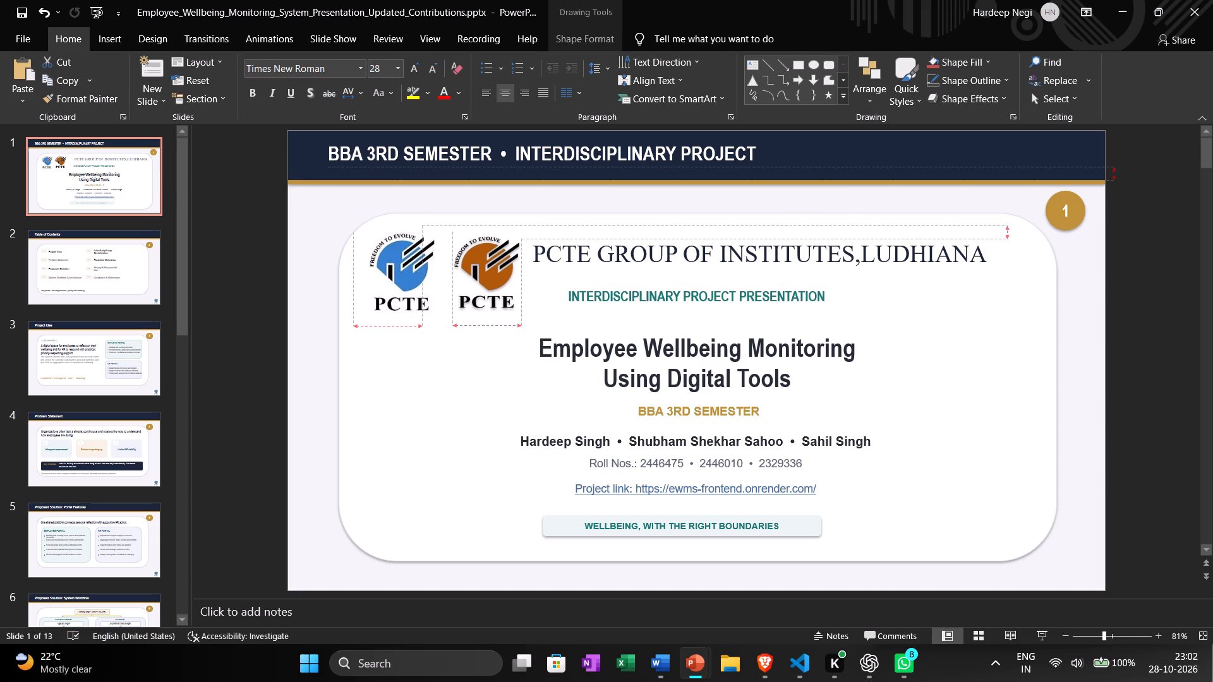
drag(575, 239, 576, 239)
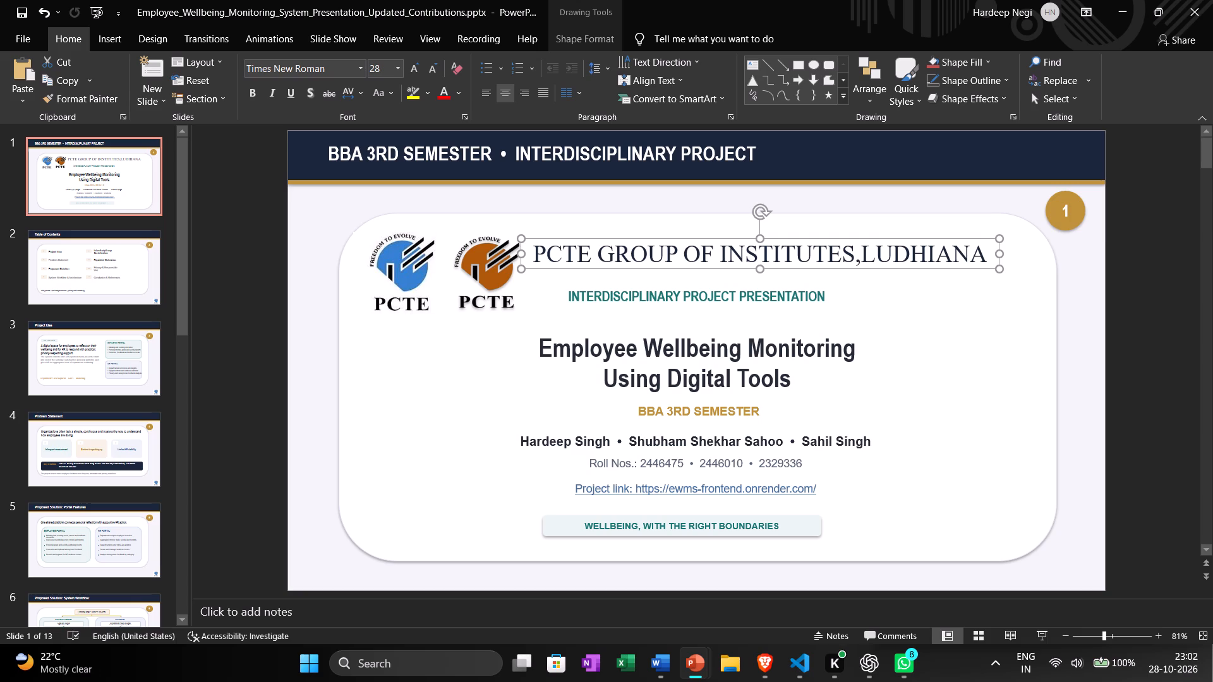
Add a second line "PCTE INSTITUTE OF ENGINEERING & TECHNOLOGY" to the institute heading and widen its text box slightly to the right.
click(984, 255)
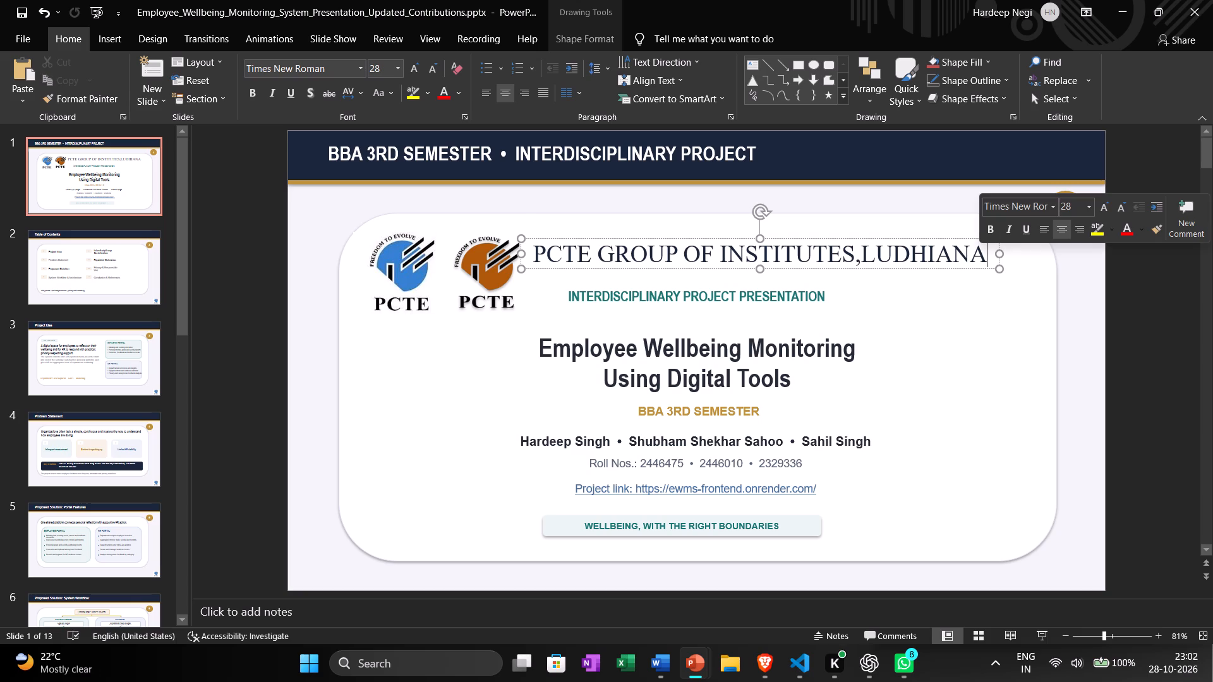
key(Return)
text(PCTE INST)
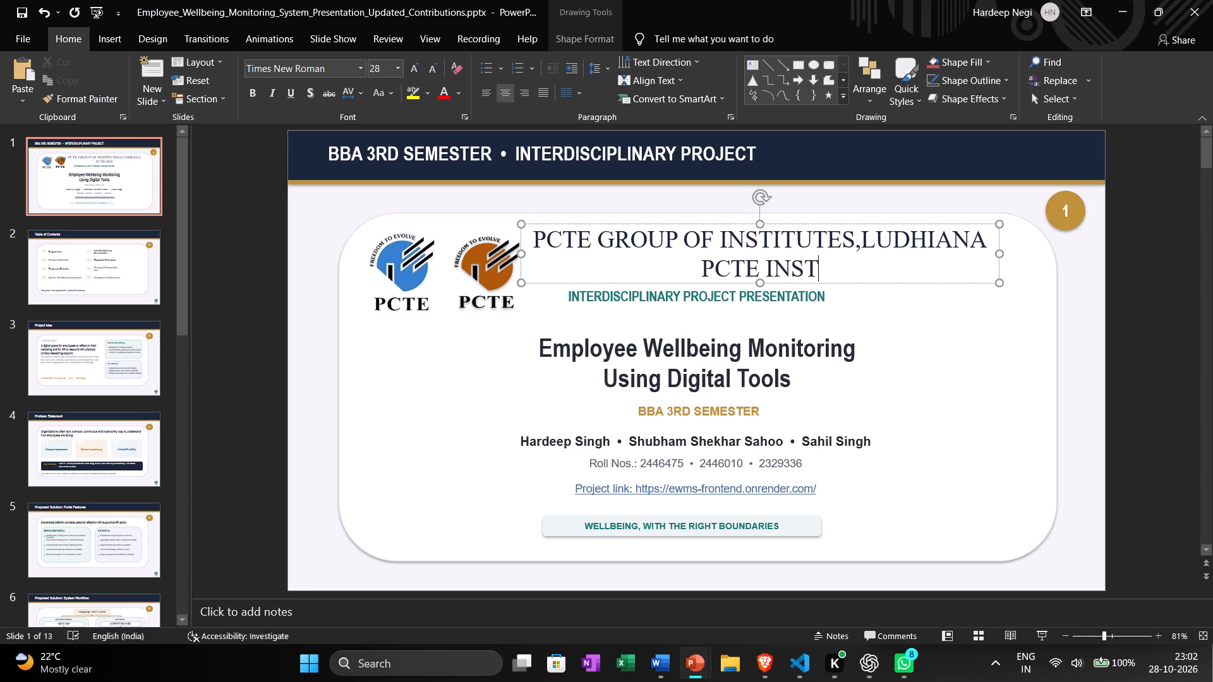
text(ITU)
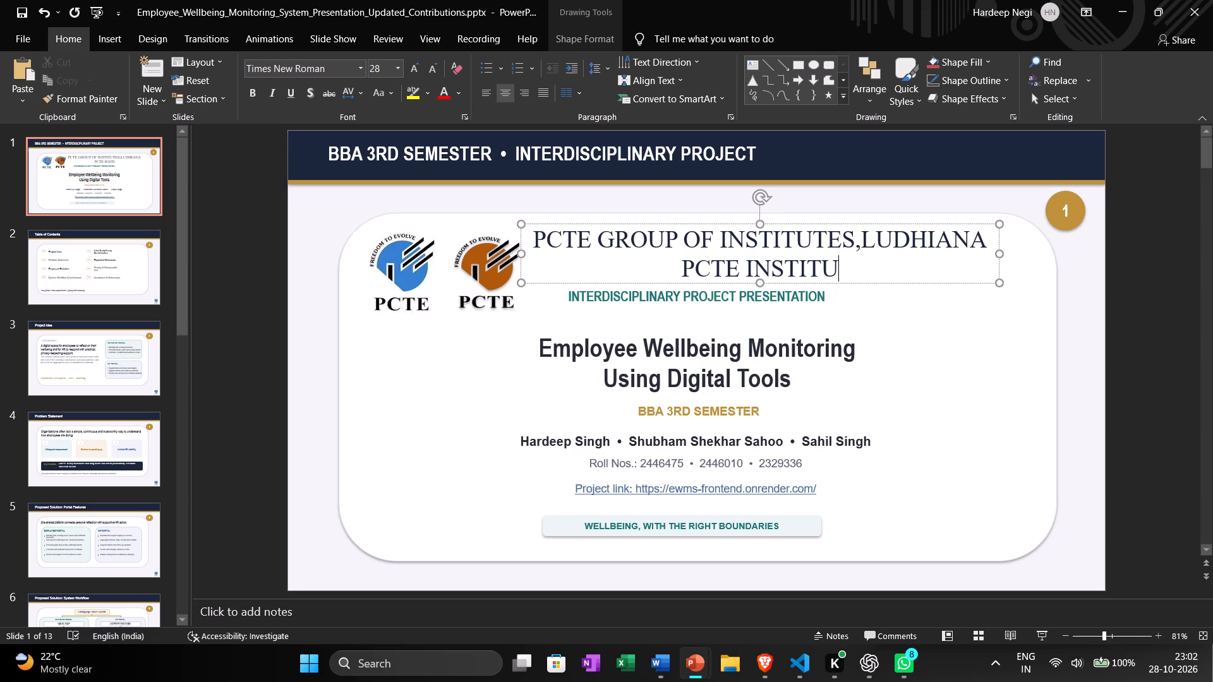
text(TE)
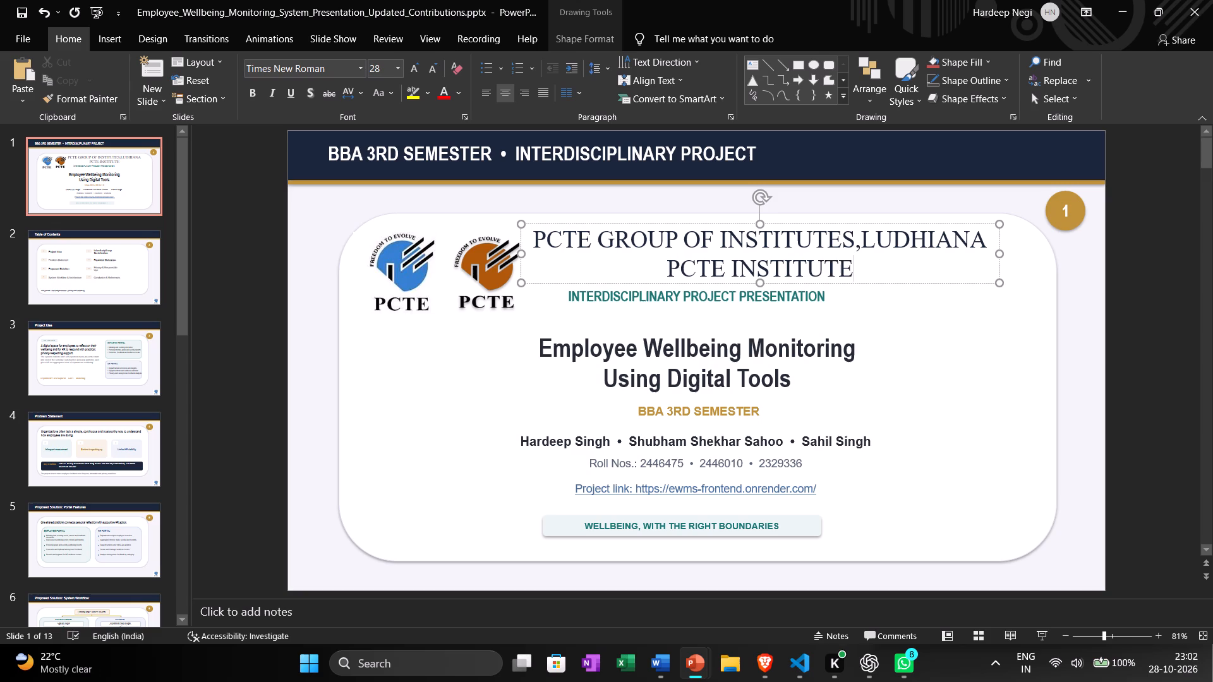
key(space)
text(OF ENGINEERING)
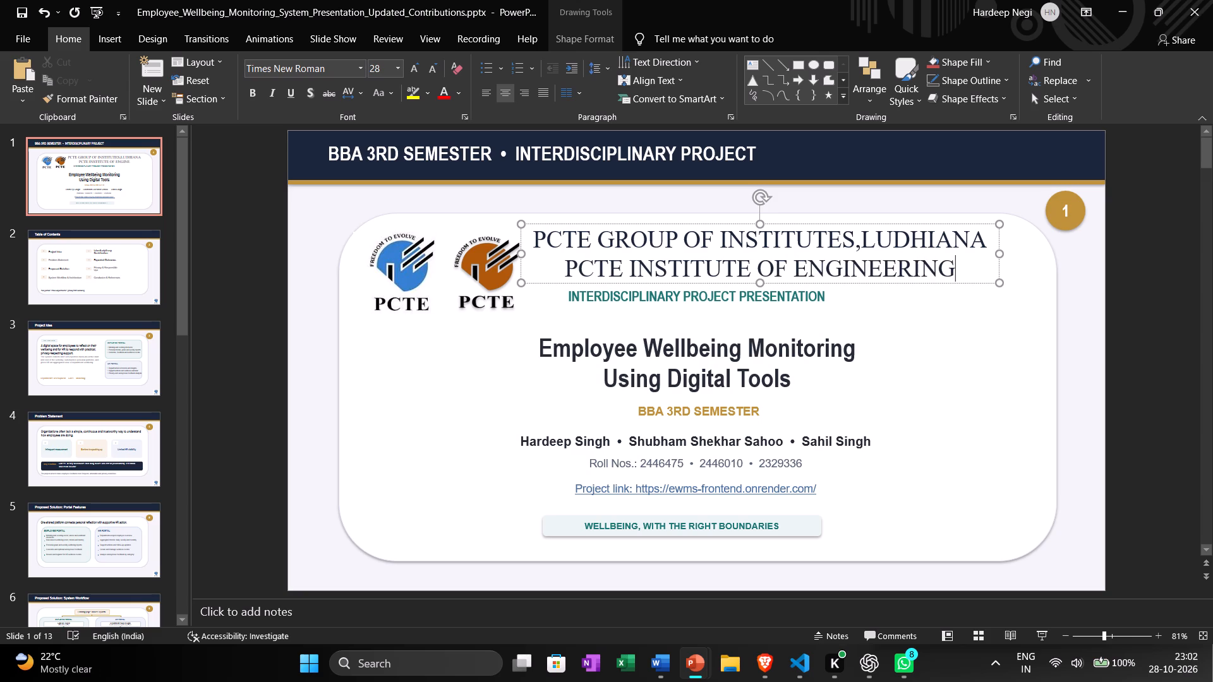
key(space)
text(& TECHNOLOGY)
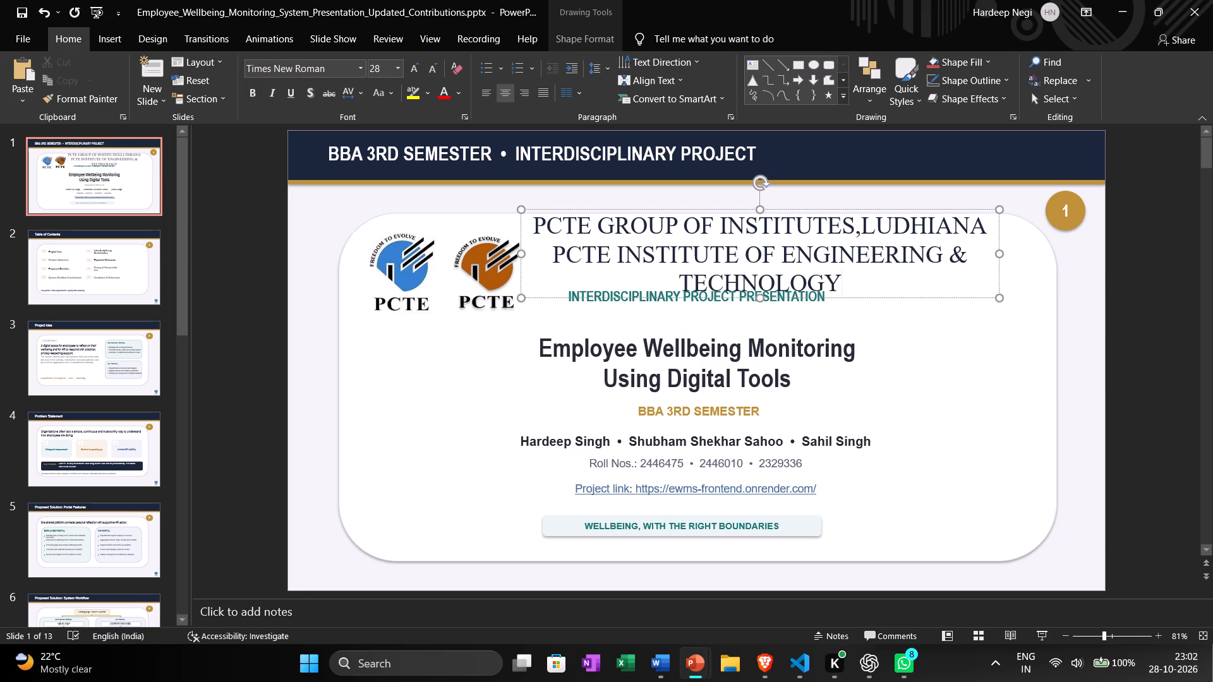
drag(998, 251, 1017, 251)
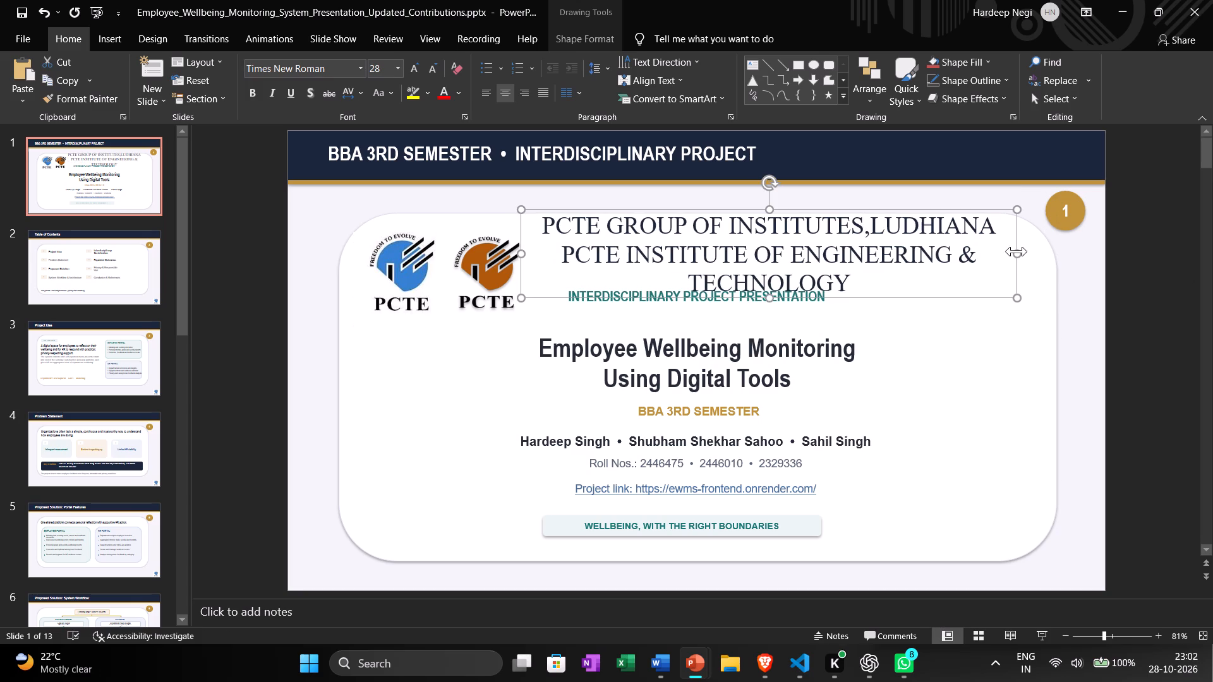
Move the INTERDISCIPLINARY PROJECT PRESENTATION line down clear of the institute heading, and lower the heading slightly inside the white card.
click(675, 297)
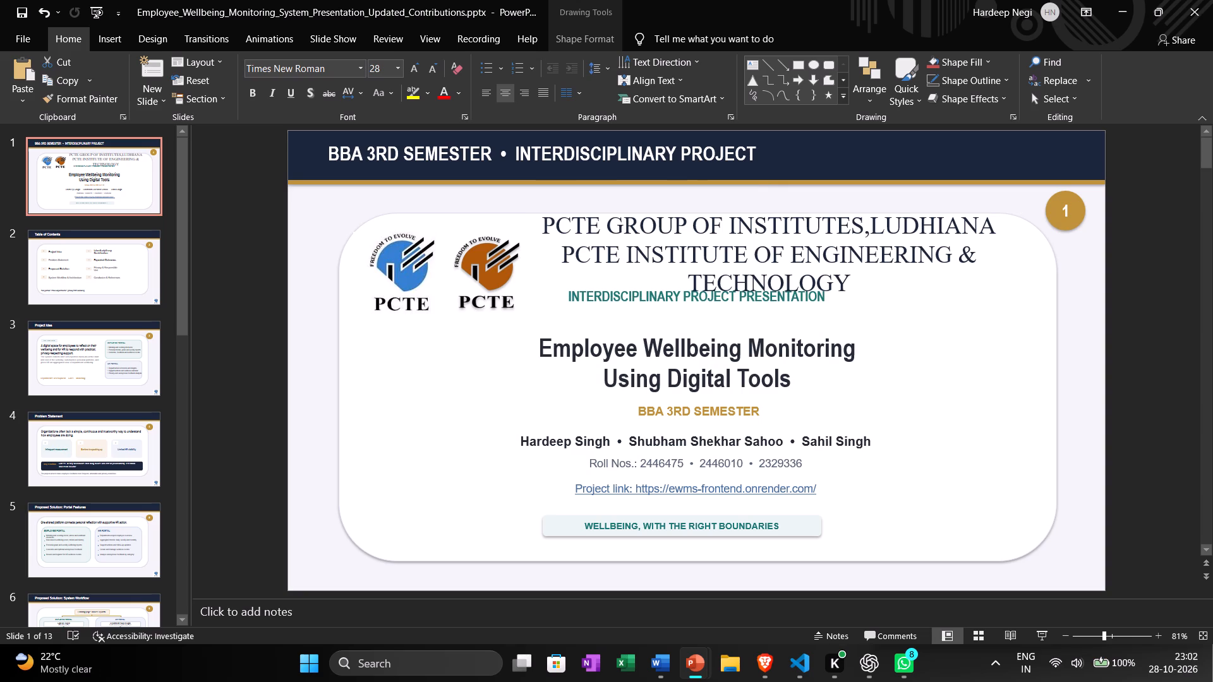
click(674, 301)
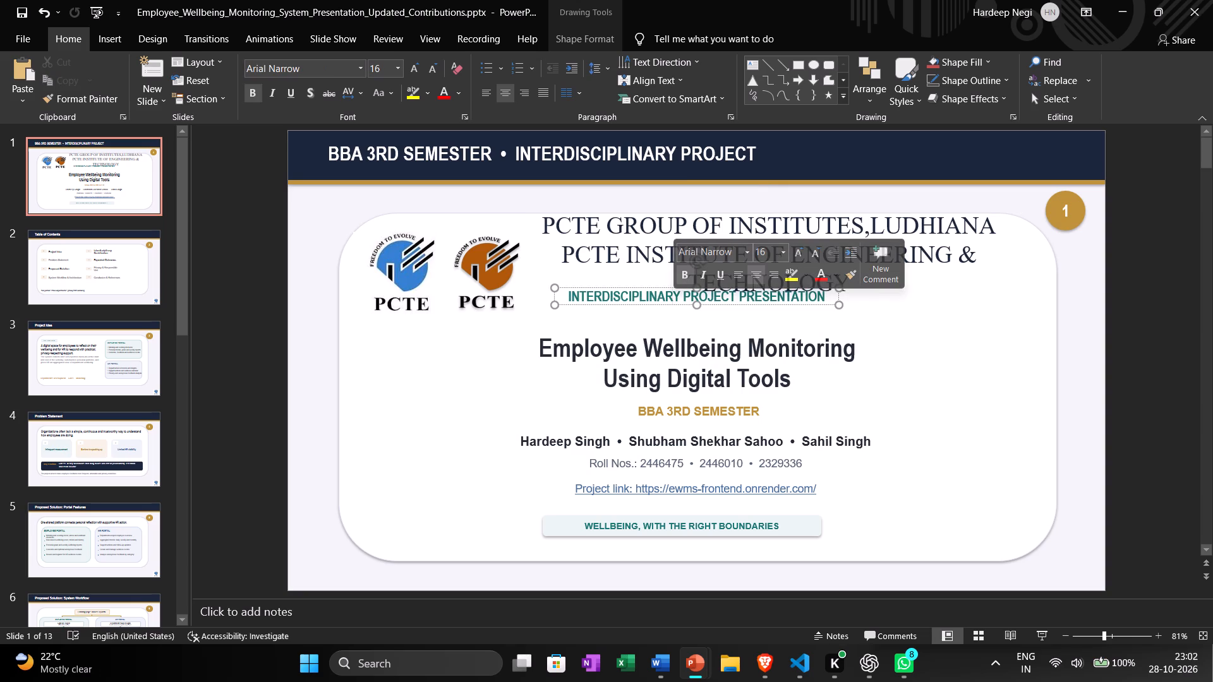
drag(653, 289, 651, 311)
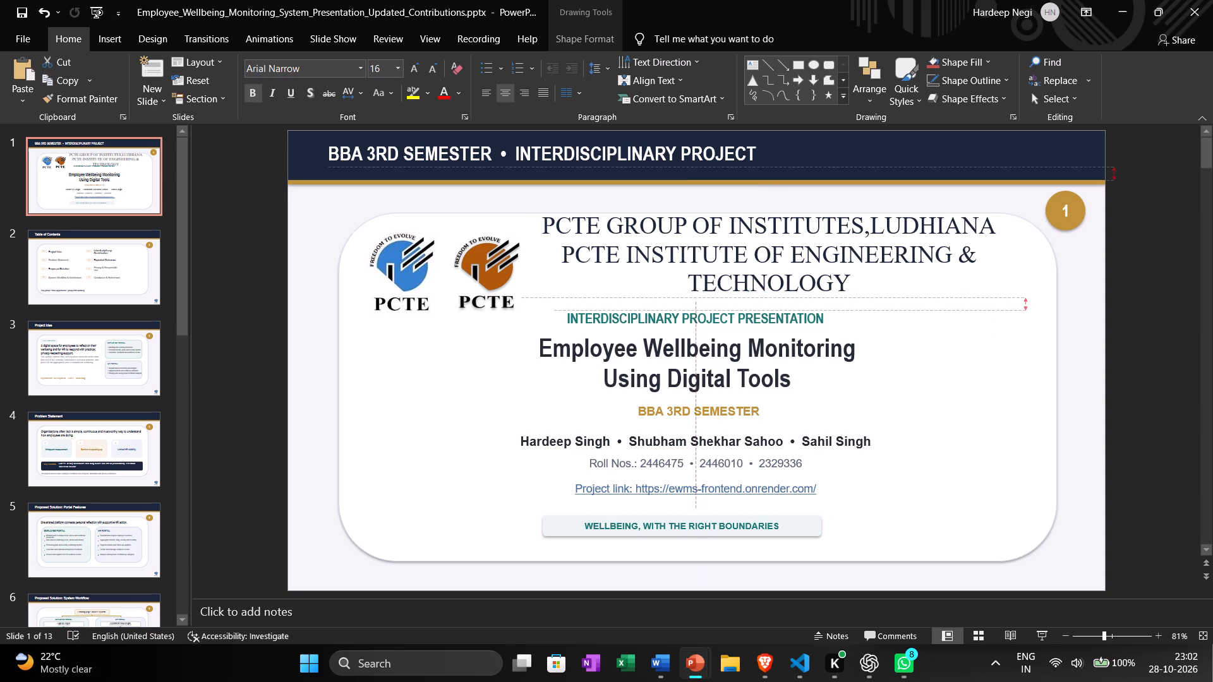
click(674, 247)
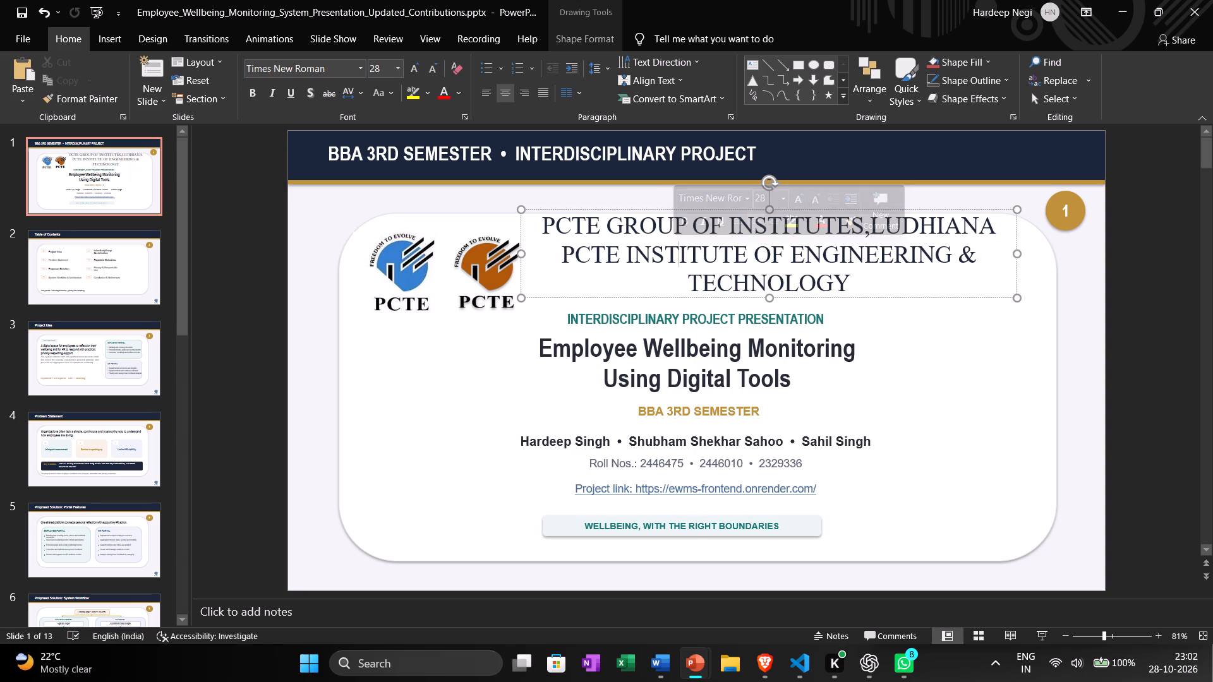
drag(626, 206, 623, 219)
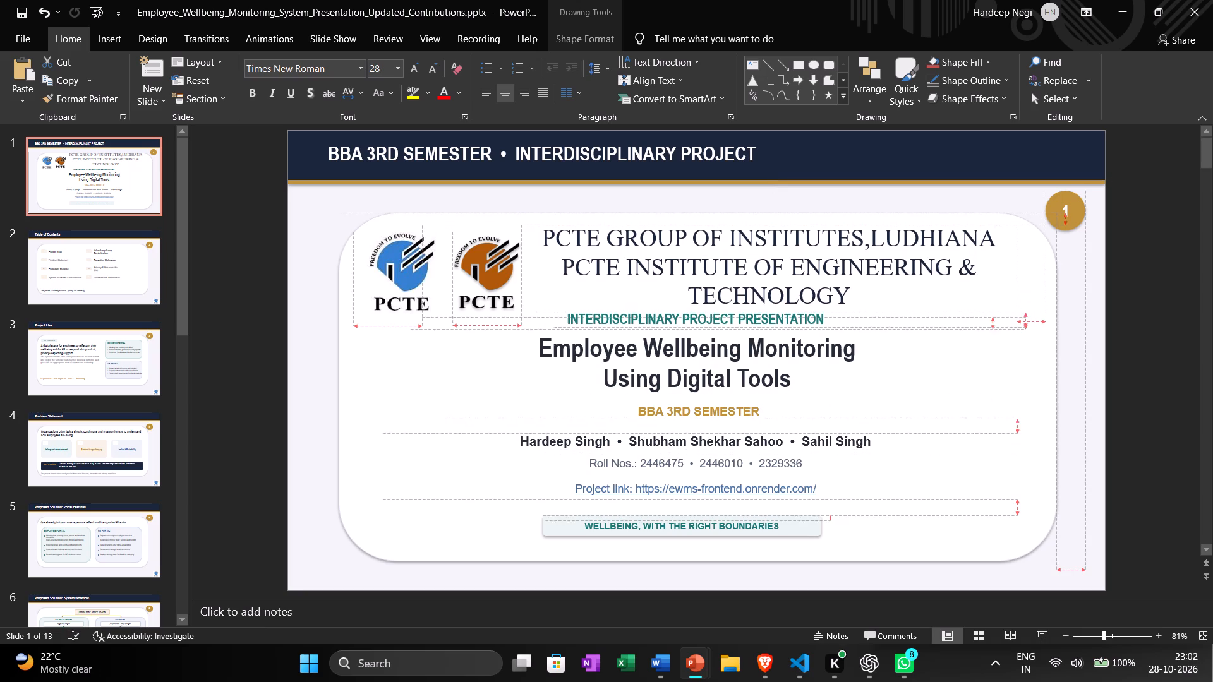
drag(623, 219, 623, 222)
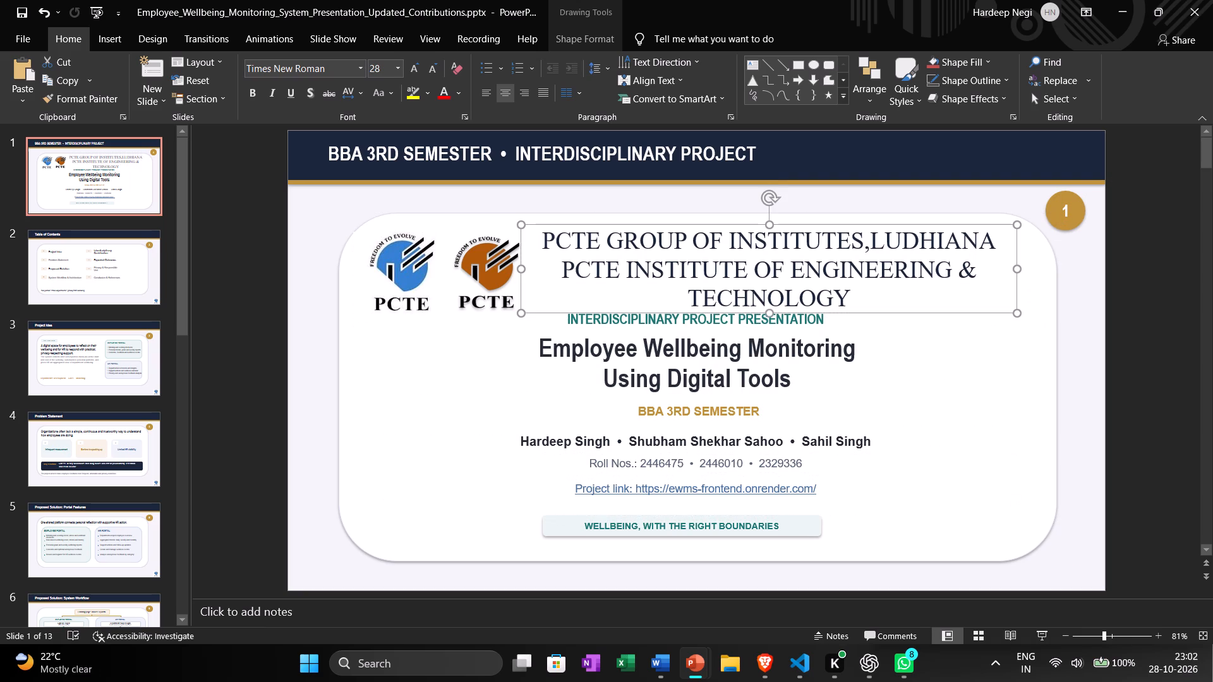
Lower the Employee Wellbeing Monitoring title slightly and move the INTERDISCIPLINARY PROJECT PRESENTATION line down to just above it.
click(907, 378)
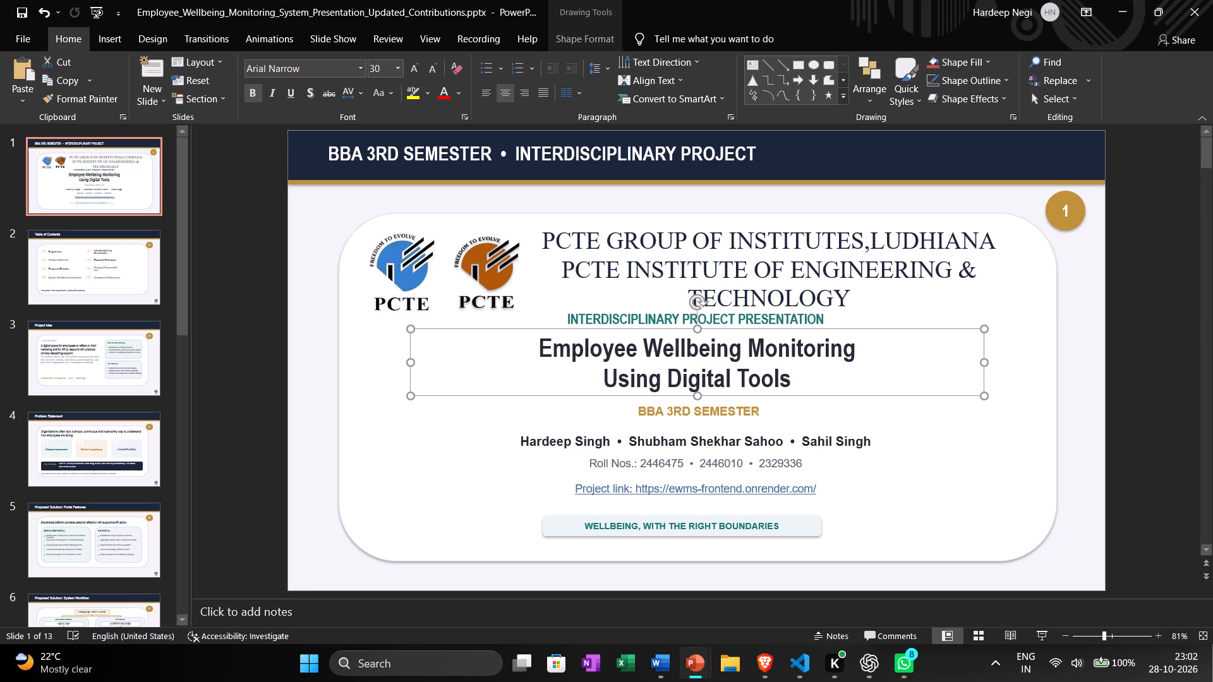
click(621, 316)
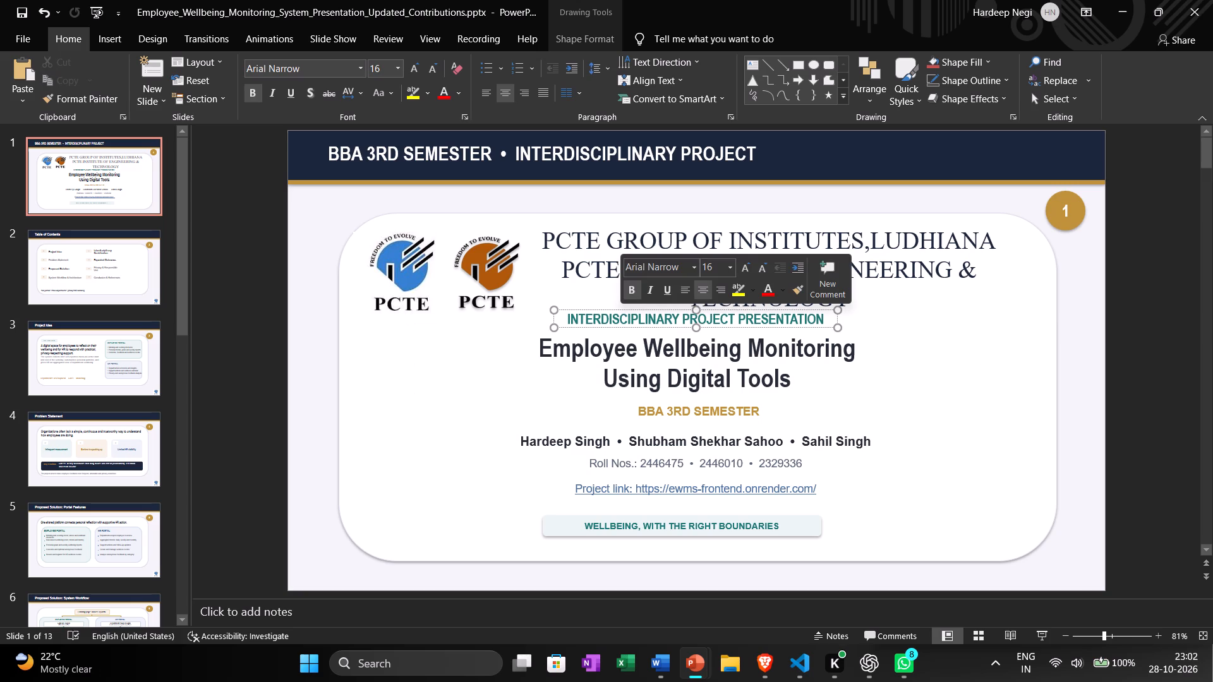
click(656, 345)
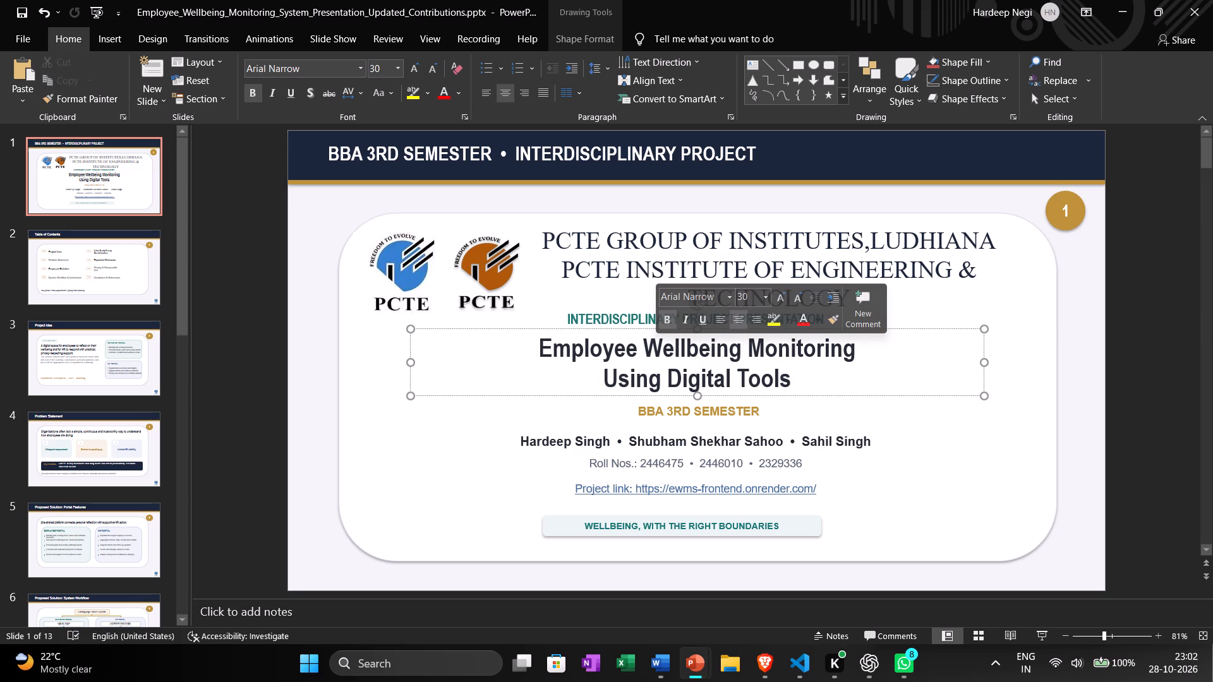
drag(638, 329, 638, 337)
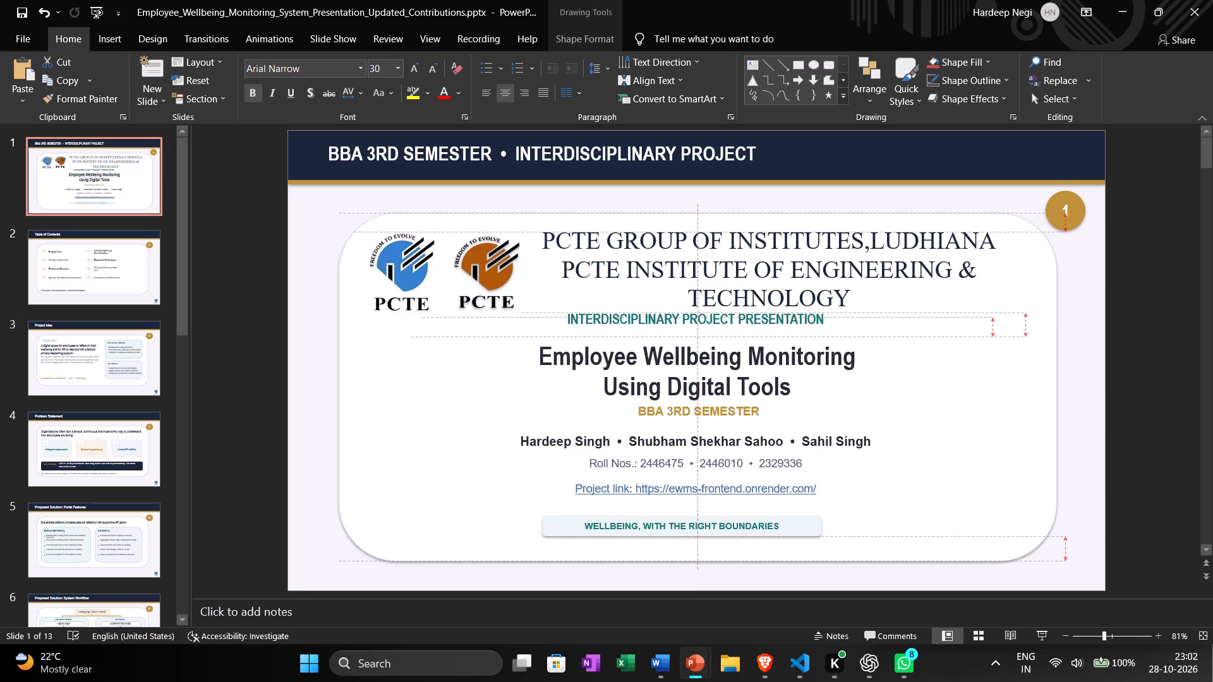
drag(638, 337, 637, 337)
click(635, 320)
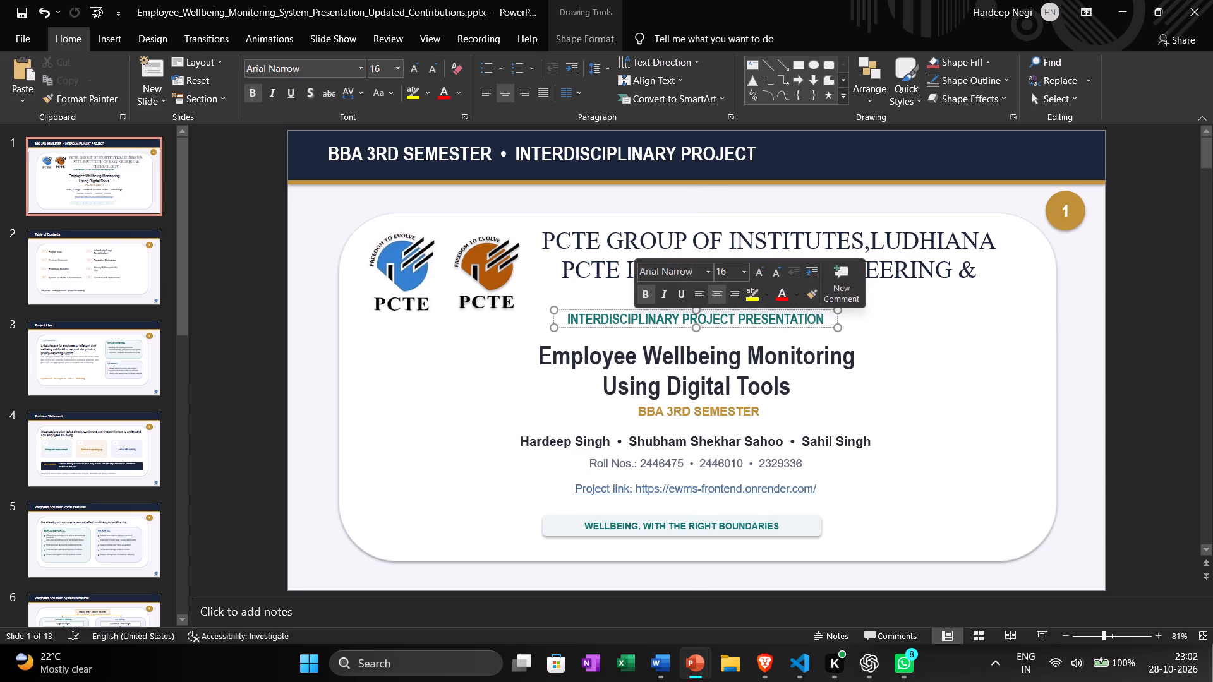
drag(622, 309, 620, 319)
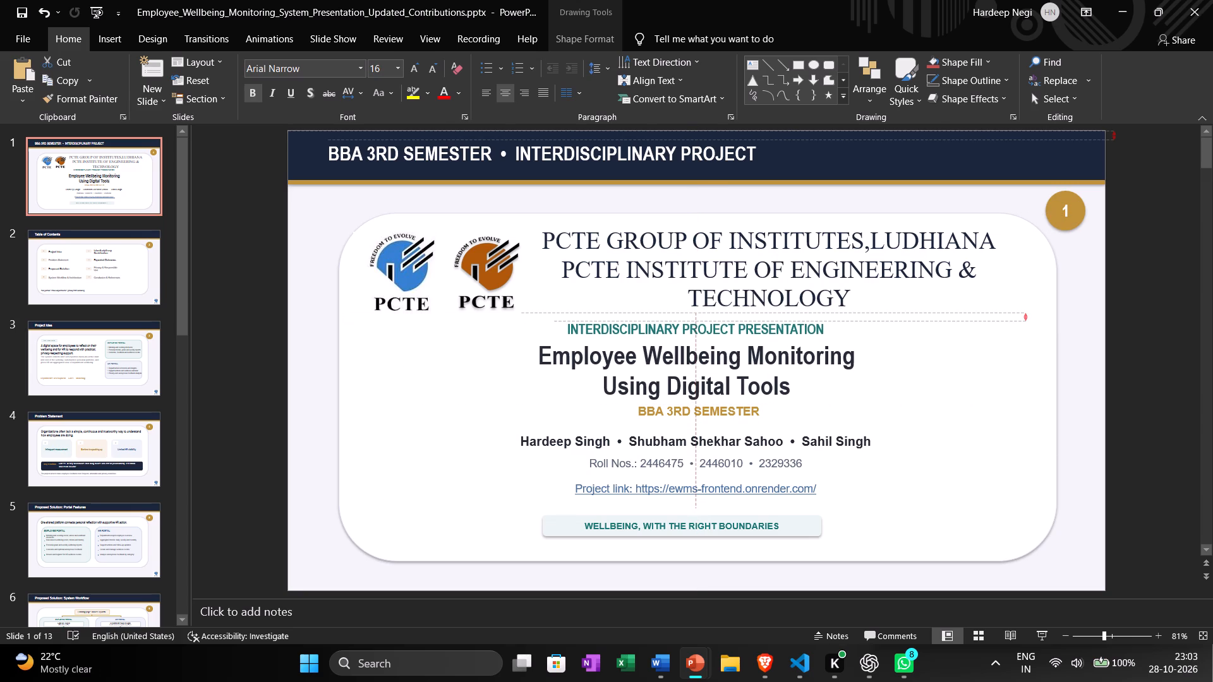
drag(620, 319, 620, 322)
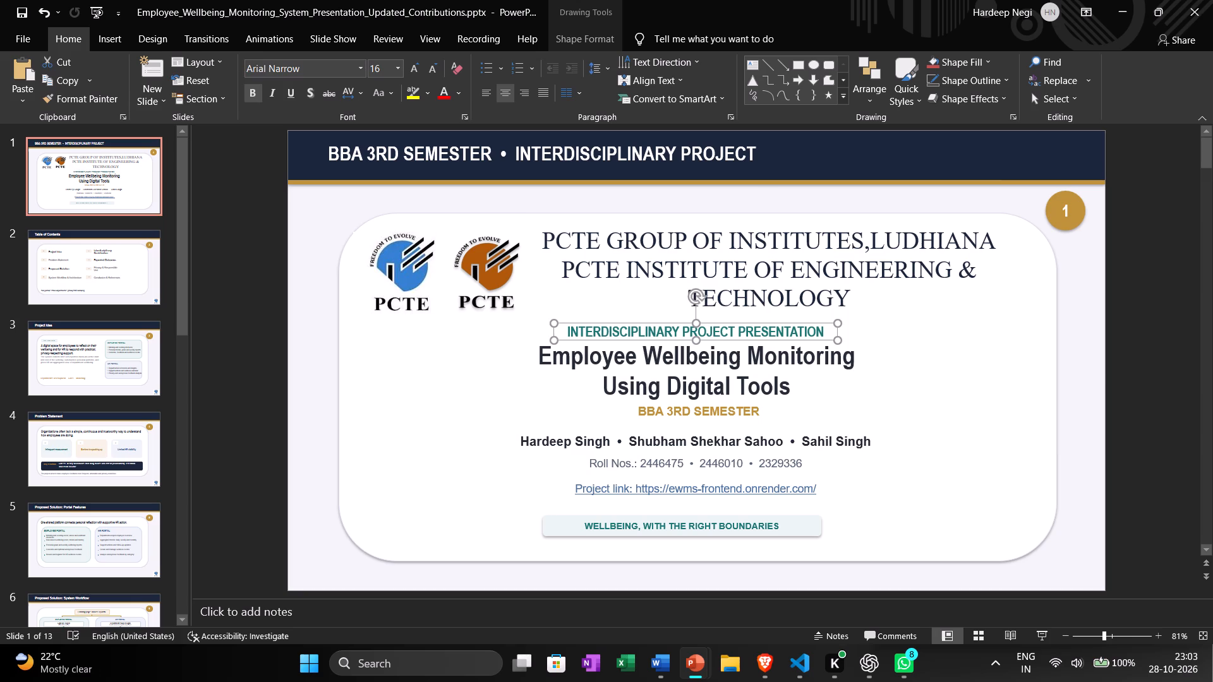
Move the institute heading slightly down and left, keeping it beside the orange logo and above the subtitle line.
click(768, 242)
drag(740, 225, 733, 233)
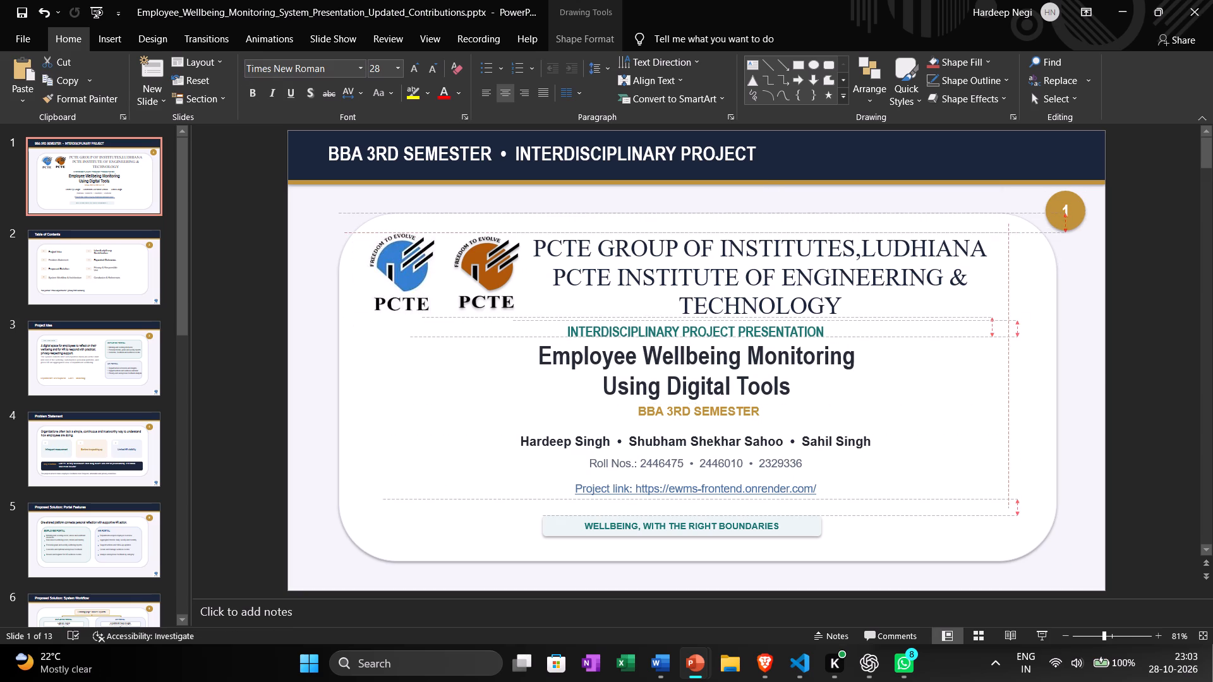
drag(733, 233, 735, 236)
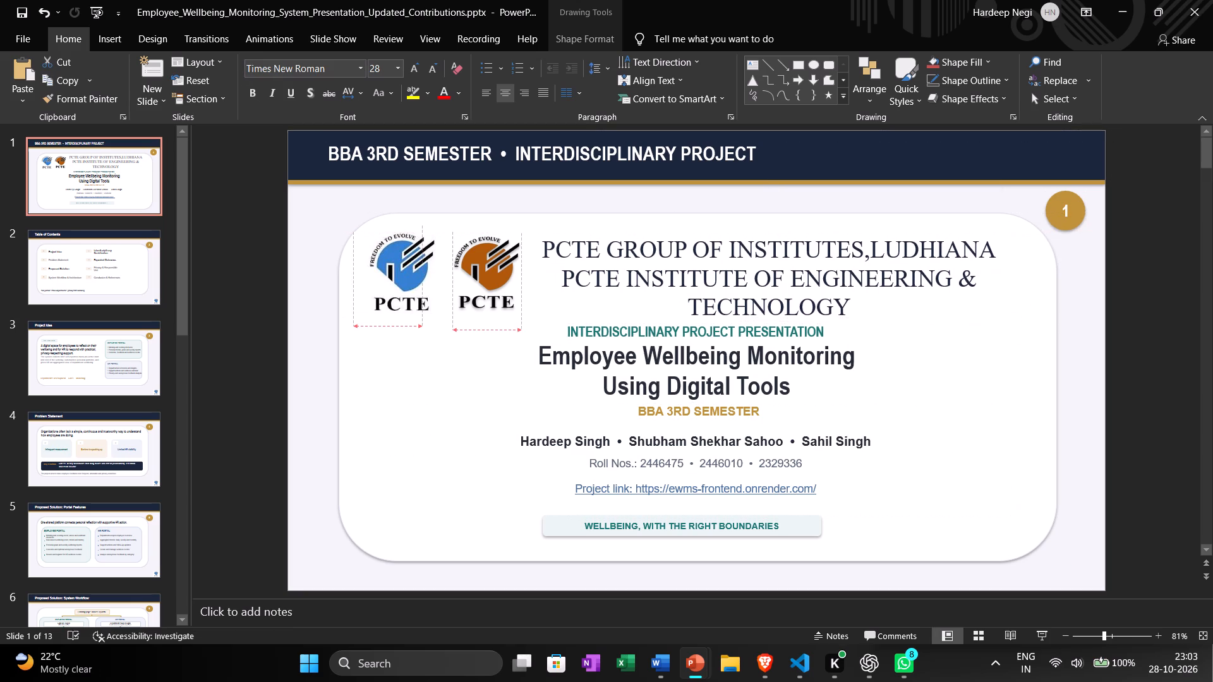
drag(735, 236, 733, 232)
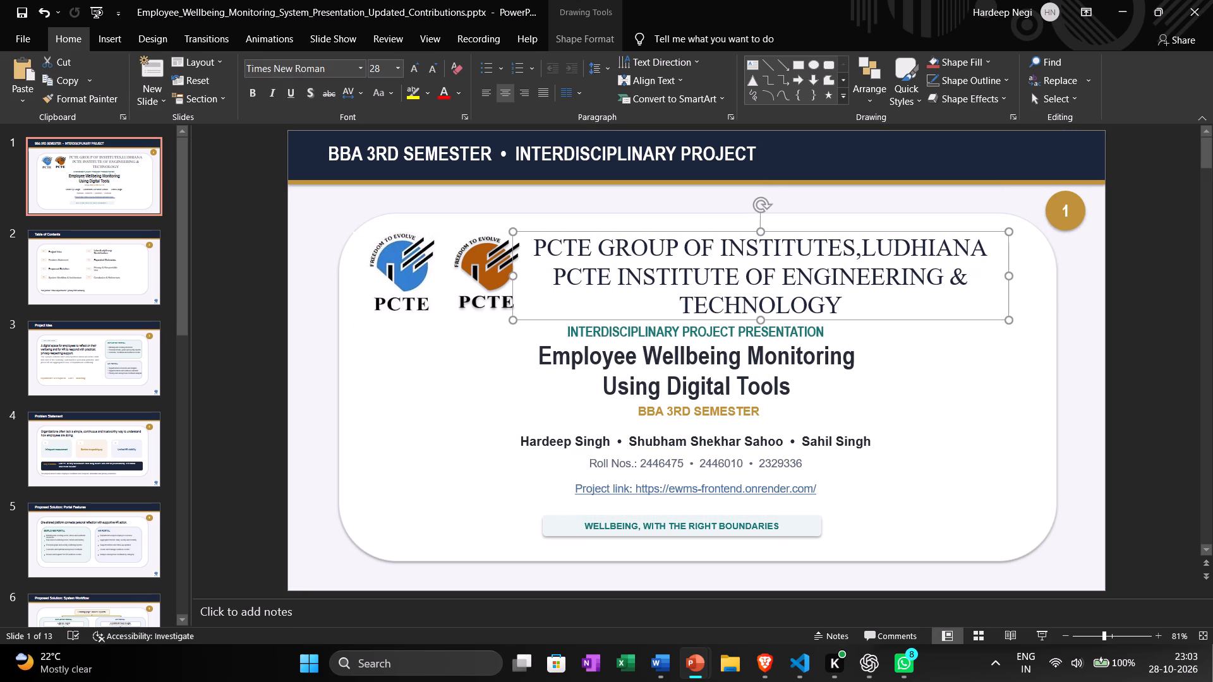
click(1084, 388)
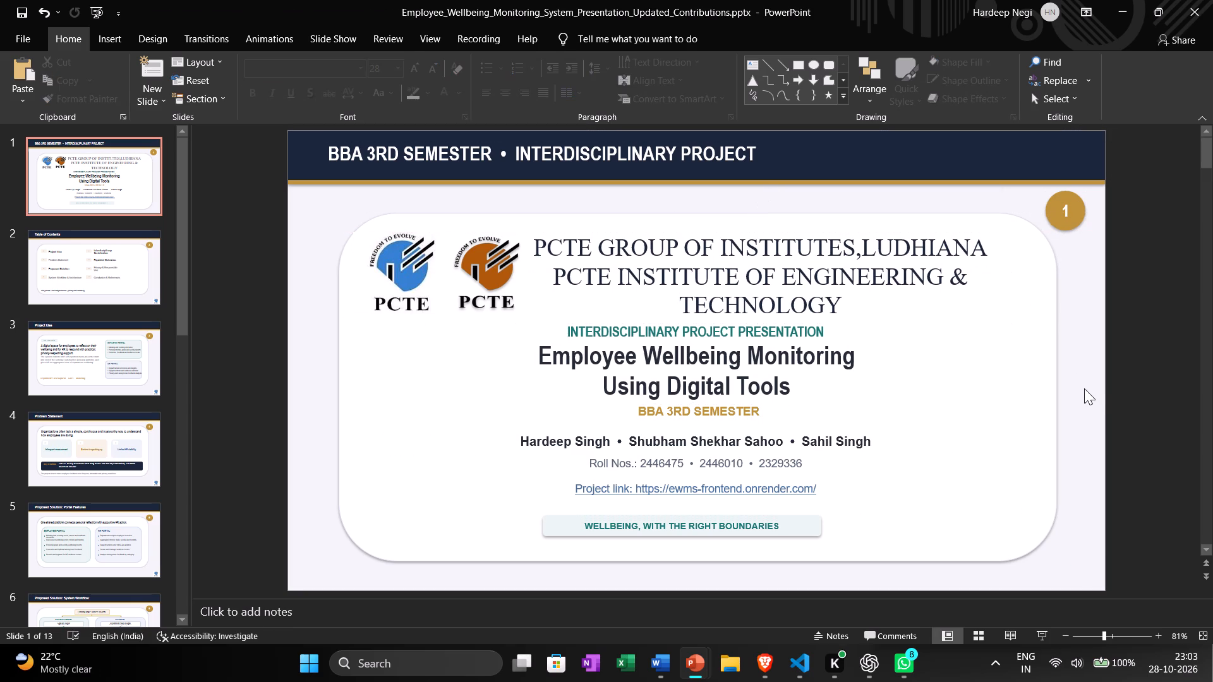
Delete the INTERDISCIPLINARY PROJECT PRESENTATION text box from the title slide.
click(756, 328)
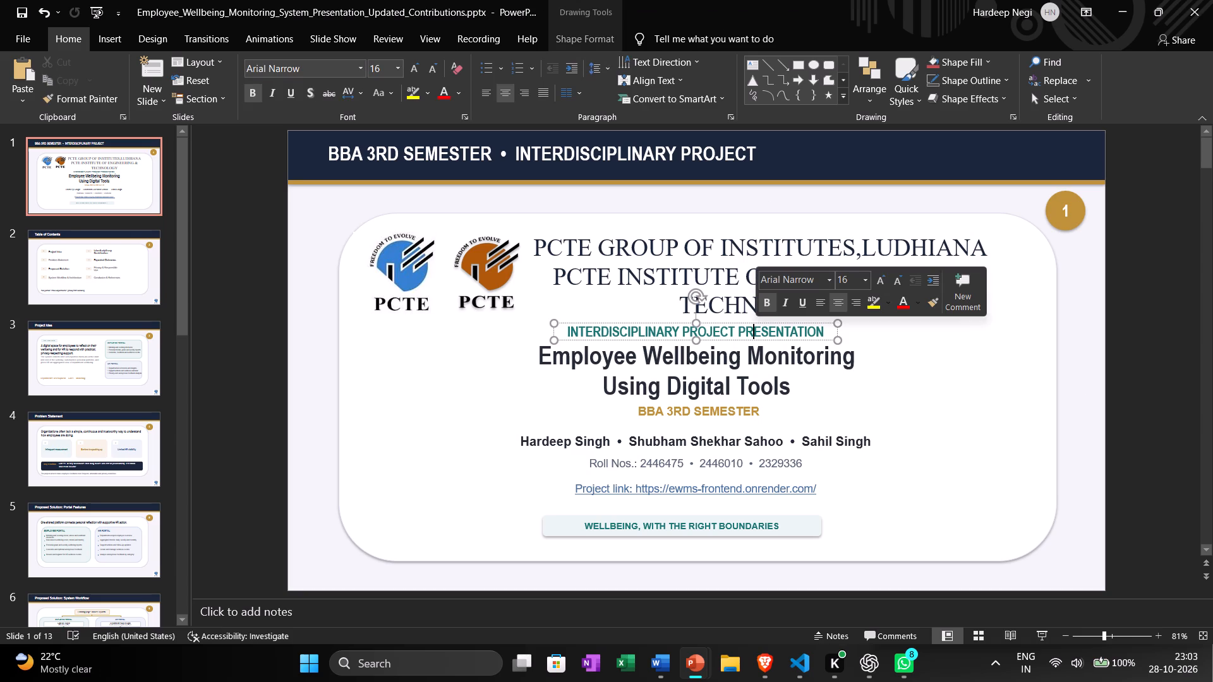
click(733, 322)
key(BackSpace)
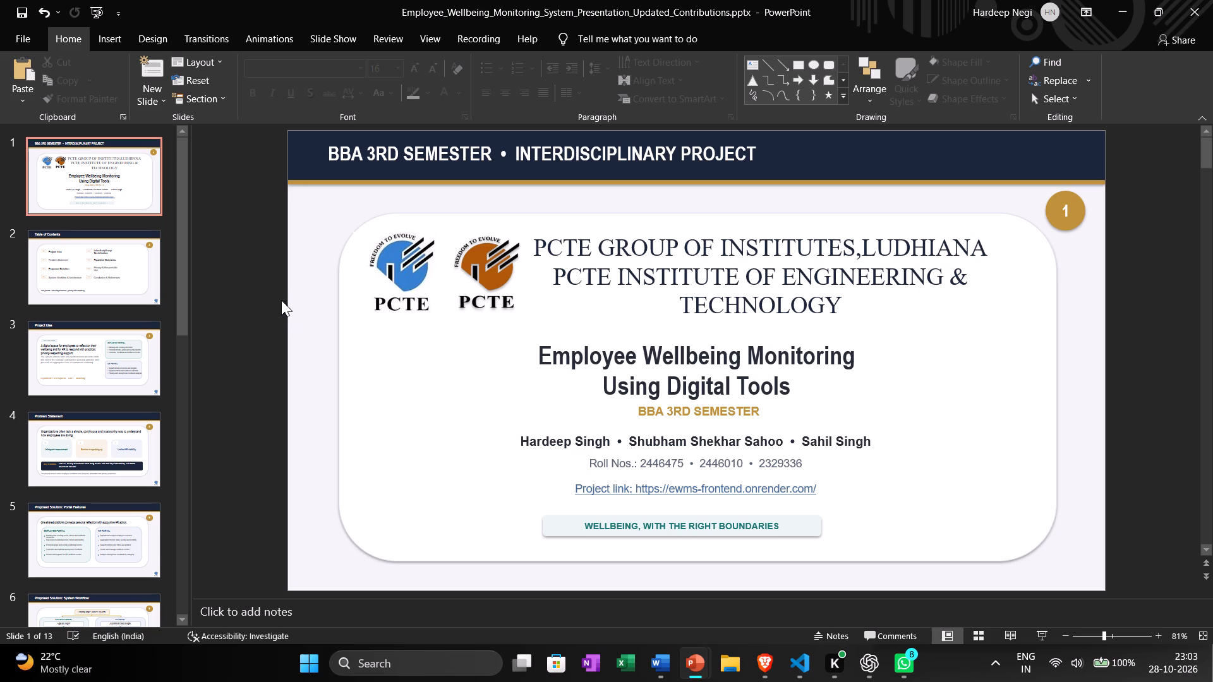
Shift the project title and all text blocks below it, including the tagline banner, together slightly right on the title slide.
drag(268, 294, 920, 601)
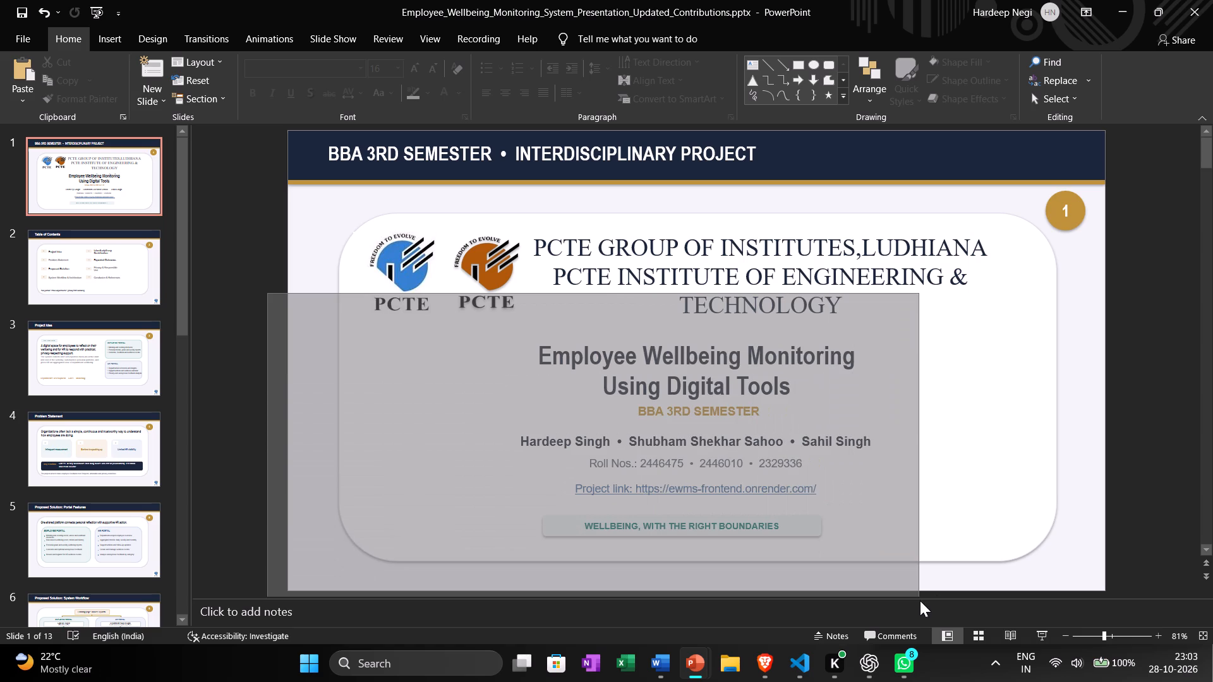
drag(920, 601, 1035, 567)
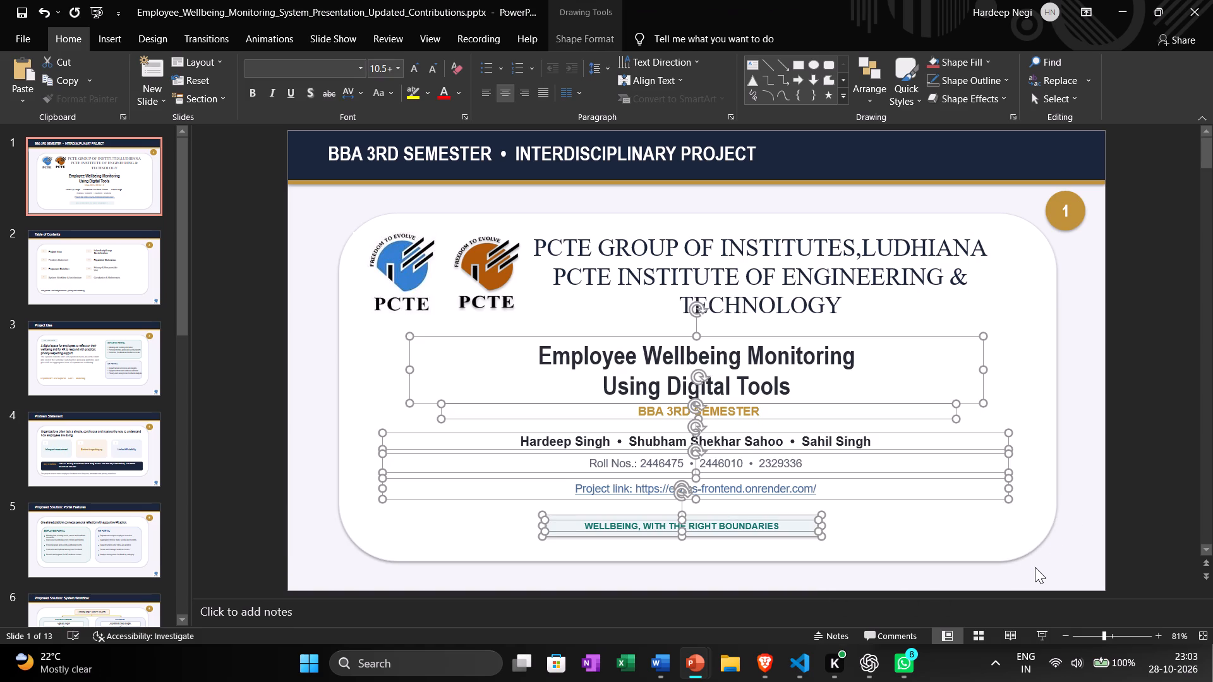
drag(826, 337, 846, 337)
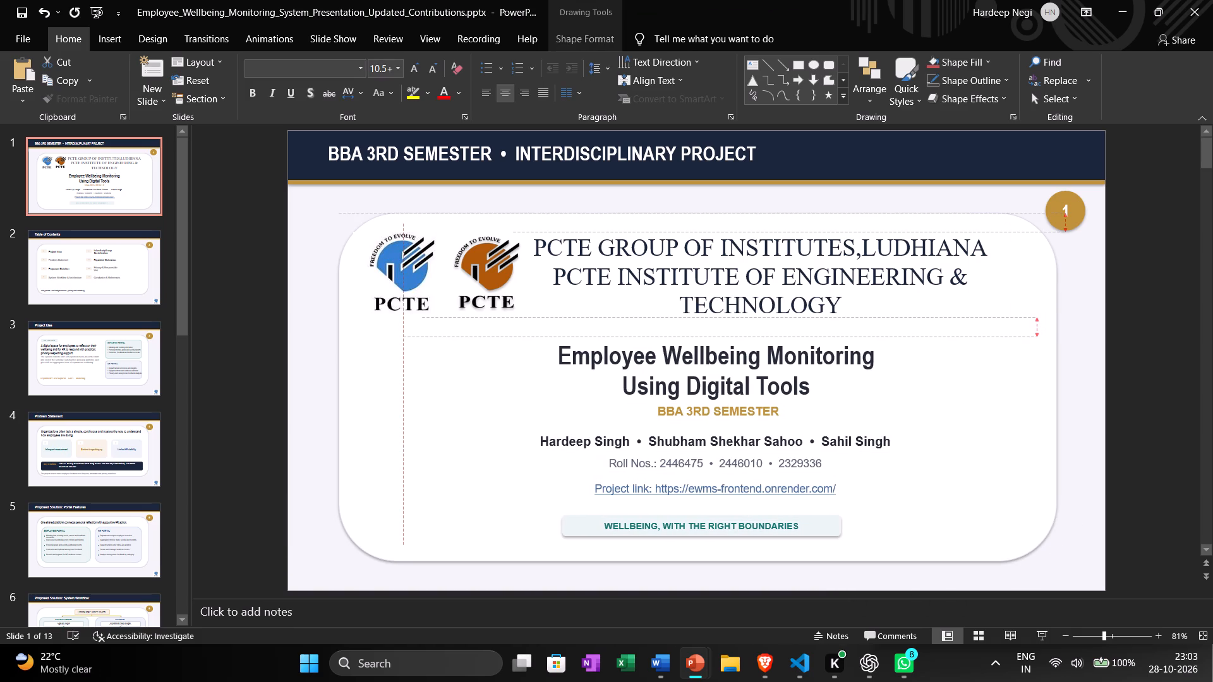
drag(846, 337, 843, 337)
drag(843, 337, 844, 337)
click(1072, 332)
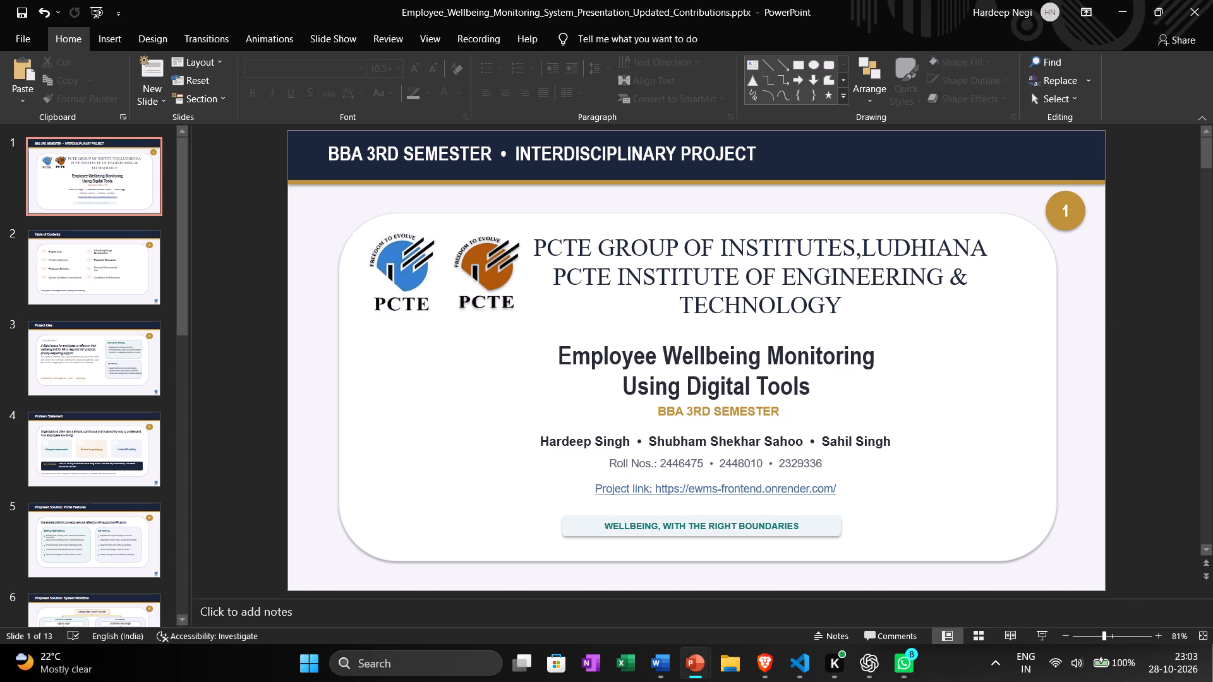
Shift the tagline banner shape and its WELLBEING, WITH THE RIGHT BOUNDARIES text slightly right so they stay centred together beneath the project link.
click(782, 517)
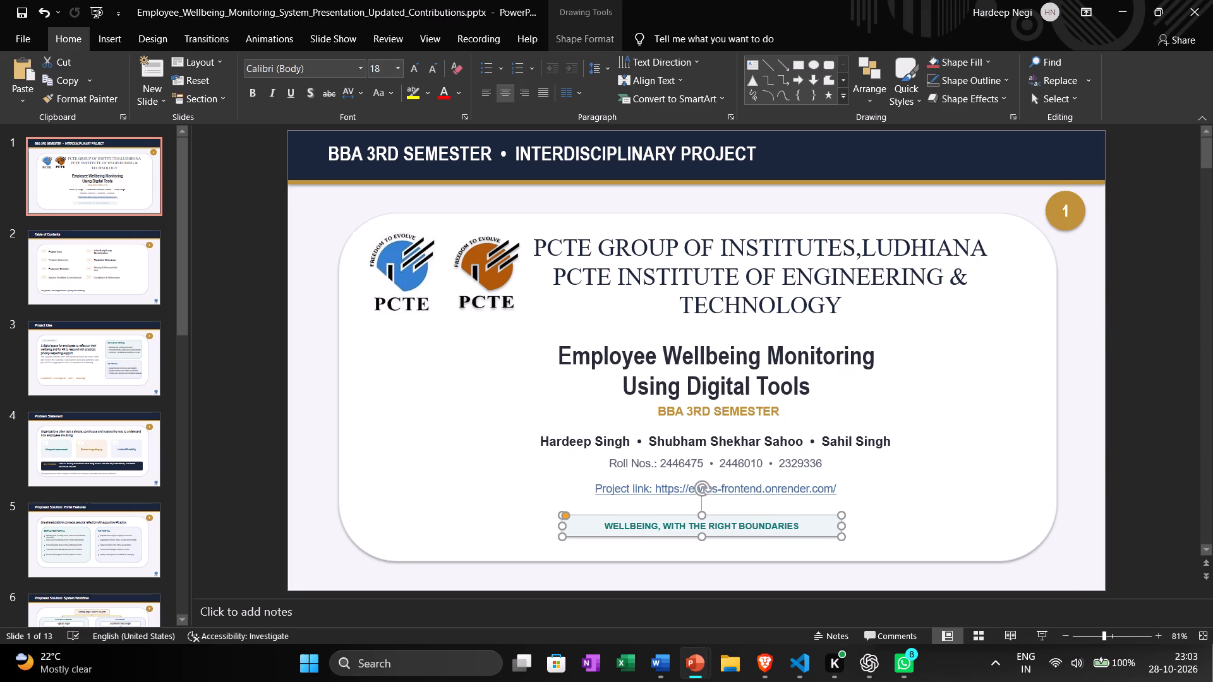
drag(755, 513, 766, 513)
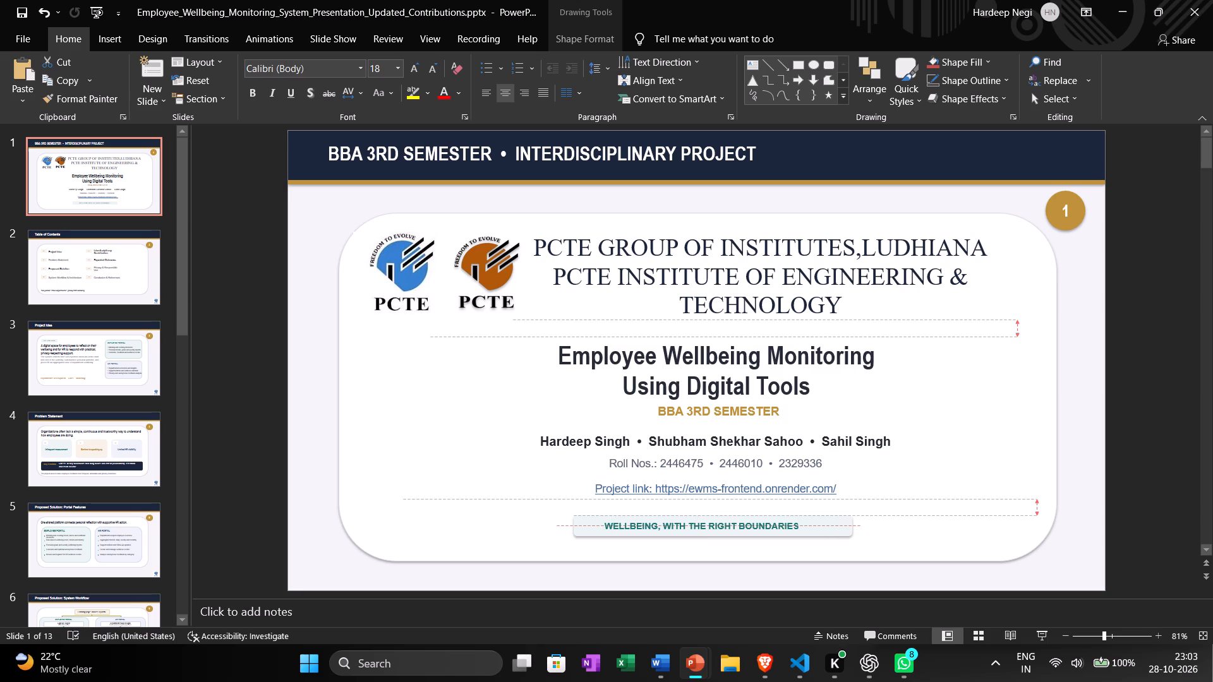
drag(766, 513, 764, 513)
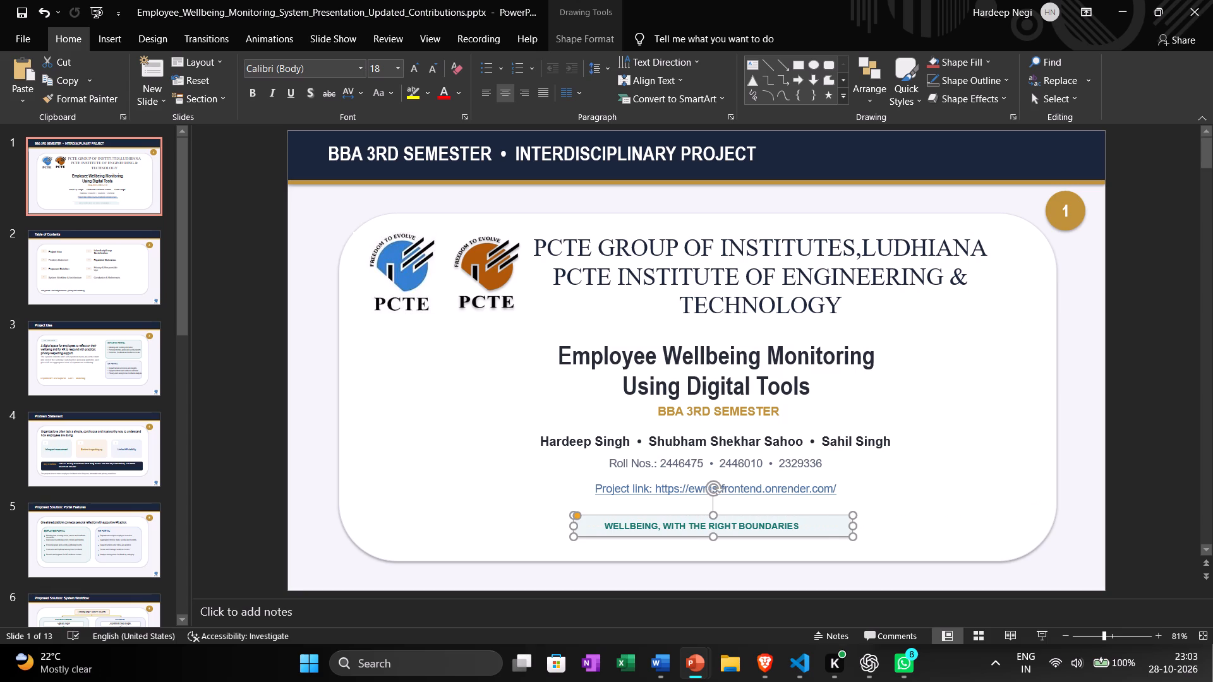
click(747, 530)
drag(727, 521, 728, 521)
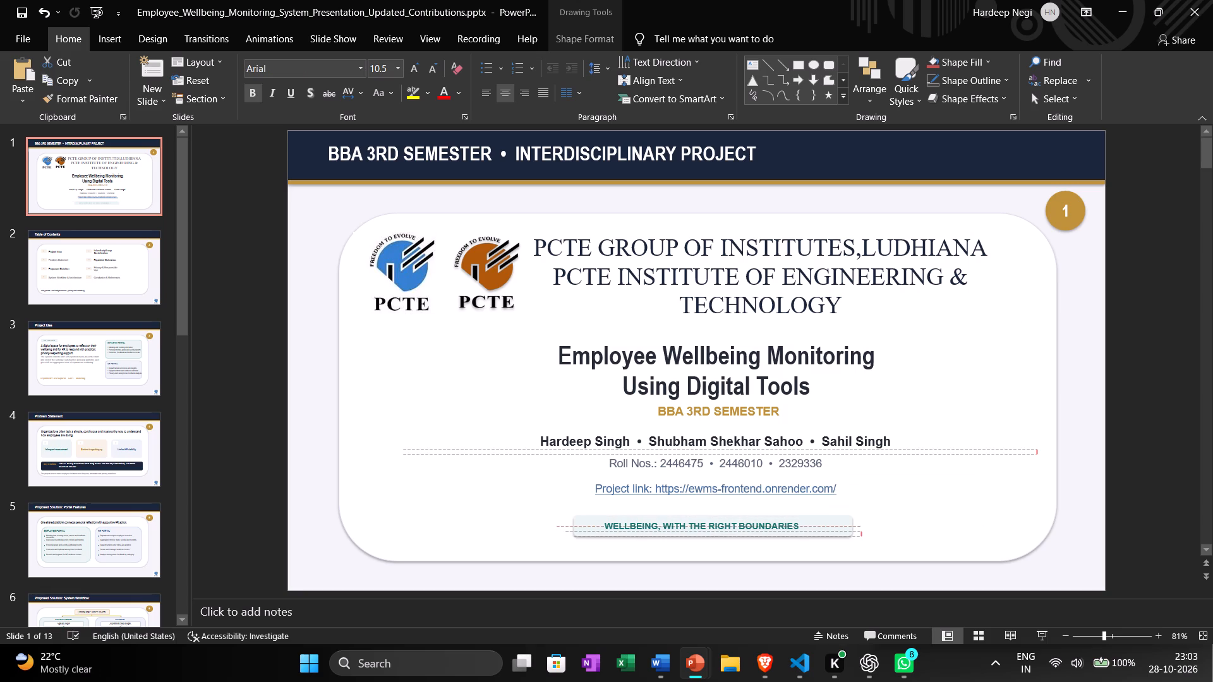
drag(728, 521, 740, 521)
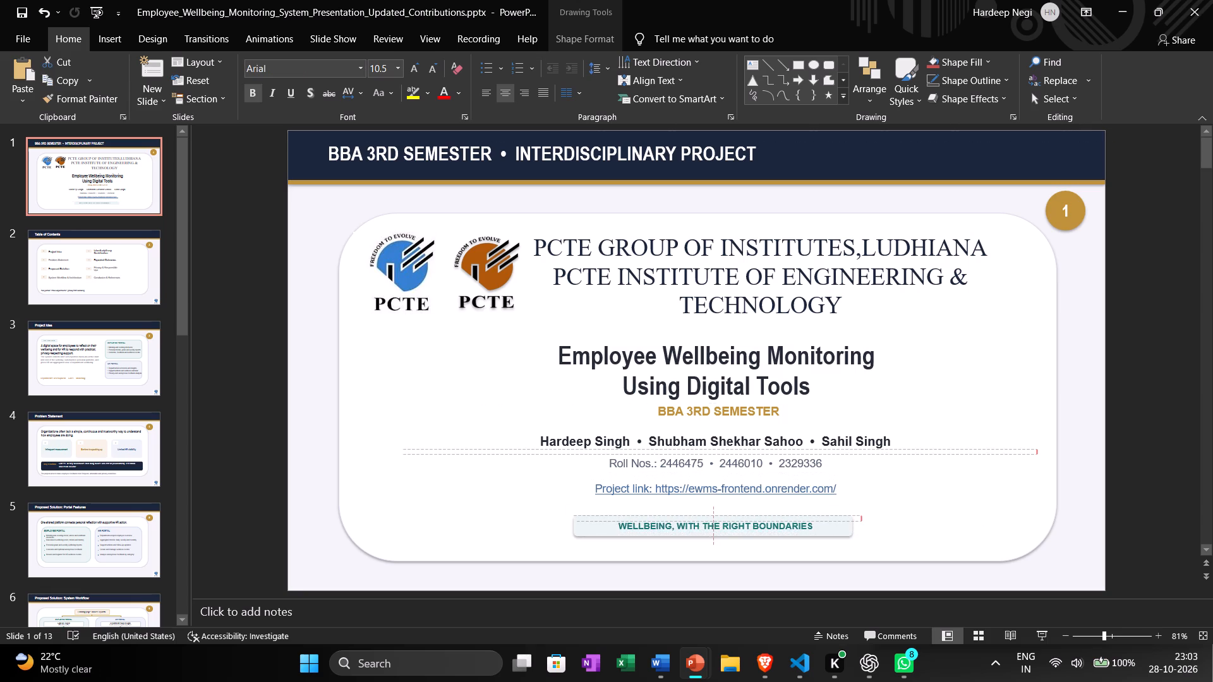
drag(740, 521, 740, 522)
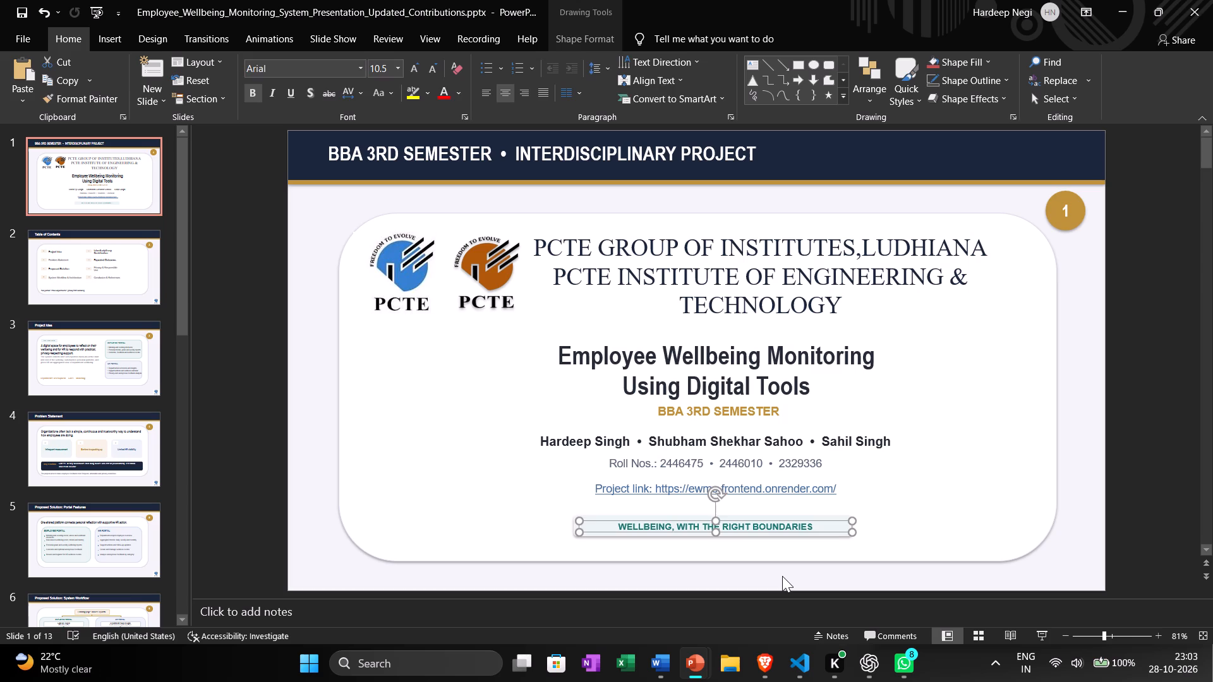
click(782, 576)
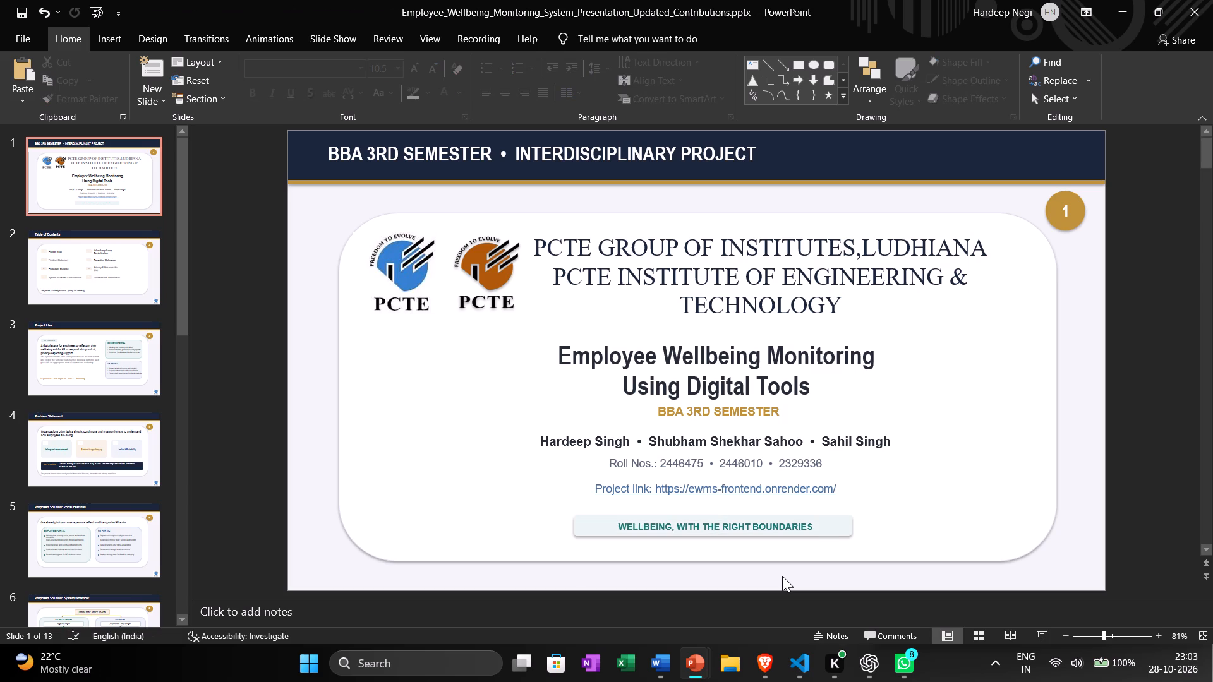
Extend the gold BBA 3RD SEMESTER line beneath the project title with "& BTECH 7th SEMSESTER".
click(782, 409)
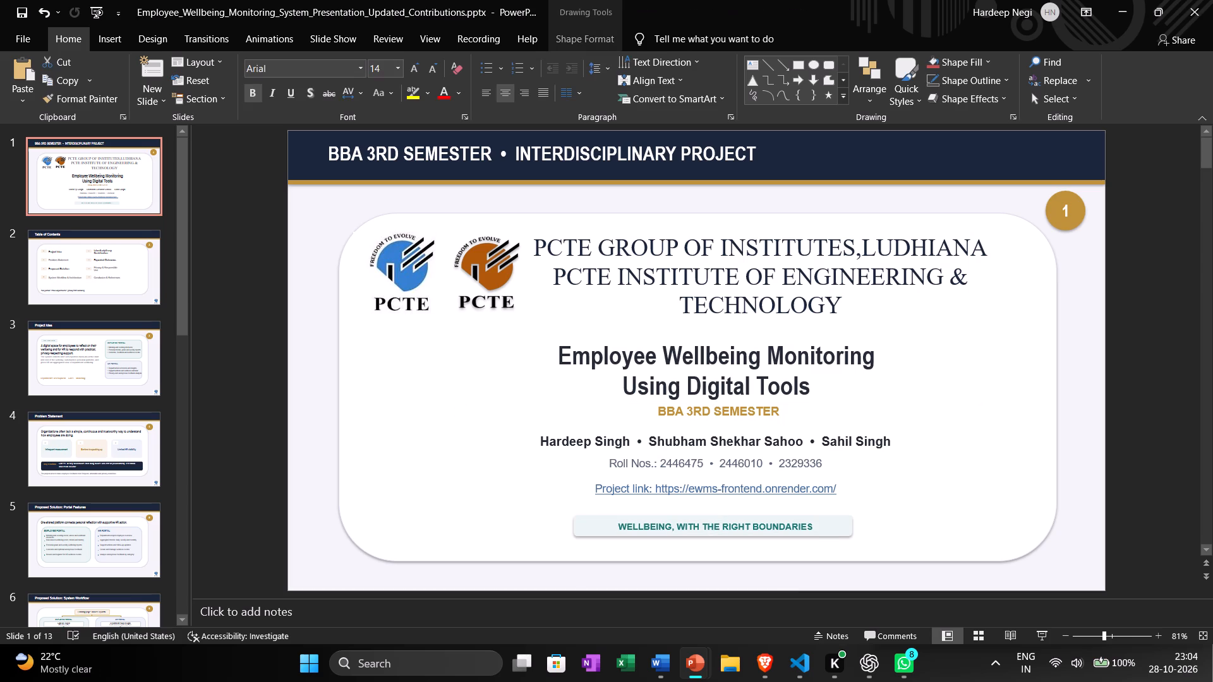
click(778, 410)
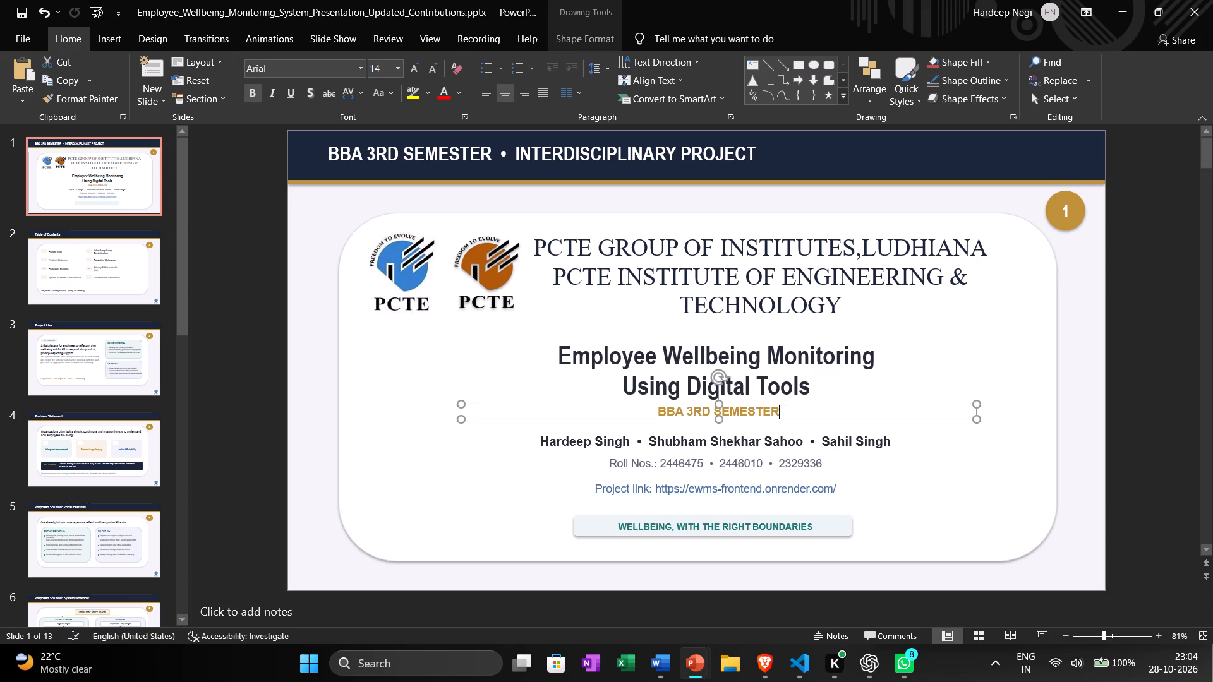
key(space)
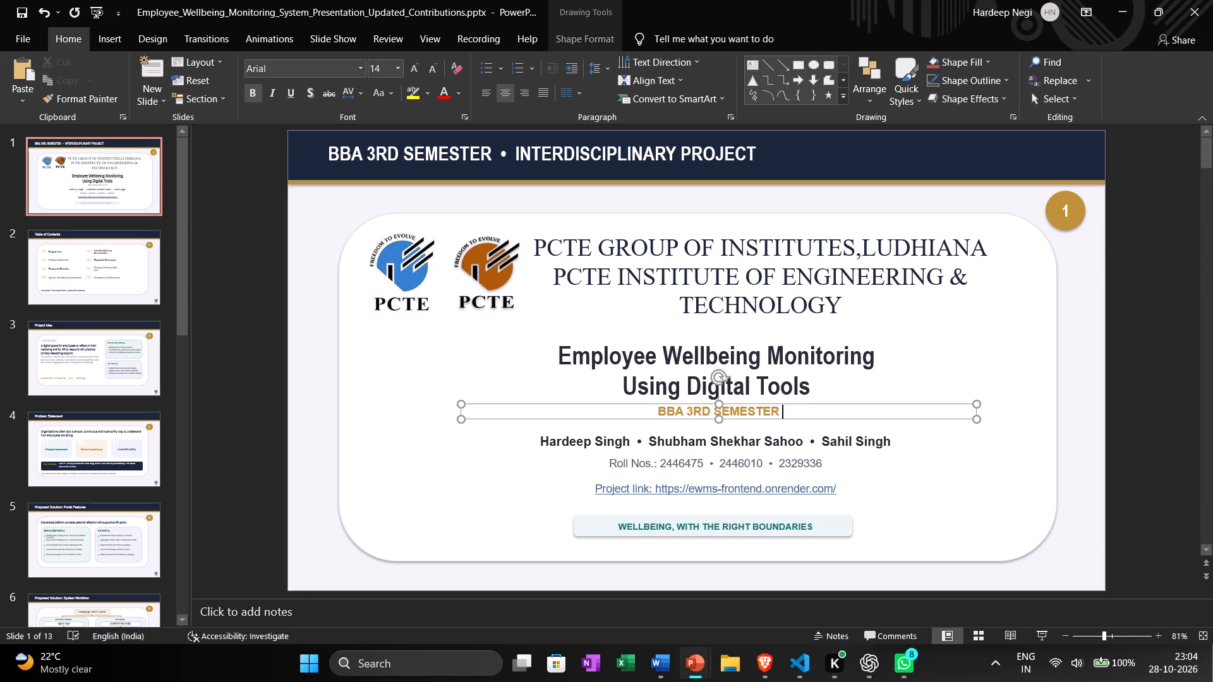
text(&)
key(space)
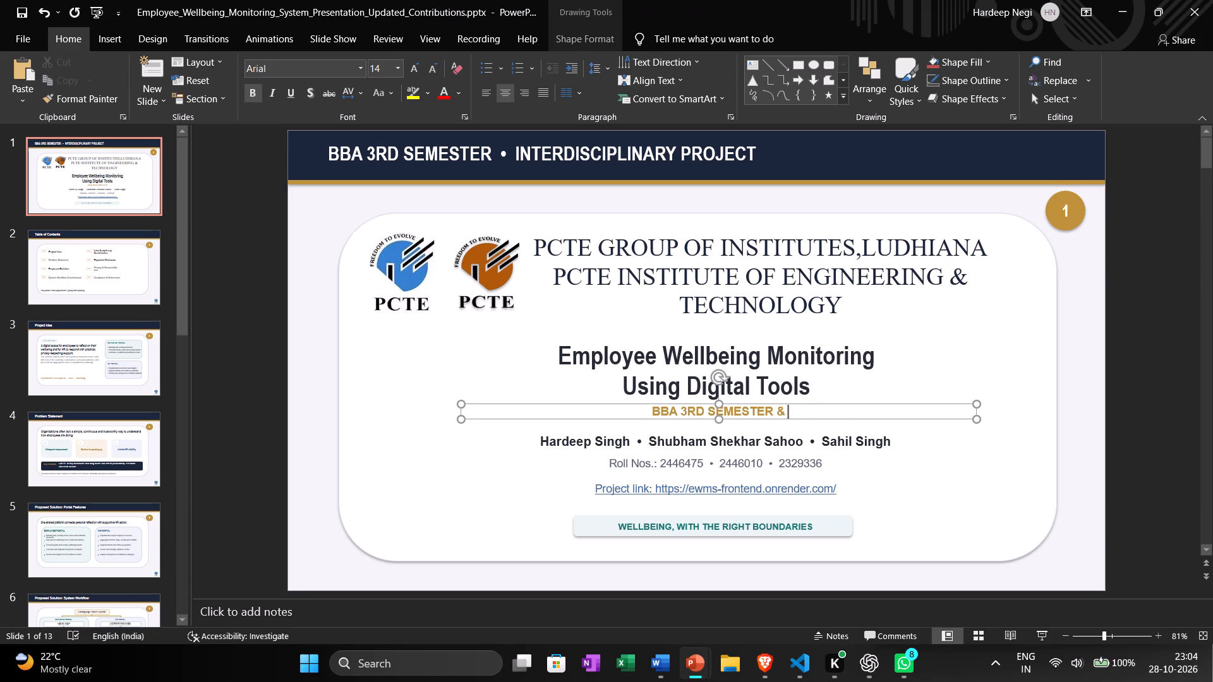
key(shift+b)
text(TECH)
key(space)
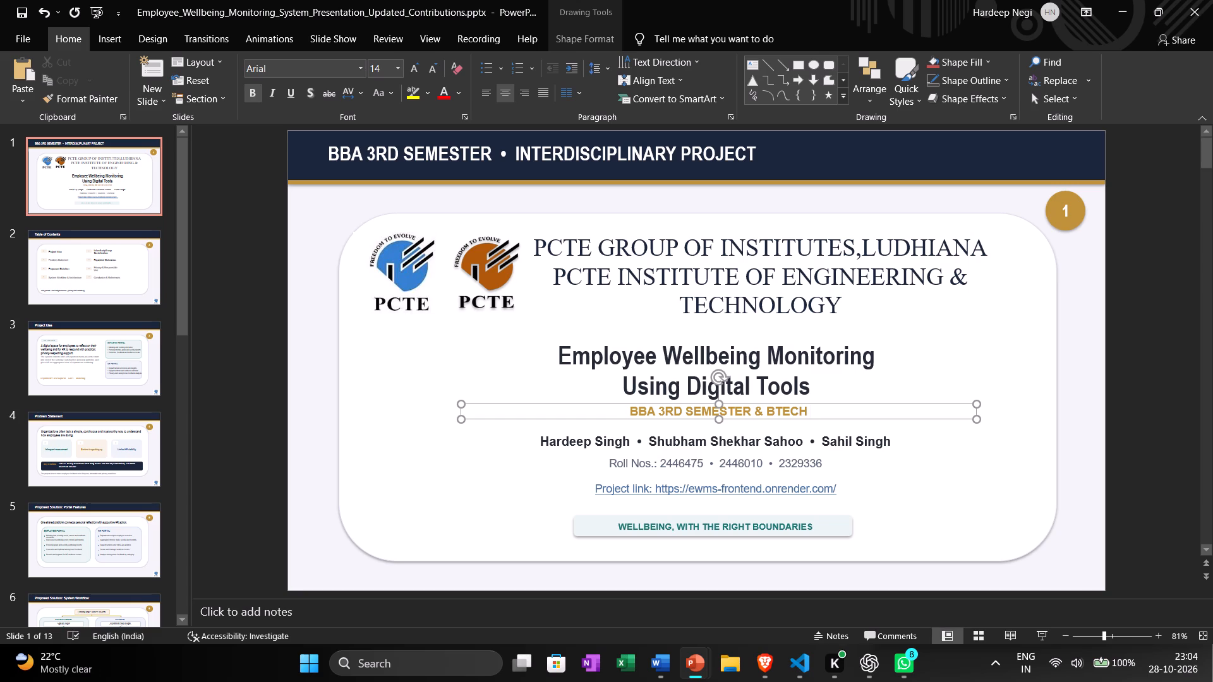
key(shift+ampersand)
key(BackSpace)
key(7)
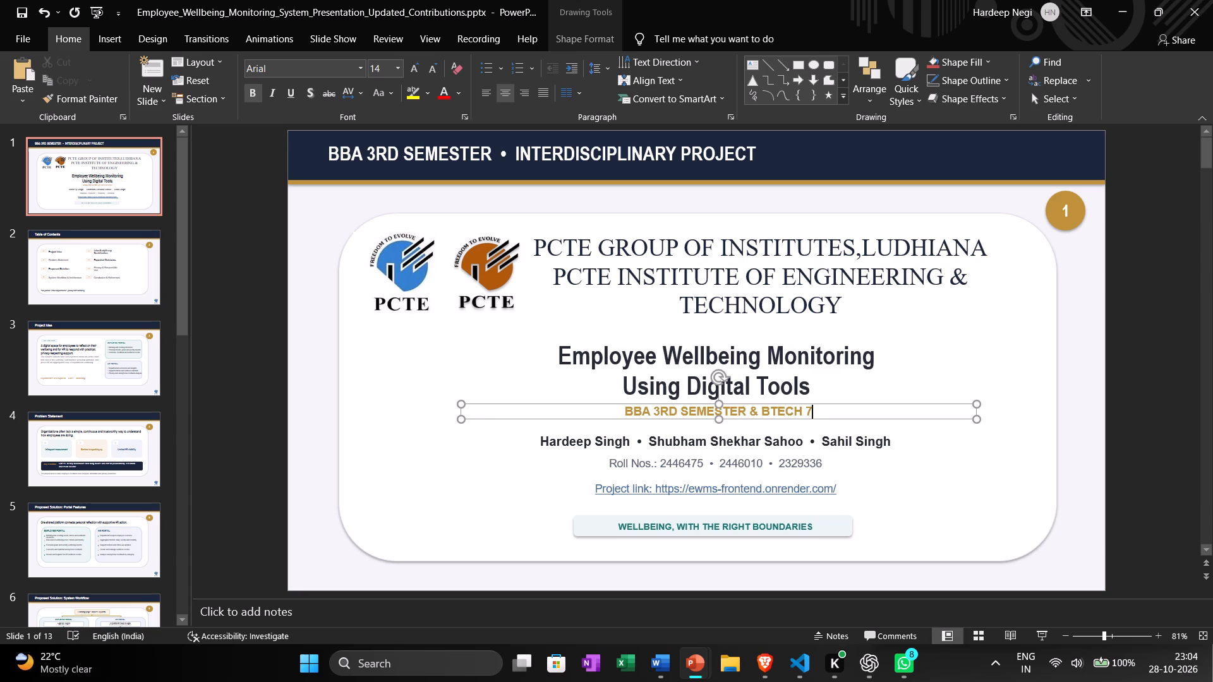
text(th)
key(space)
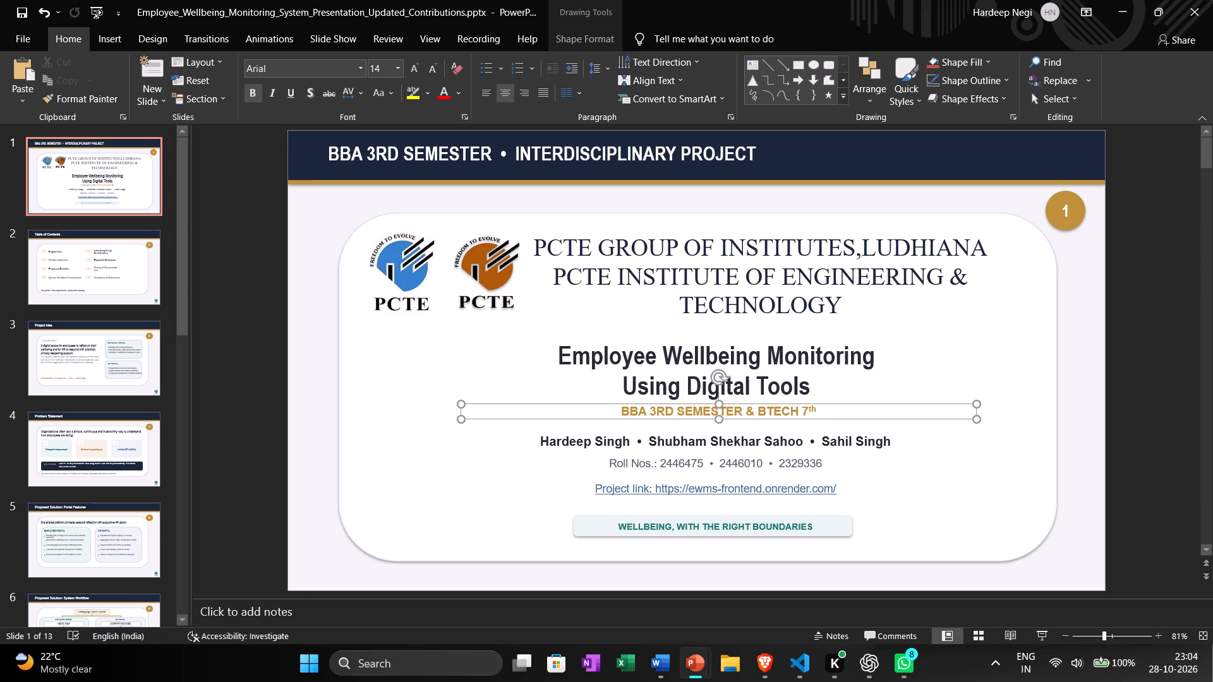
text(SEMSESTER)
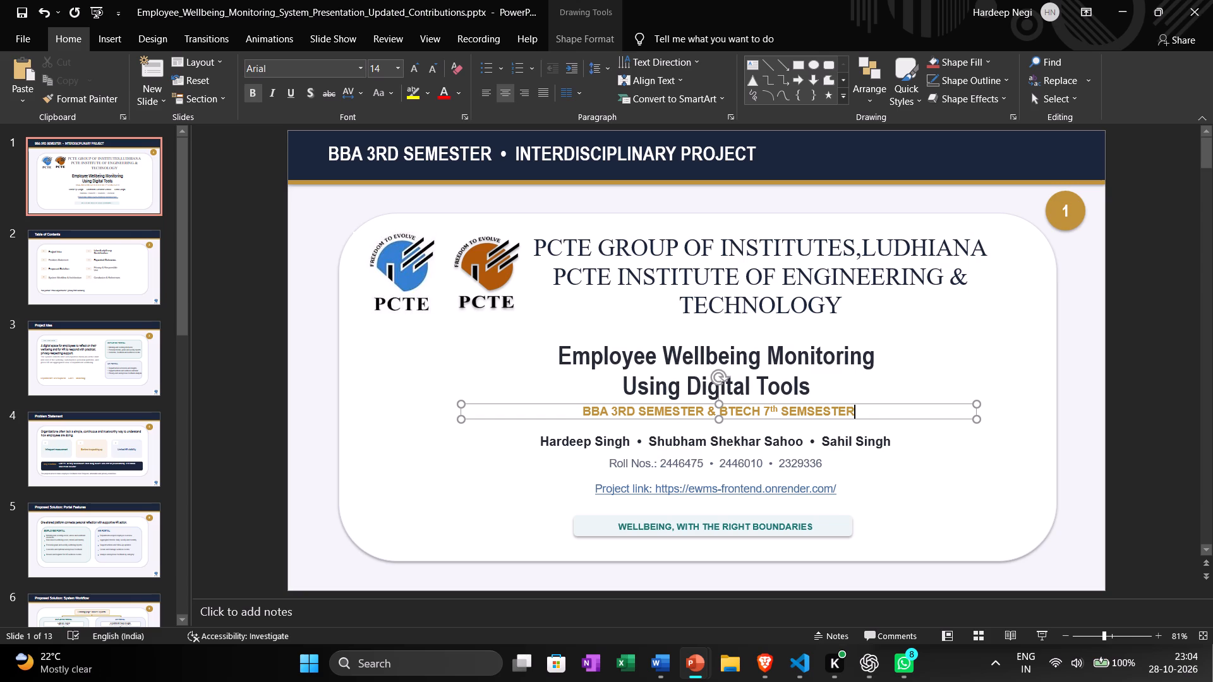
click(910, 580)
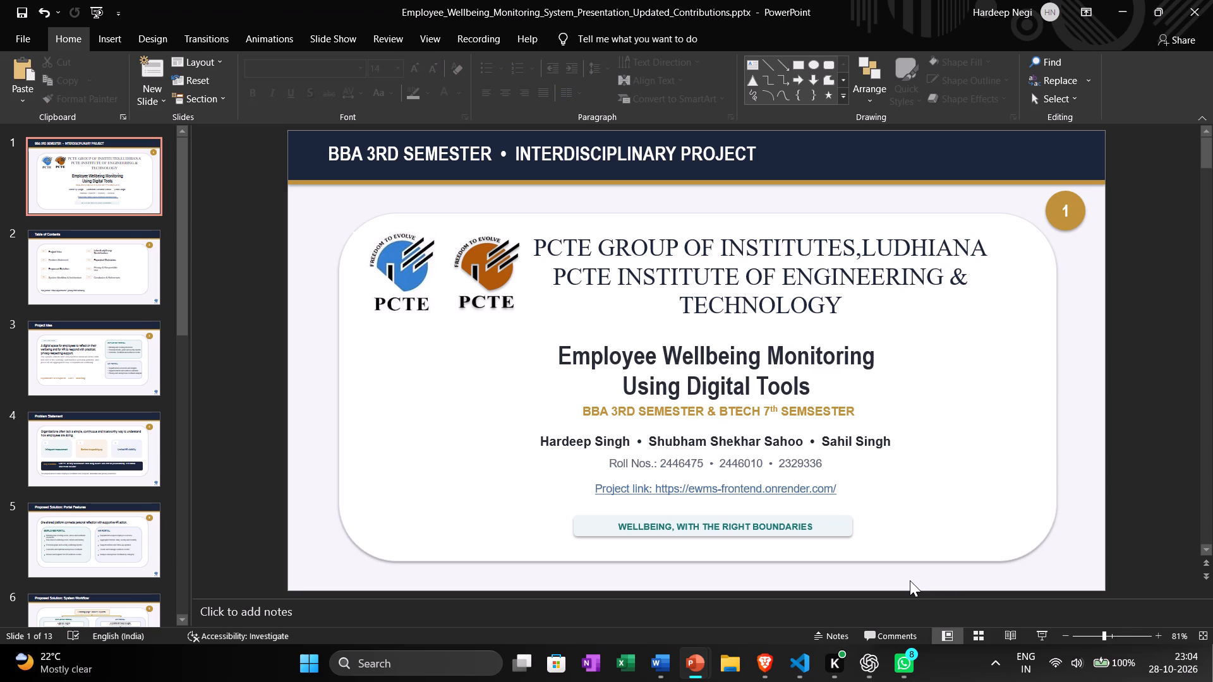
In the Roll Nos. line, enter the third student's roll number in first place and move the original first number after the first bullet.
click(702, 464)
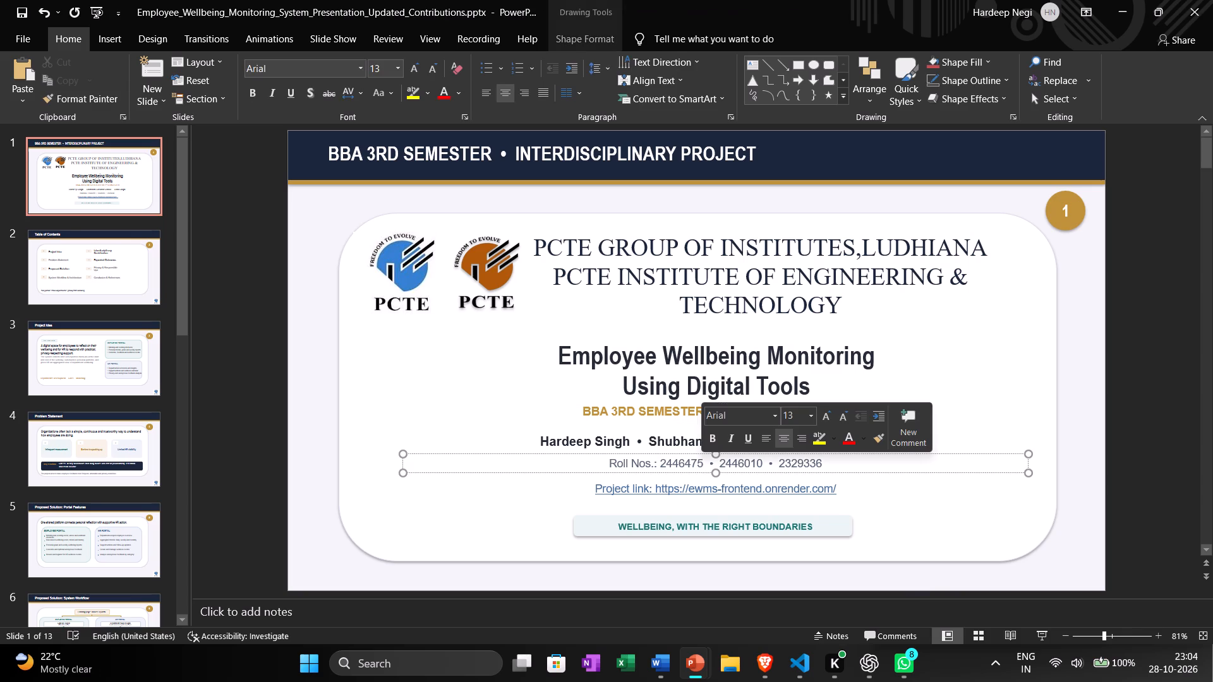
drag(702, 464, 660, 465)
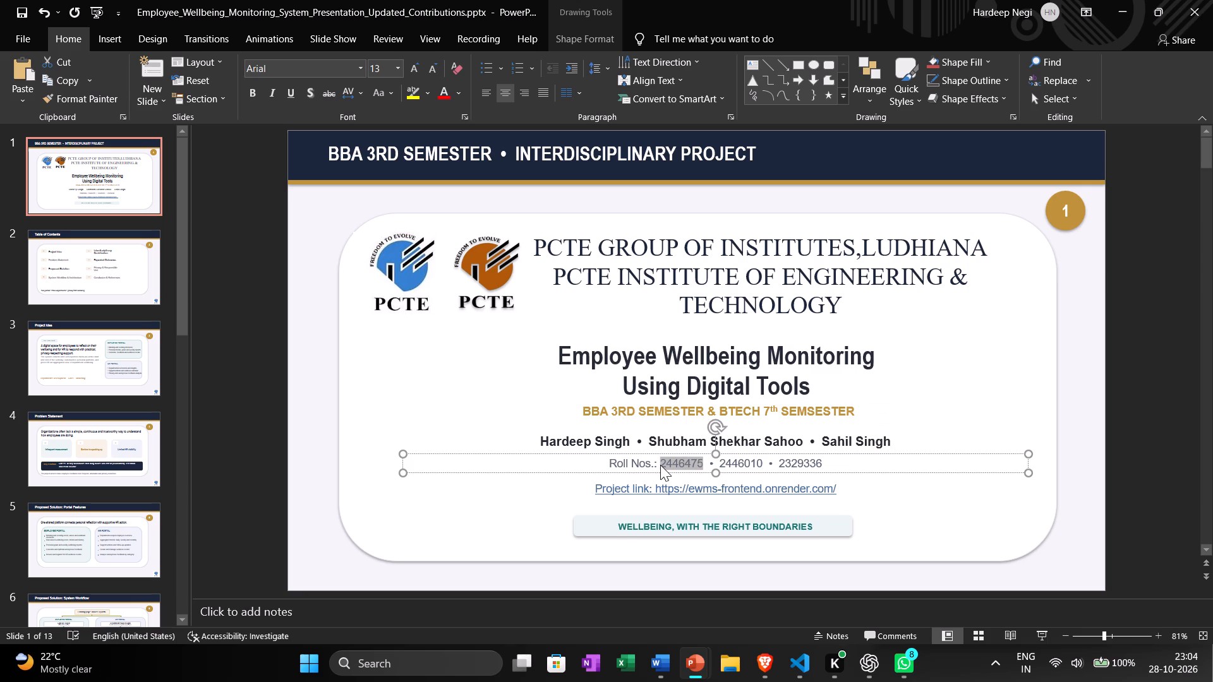
key(ctrl+x)
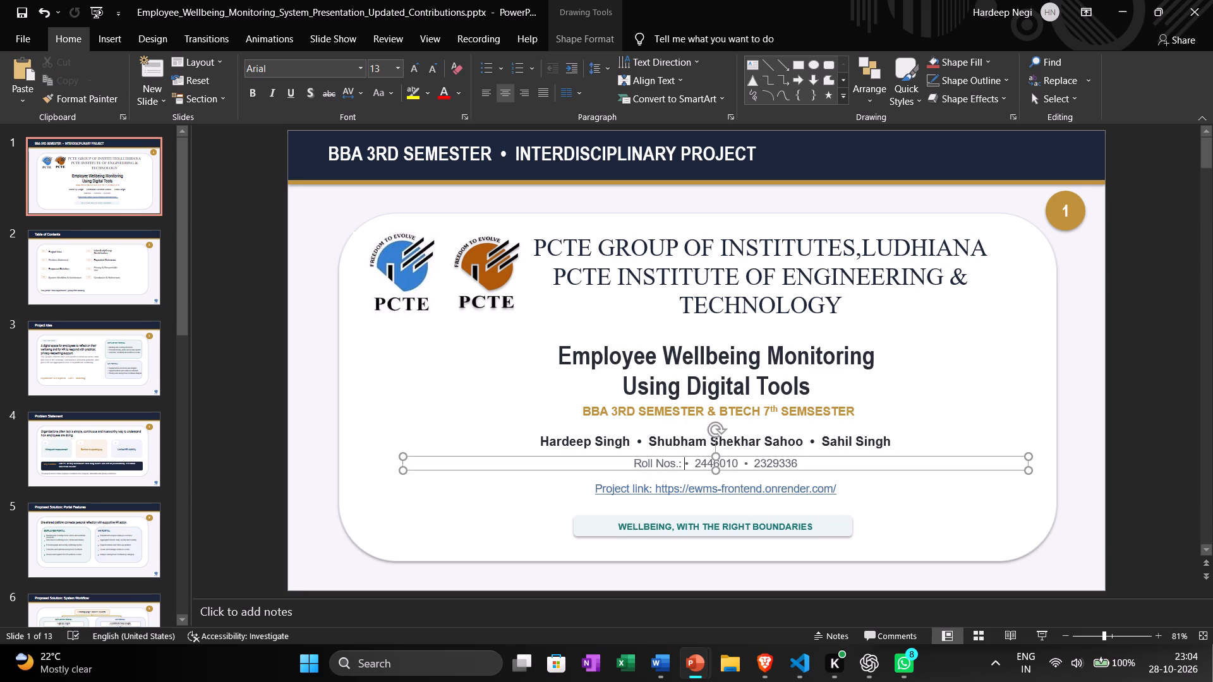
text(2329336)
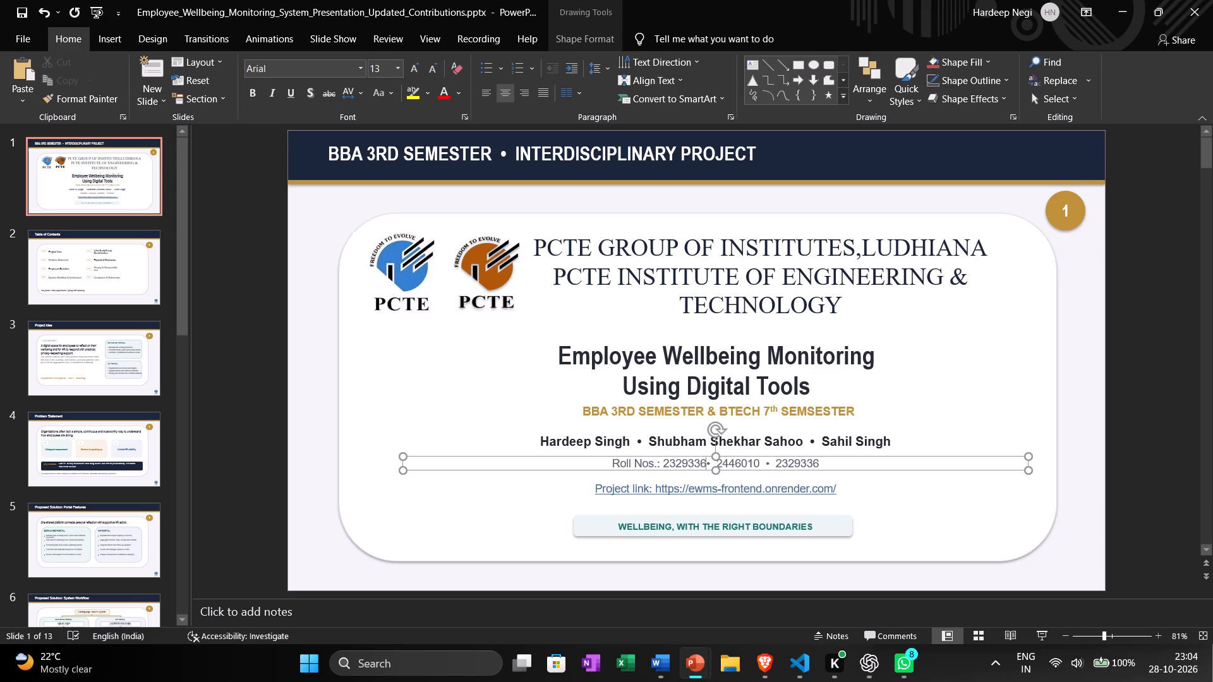
click(713, 464)
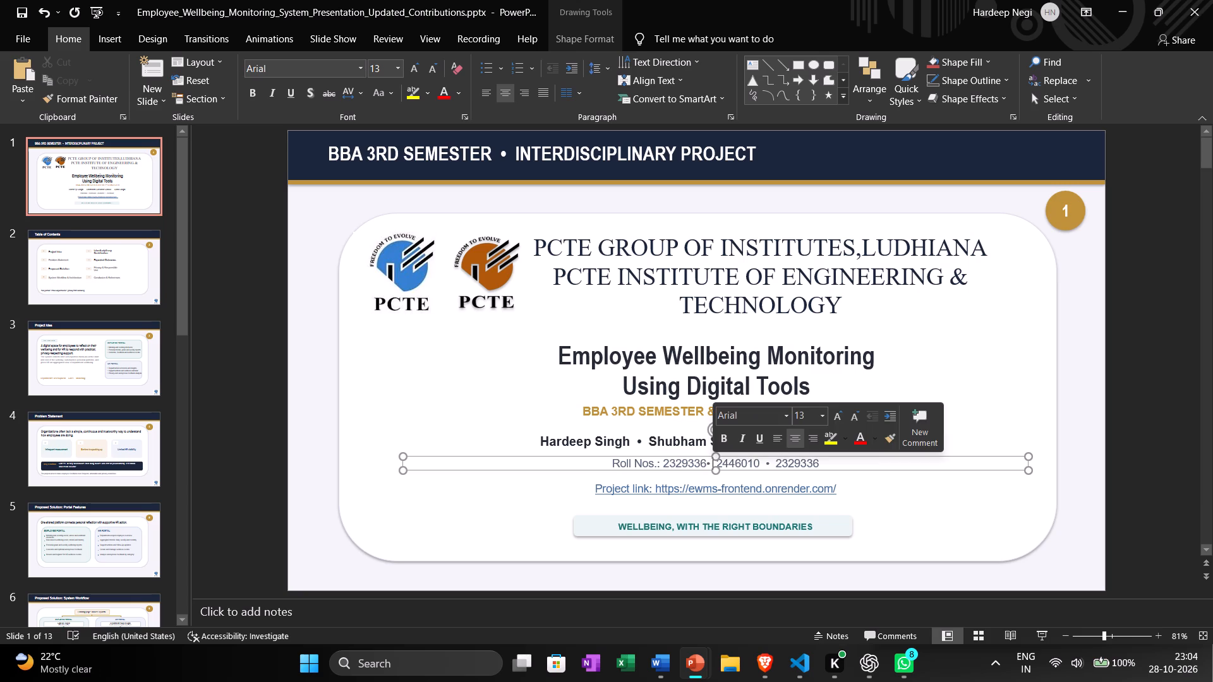
key(ctrl+v)
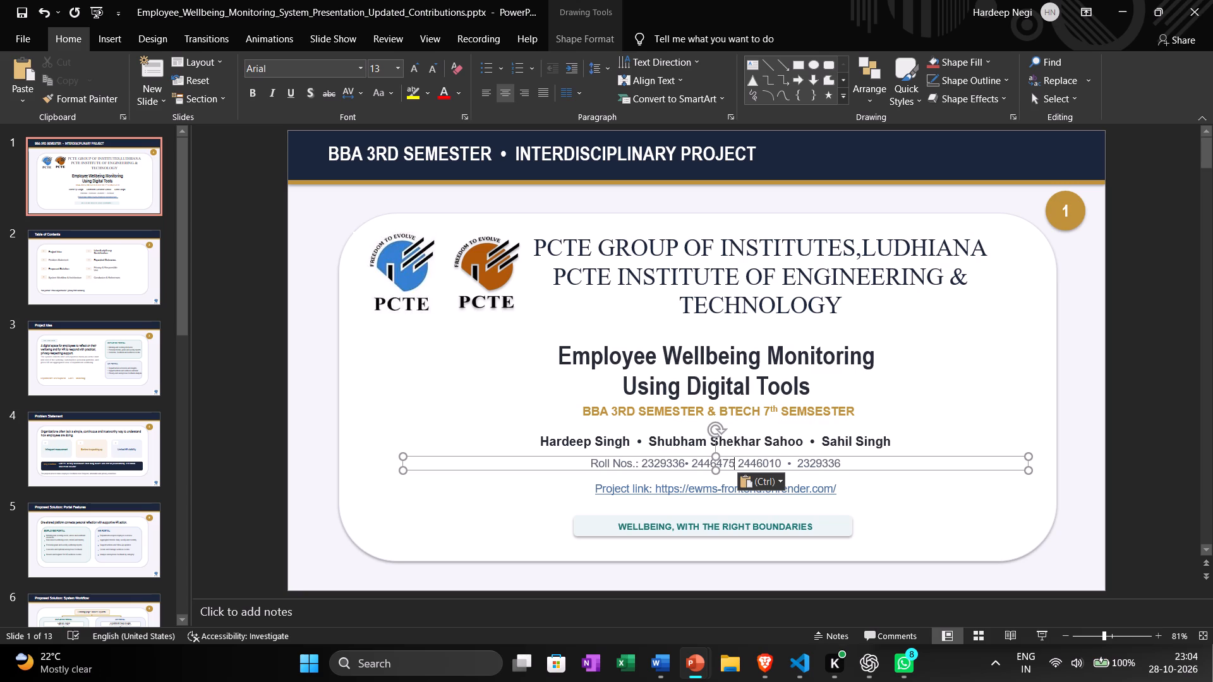
Delete the duplicate roll number at the end of the Roll Nos. line, keeping the bullet before it.
click(842, 463)
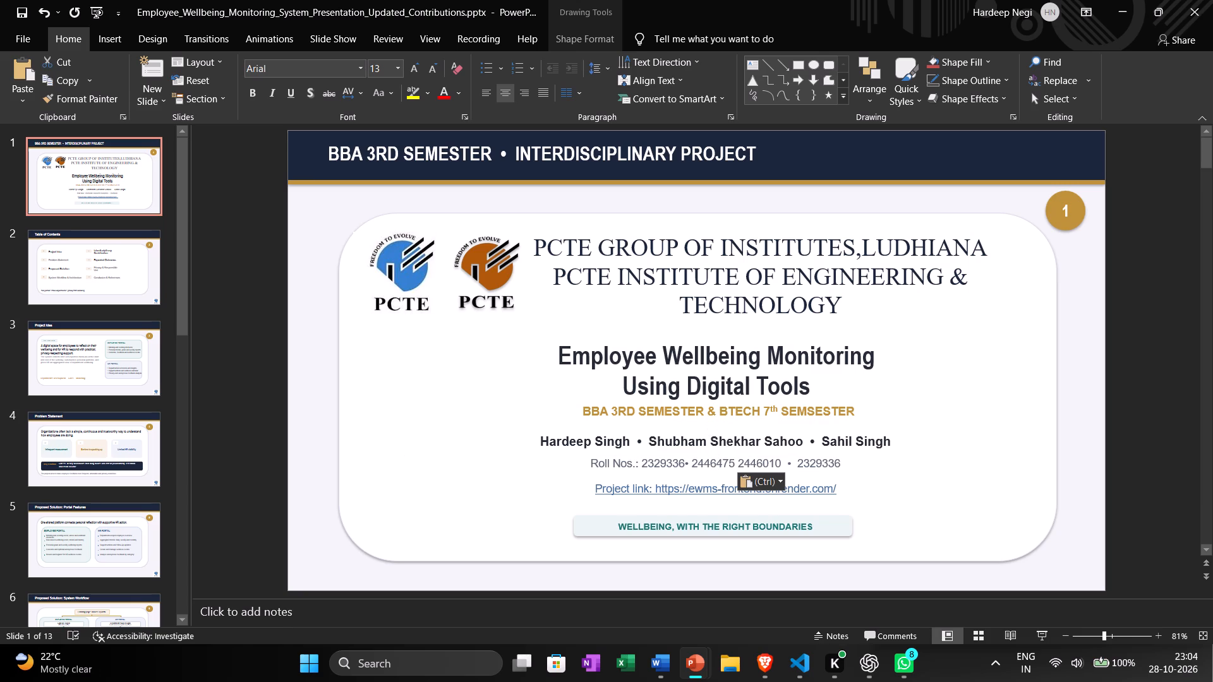
drag(838, 463, 794, 463)
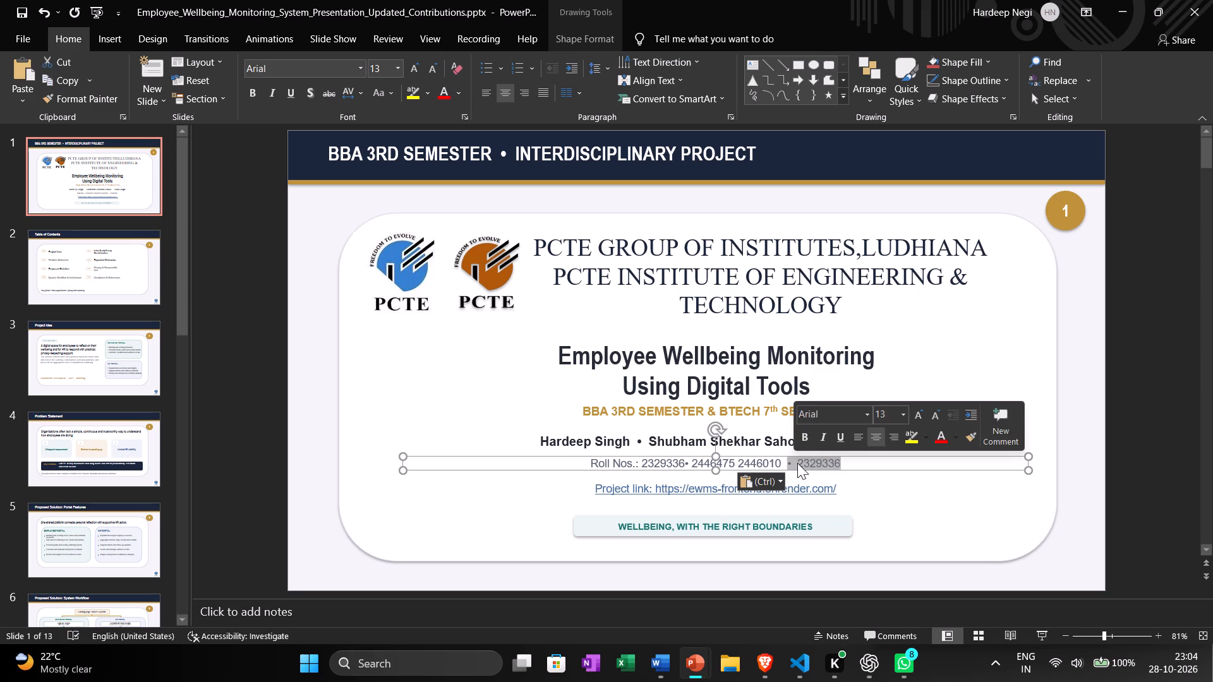
click(797, 463)
drag(797, 463, 838, 463)
key(BackSpace)
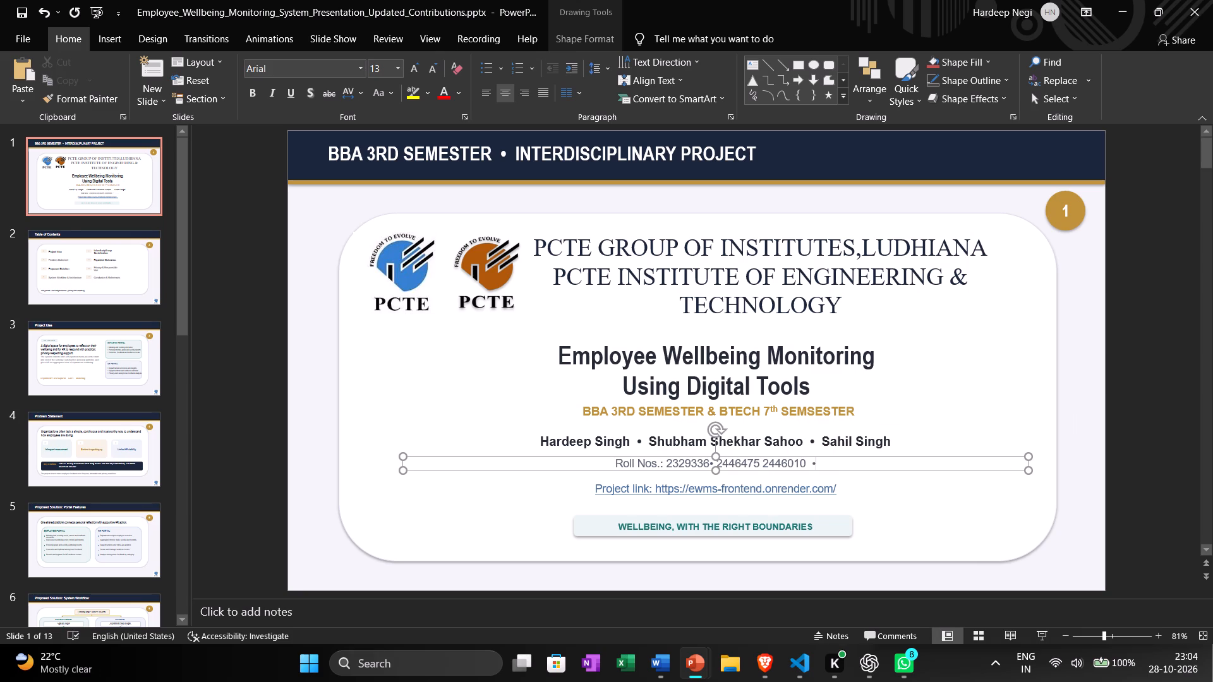
Move the remaining unseparated roll number behind the last bullet and add a space before the first bullet in the Roll Nos. line.
drag(805, 464, 764, 467)
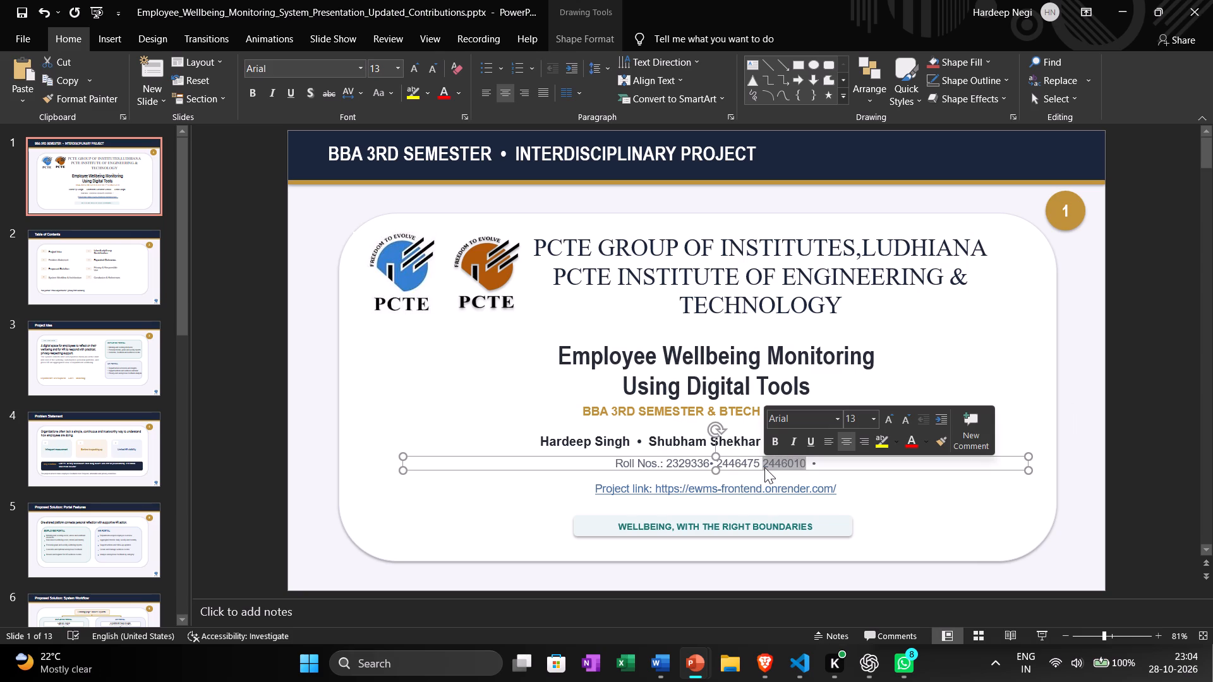
key(ctrl+x)
key(Right)
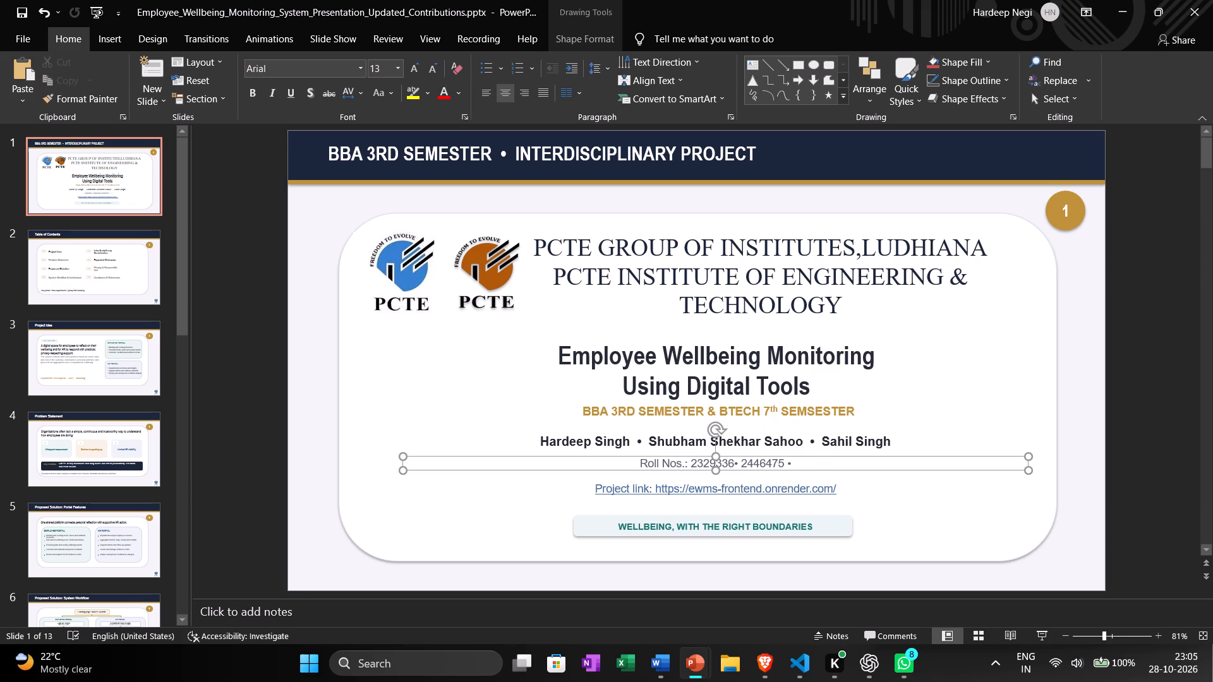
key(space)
key(ctrl+v)
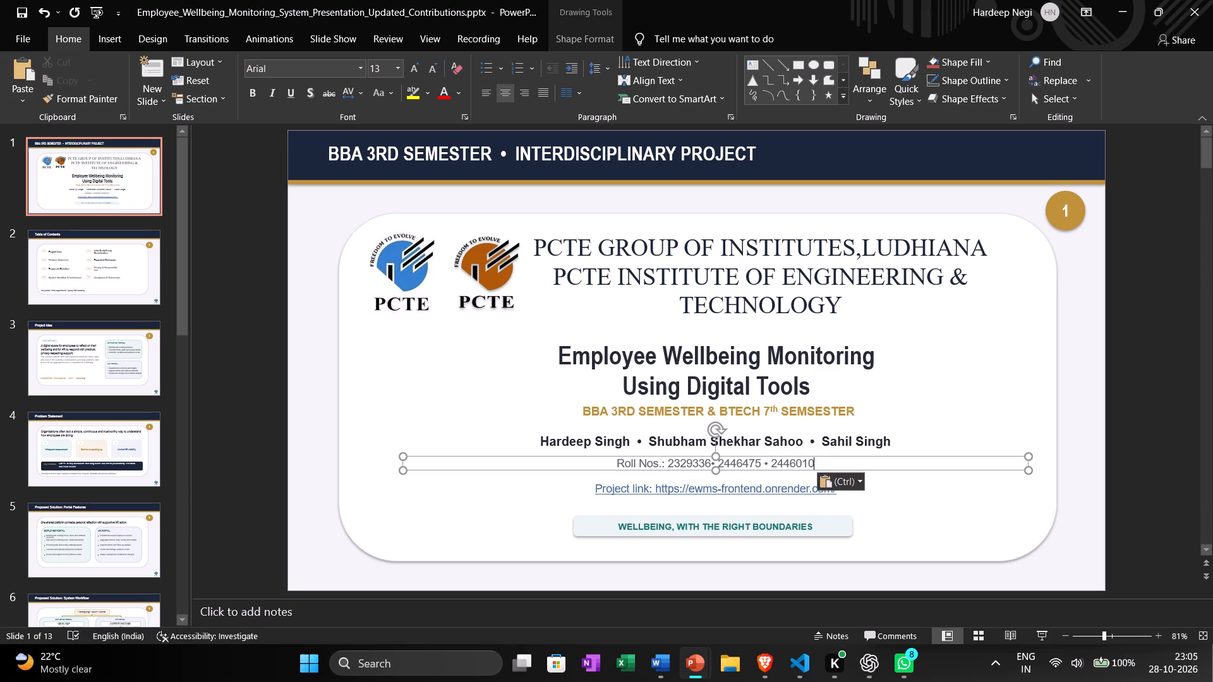
click(827, 570)
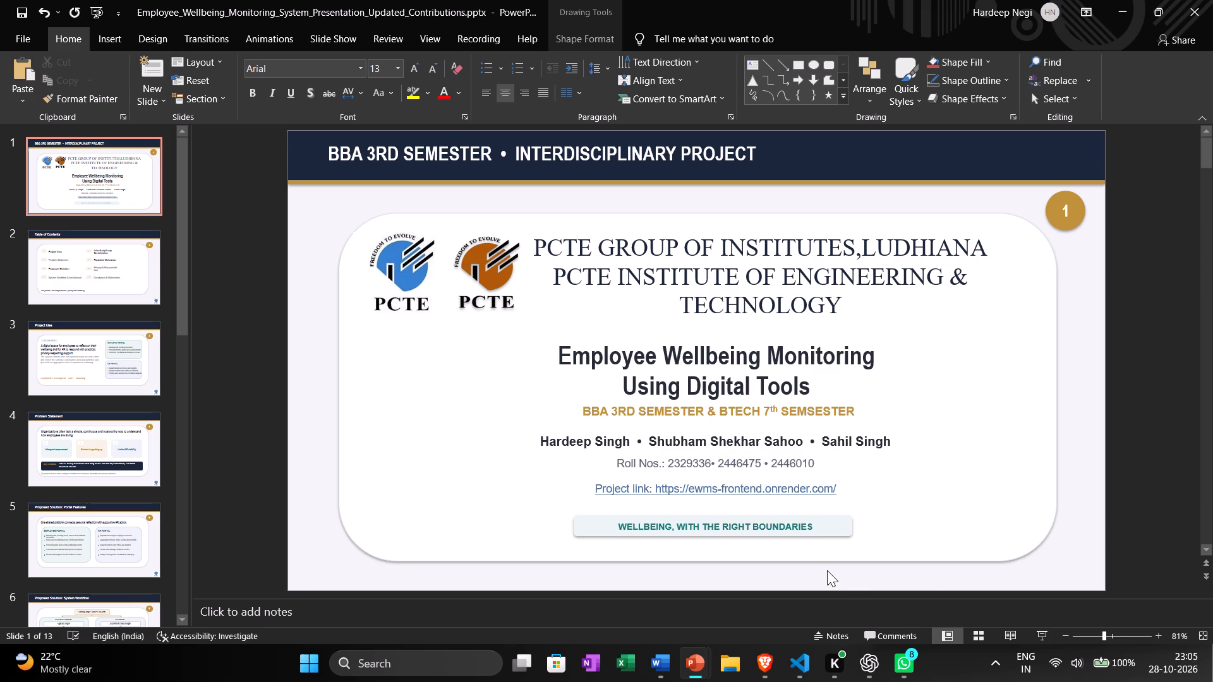
click(711, 462)
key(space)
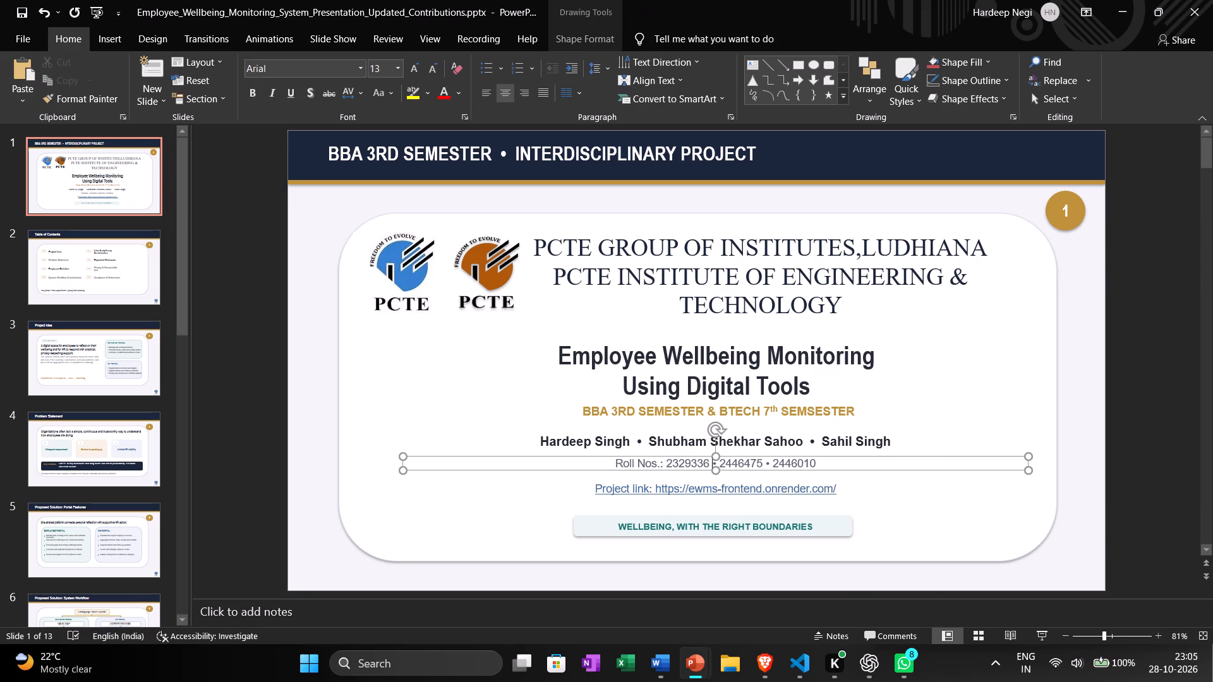
click(744, 574)
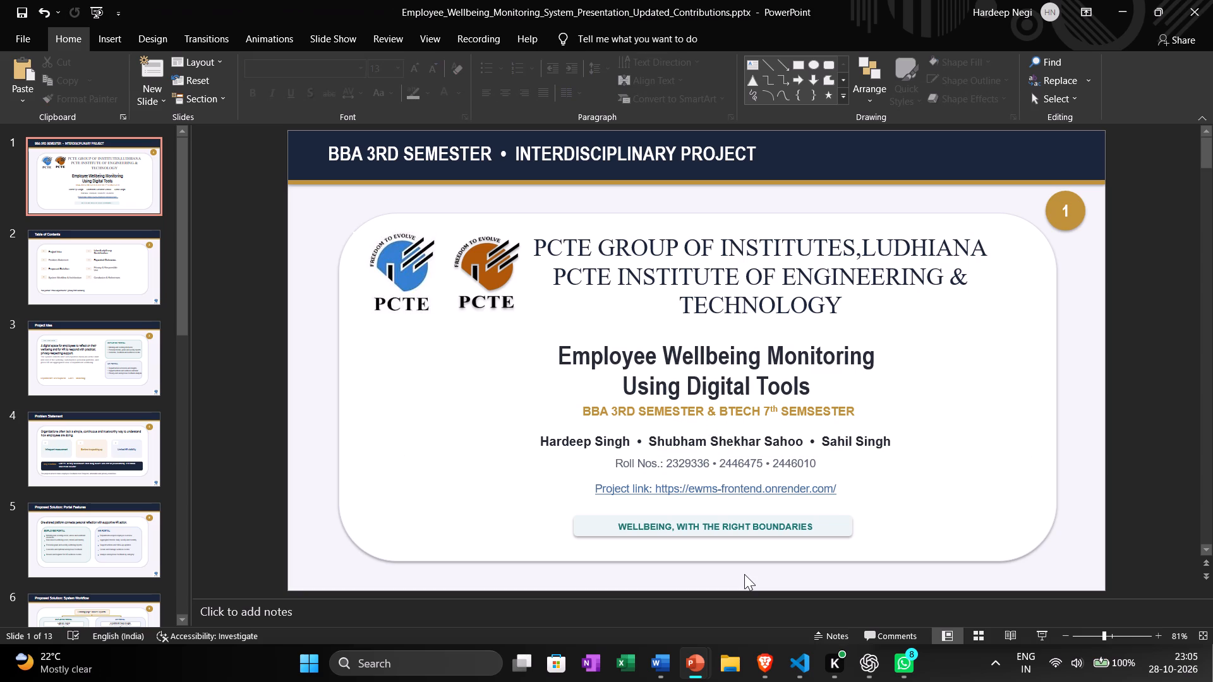
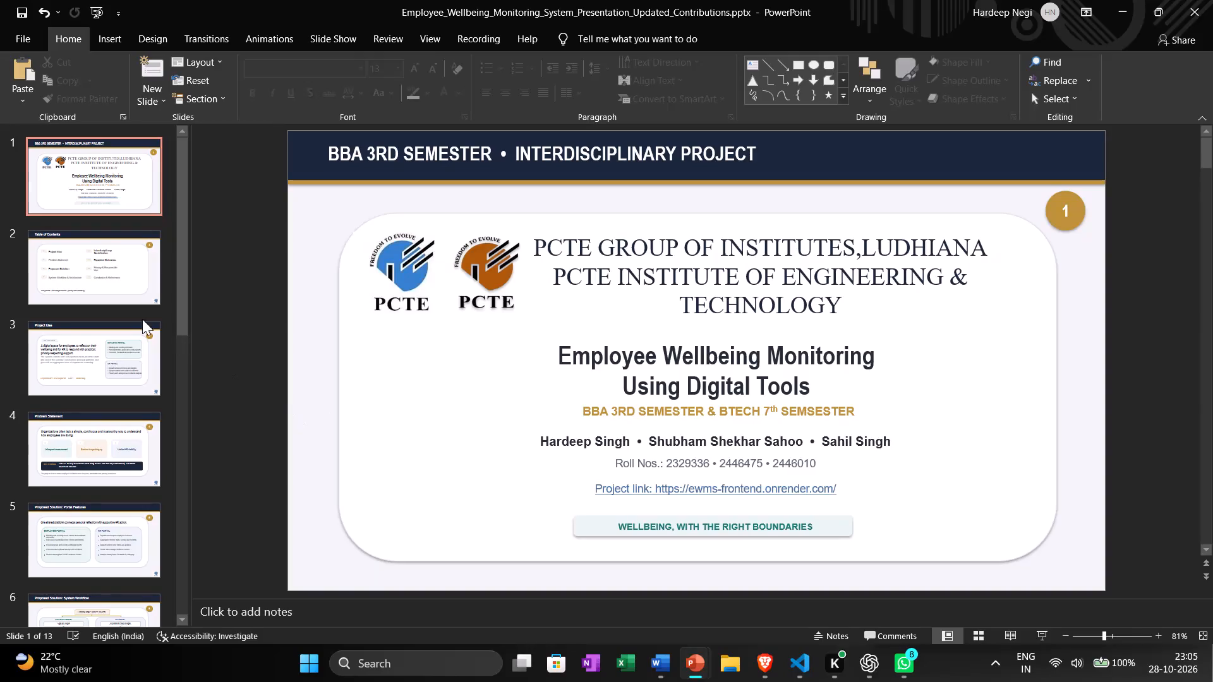
Delete the italic "Two portals • three departments • privacy-first wellbeing" line from the Table of Contents slide.
click(107, 266)
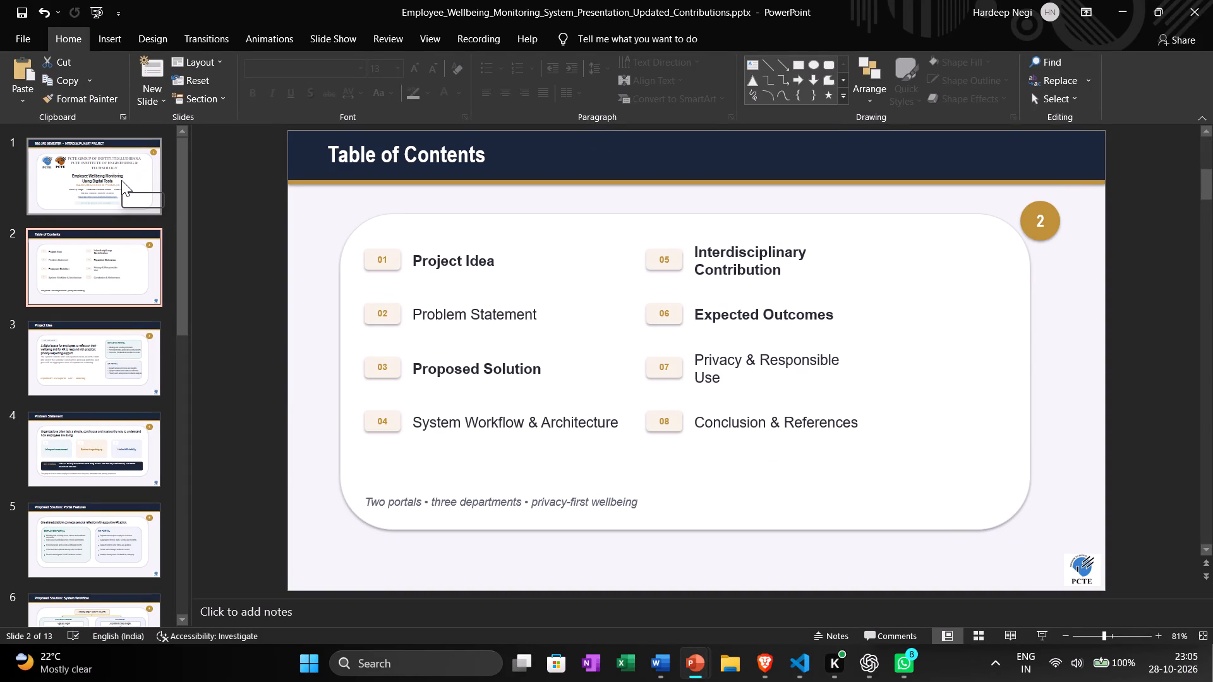
click(534, 505)
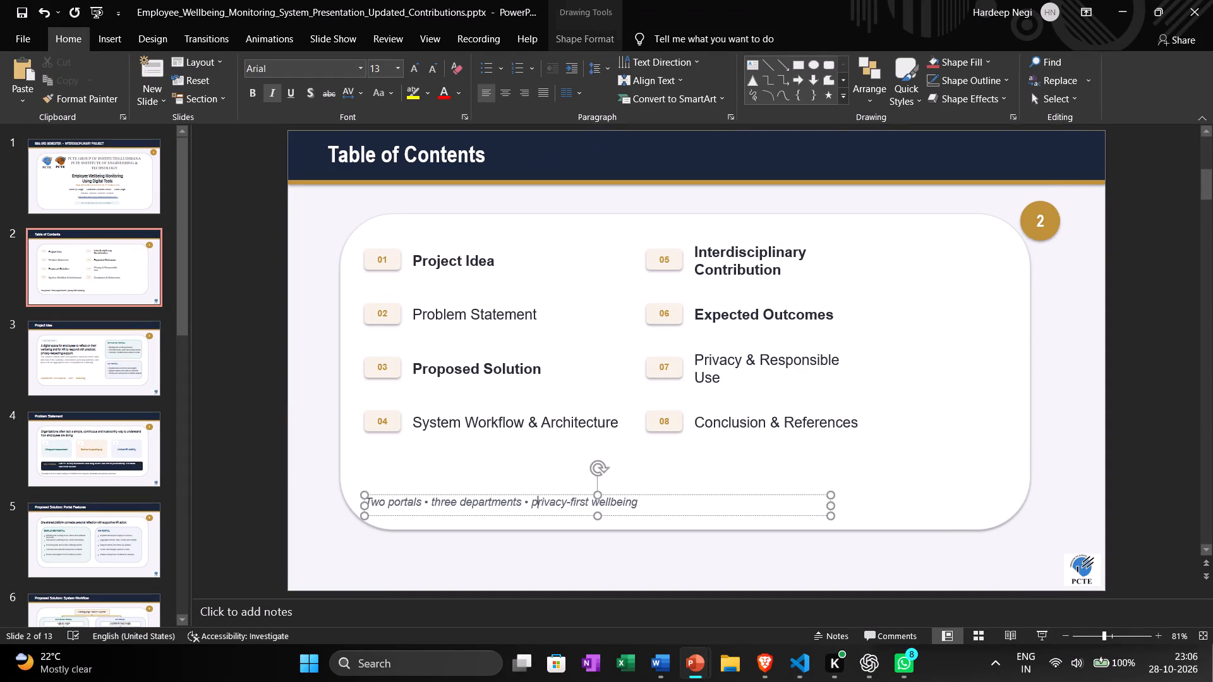
click(483, 493)
key(BackSpace)
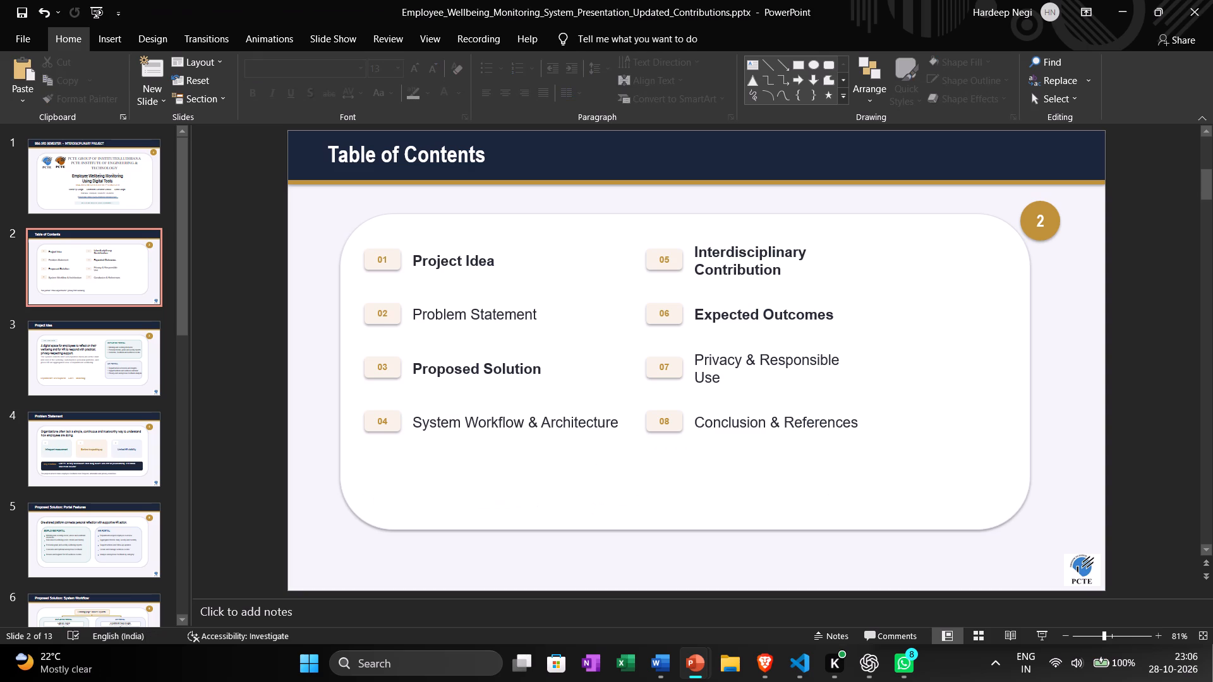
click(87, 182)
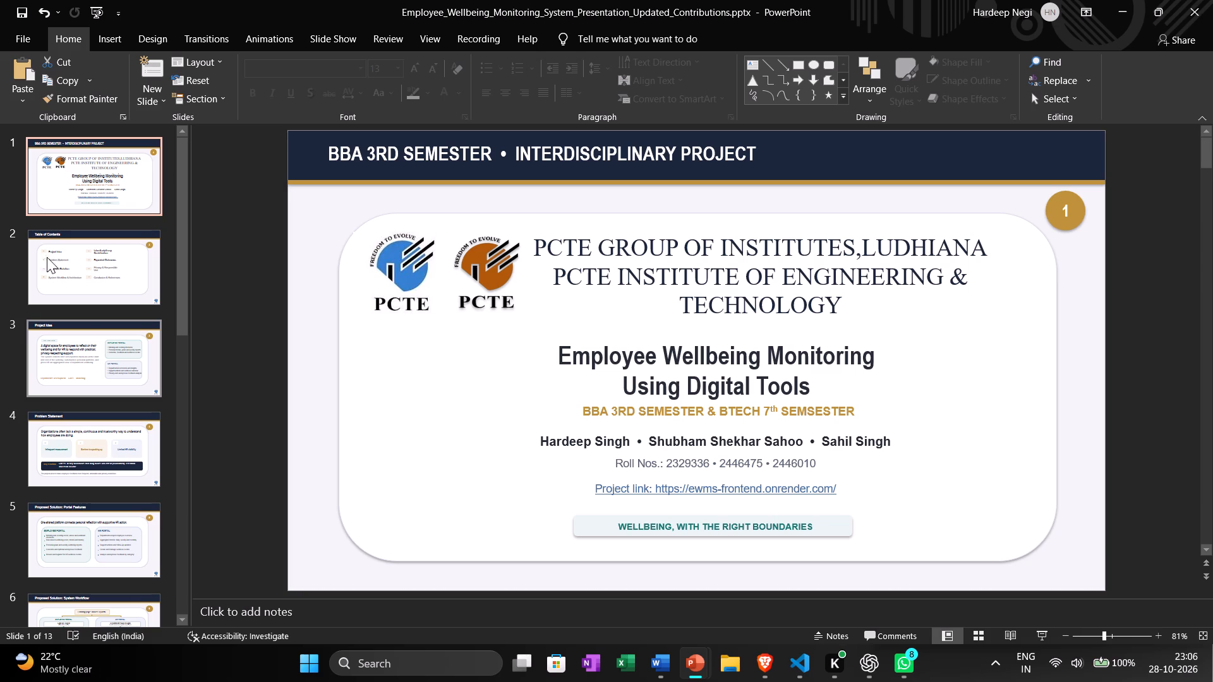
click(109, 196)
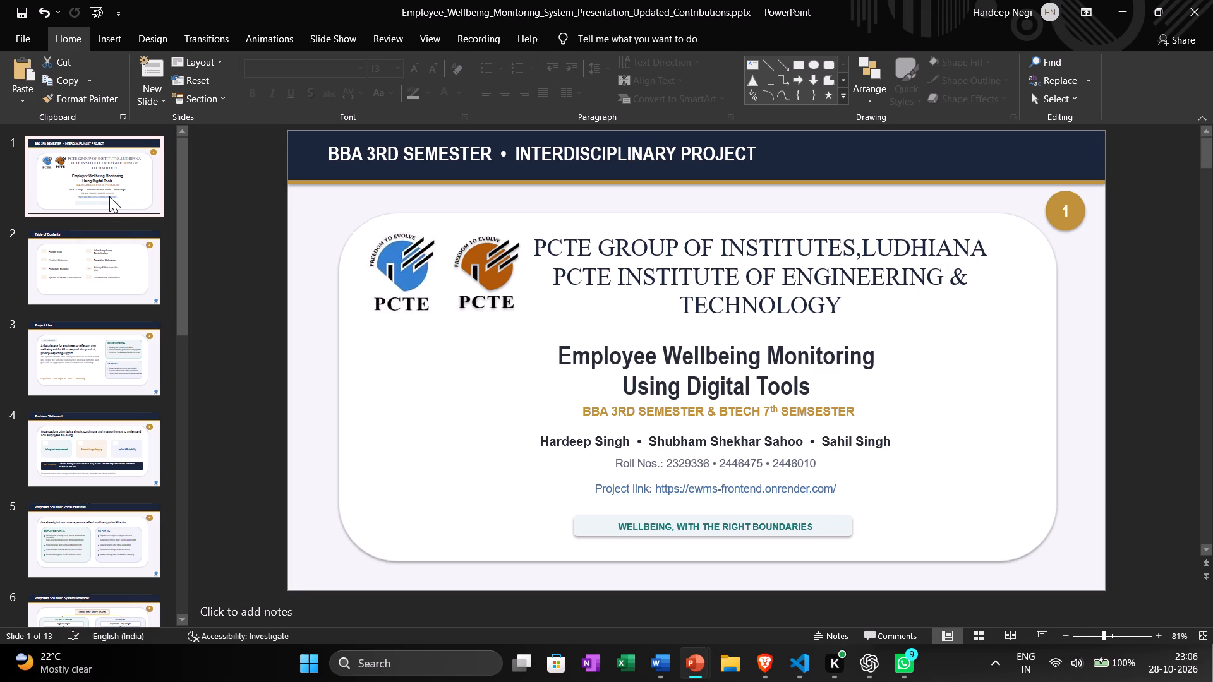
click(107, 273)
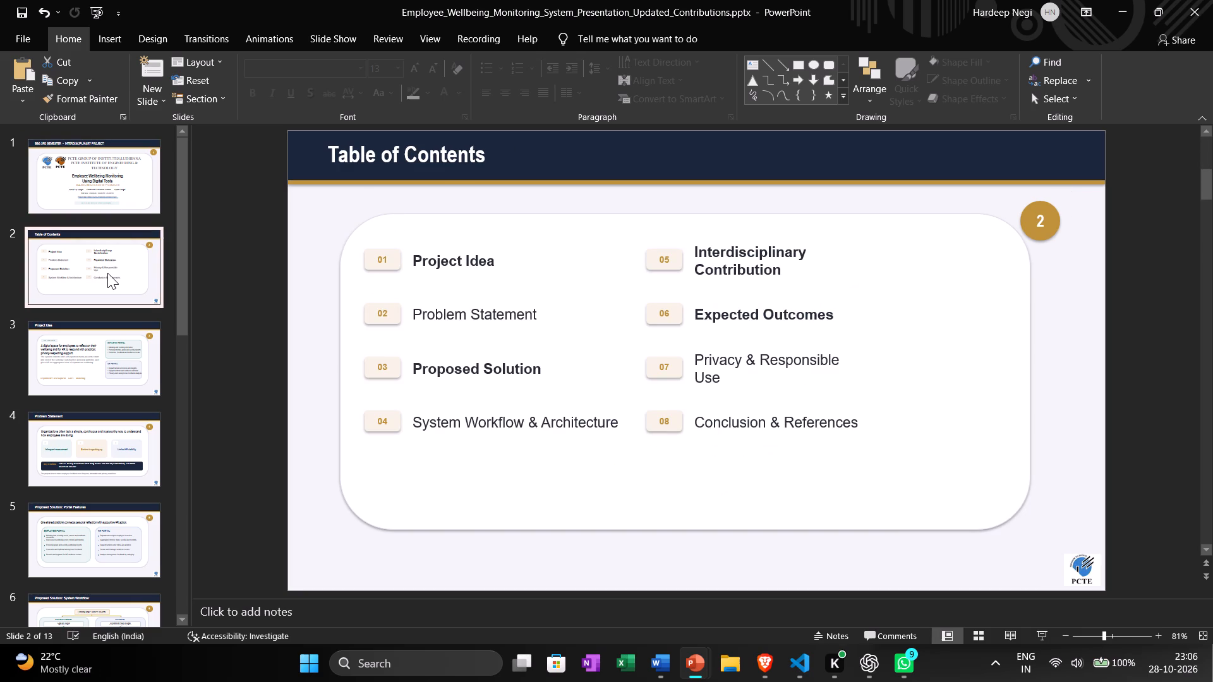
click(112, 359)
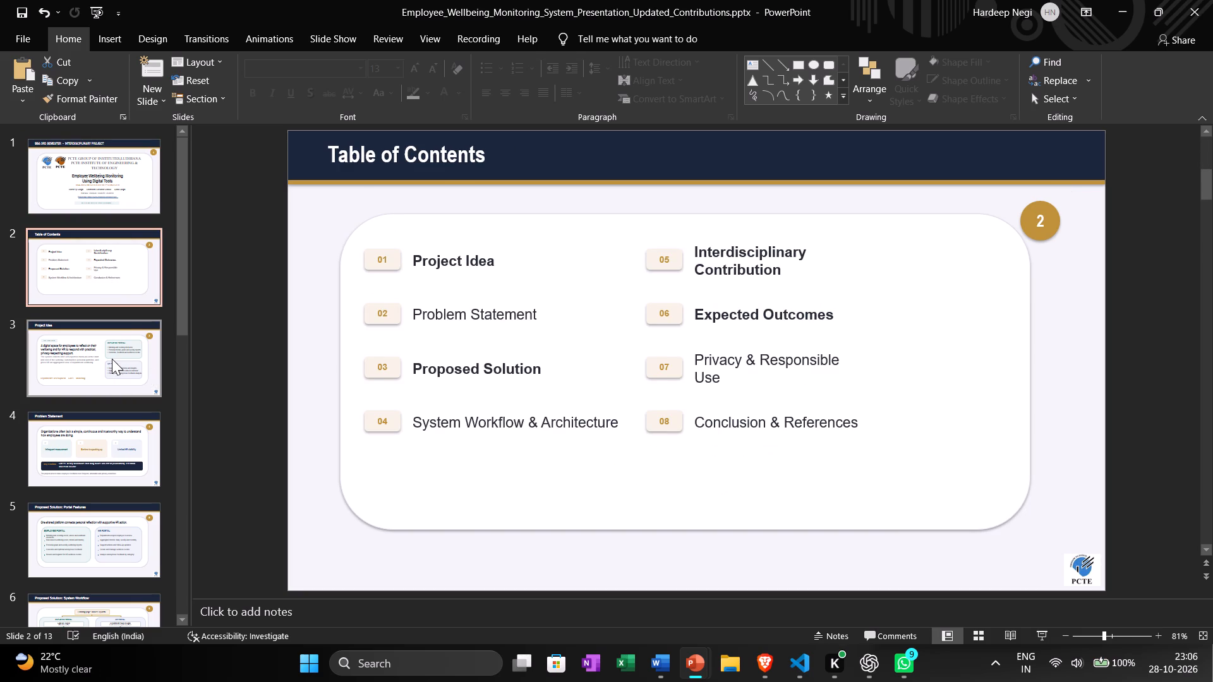
Copy the orange PCTE logo from the title slide onto the Table of Contents slide.
click(101, 189)
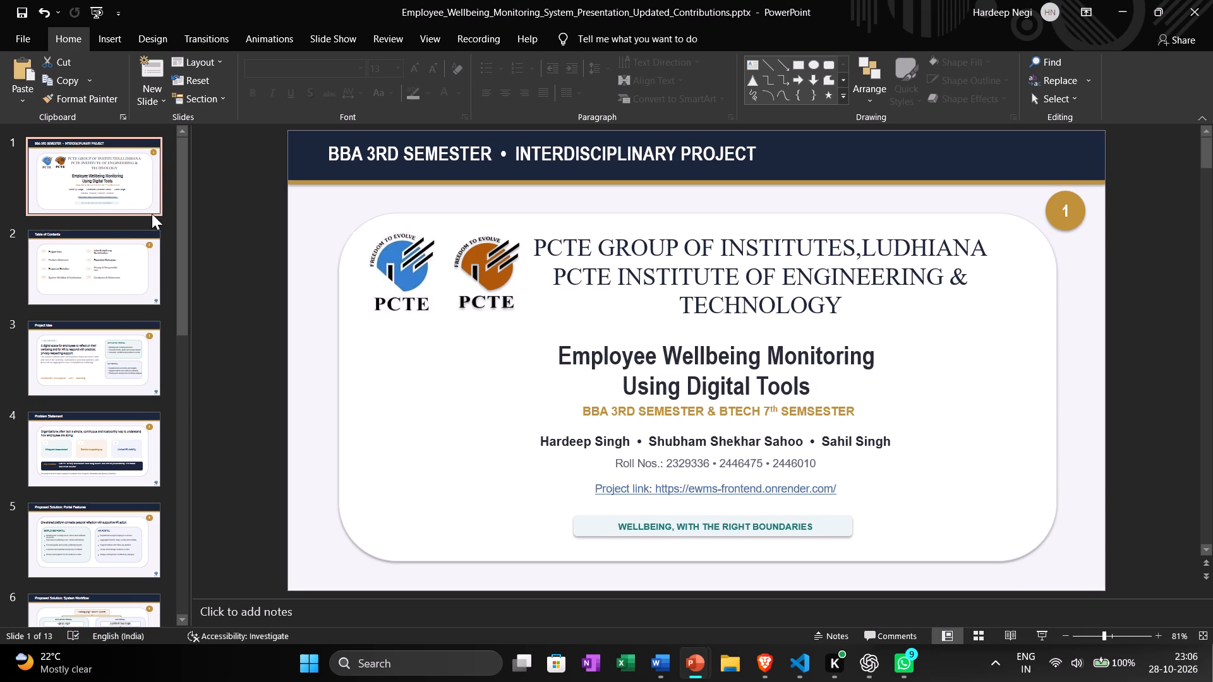
click(501, 273)
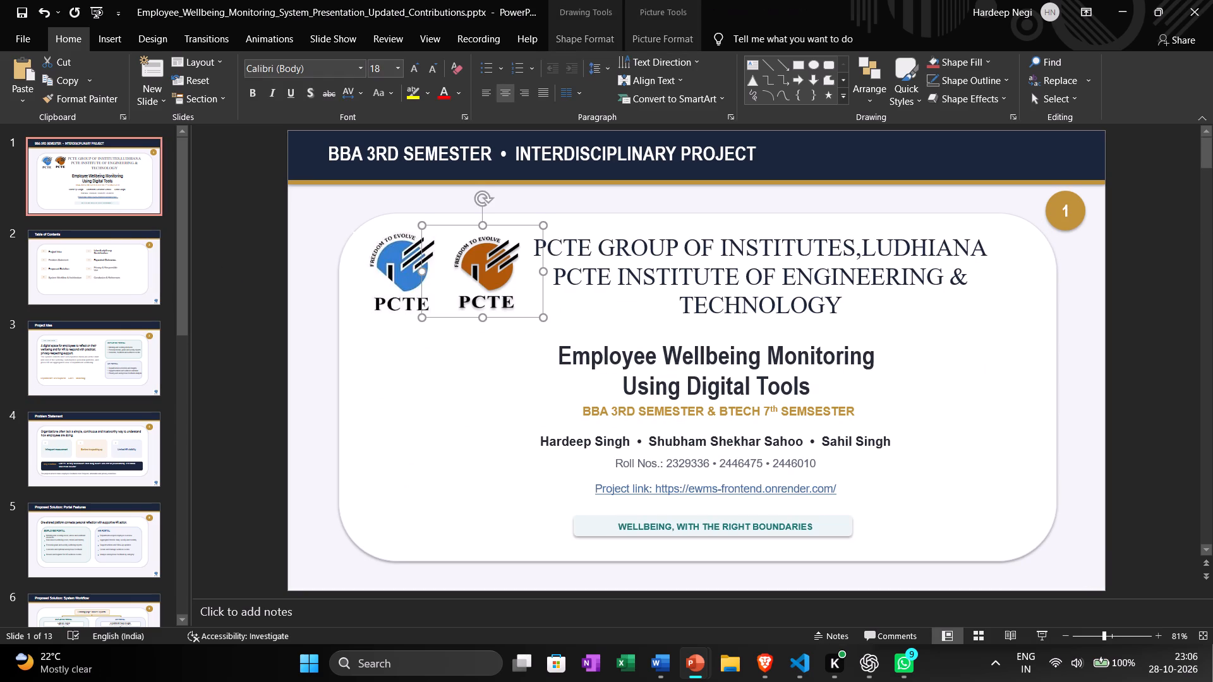
key(ctrl+c)
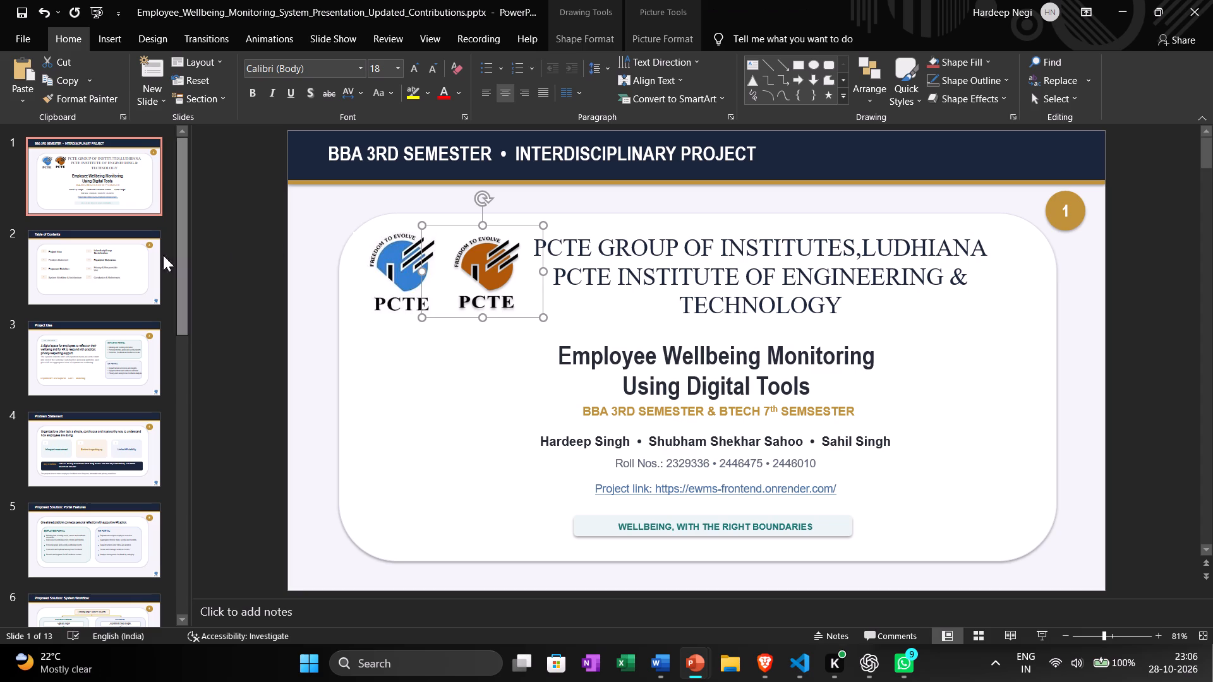
click(142, 277)
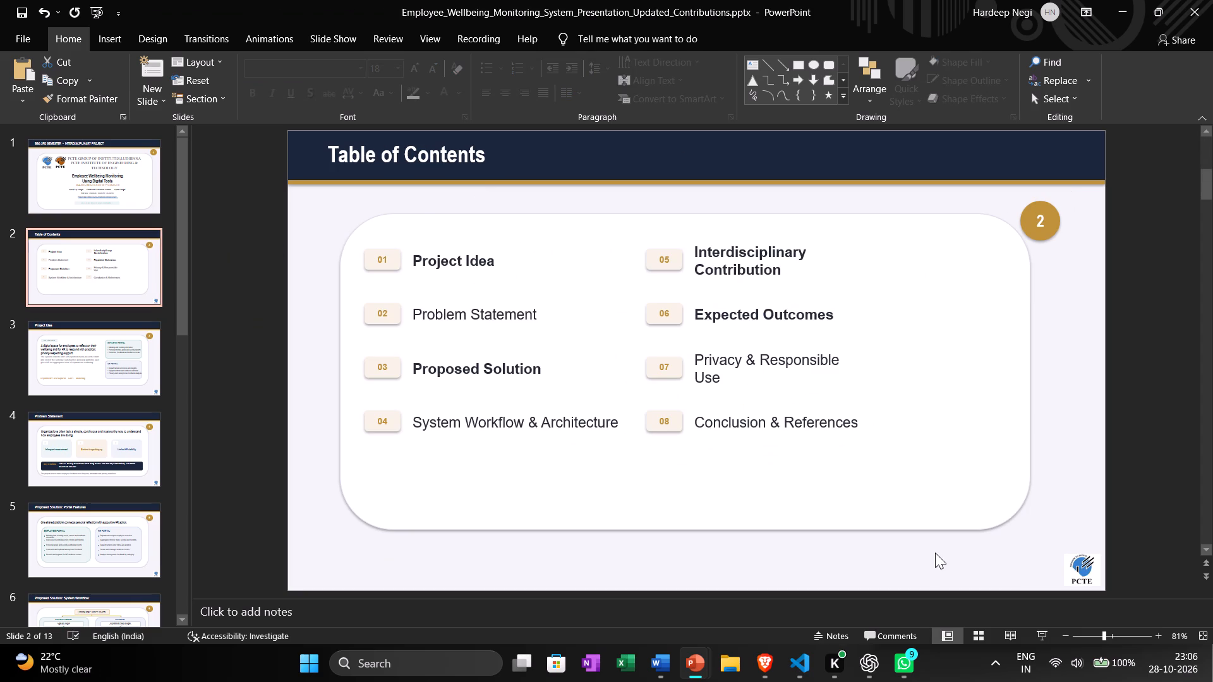
click(935, 553)
key(ctrl+v)
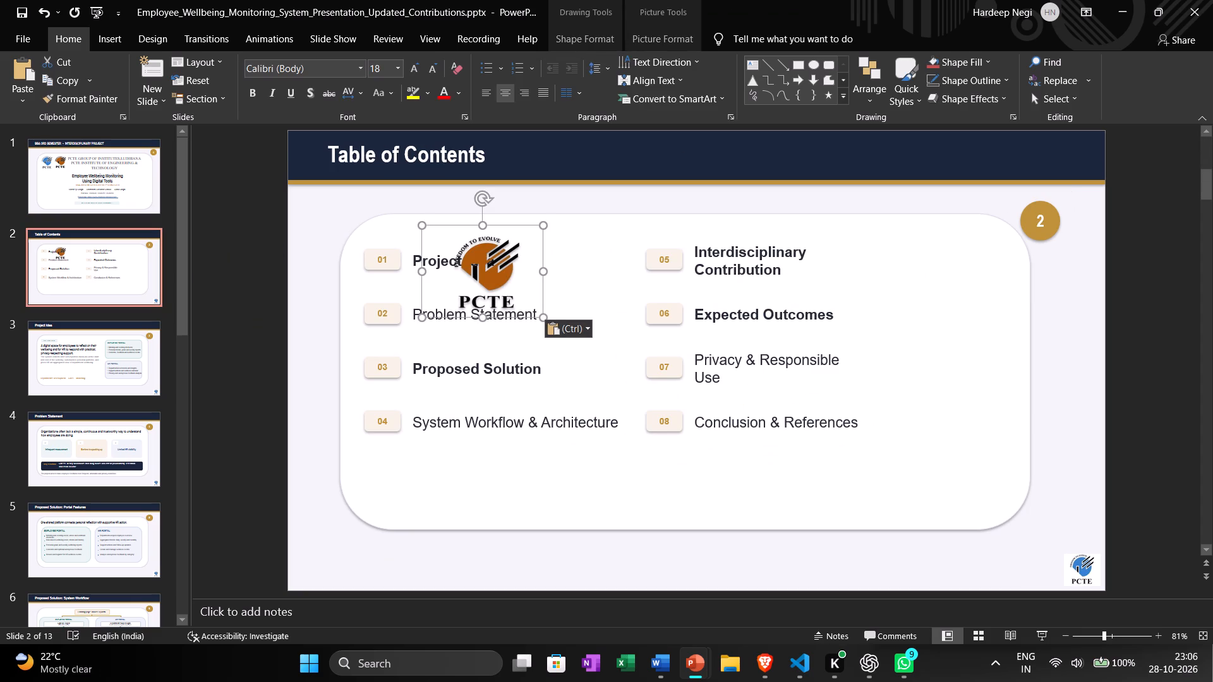
Shrink the pasted orange PCTE logo to about half size and place it just left of the blue logo in the slide's bottom corner.
drag(500, 277, 1042, 554)
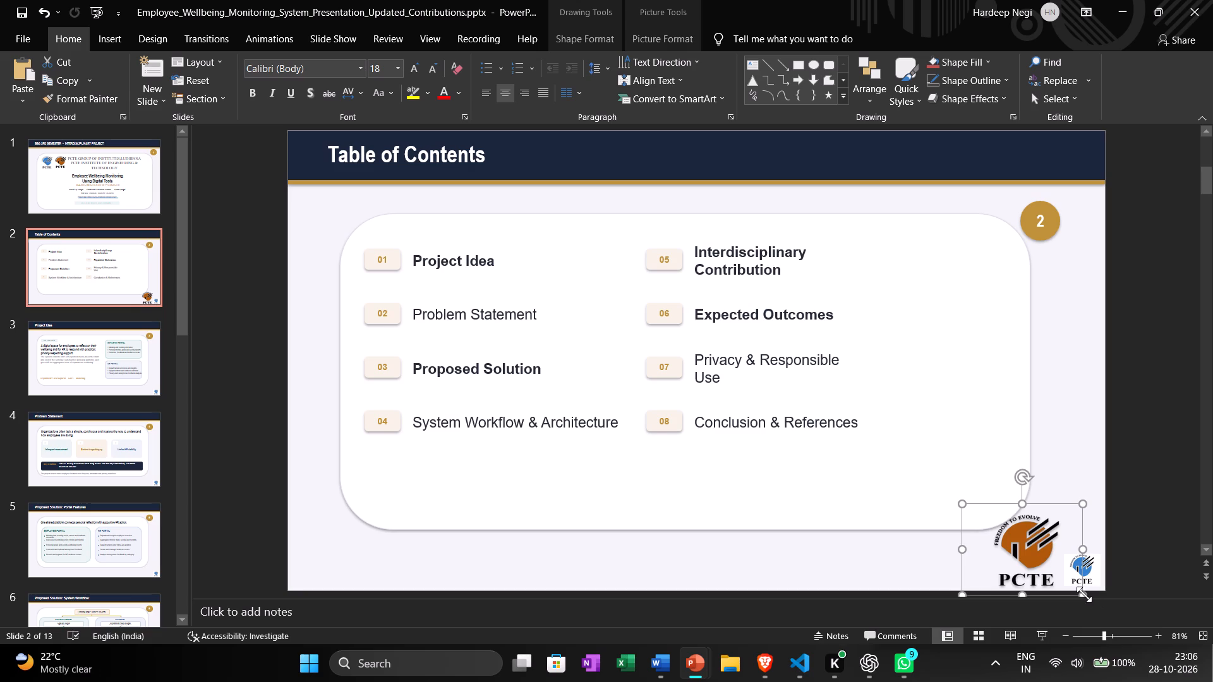
drag(1084, 594, 1017, 544)
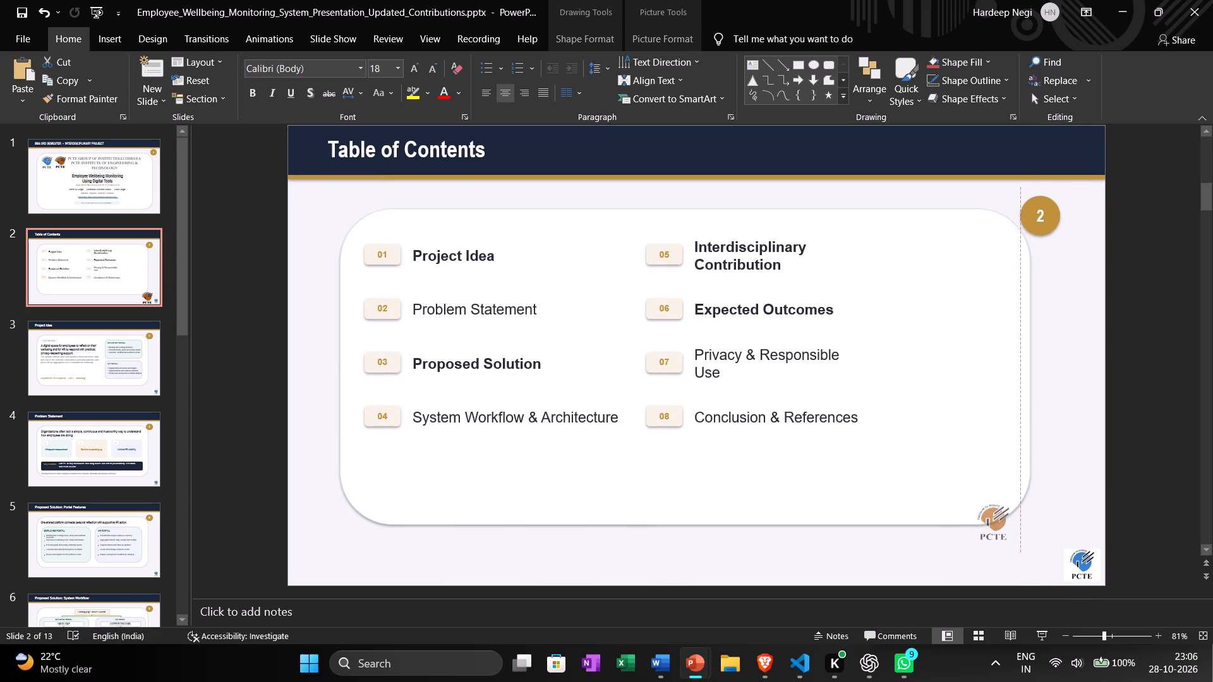
drag(1017, 544, 1020, 541)
drag(987, 521, 1029, 570)
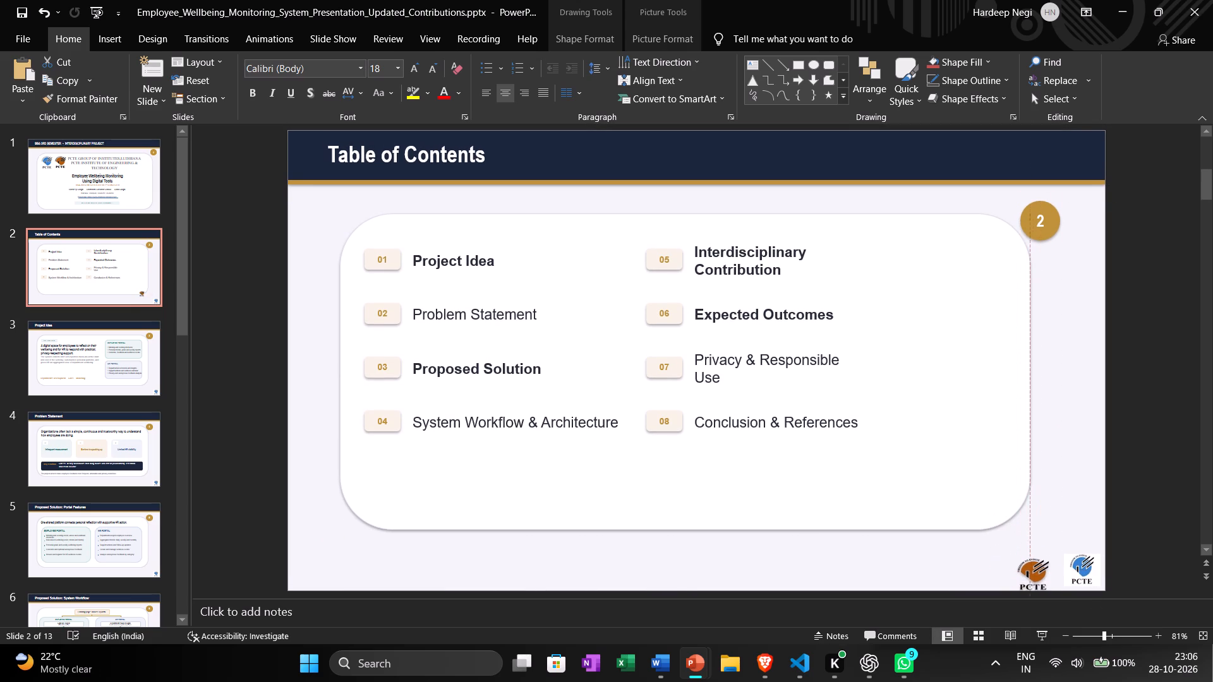
drag(1029, 570, 1029, 561)
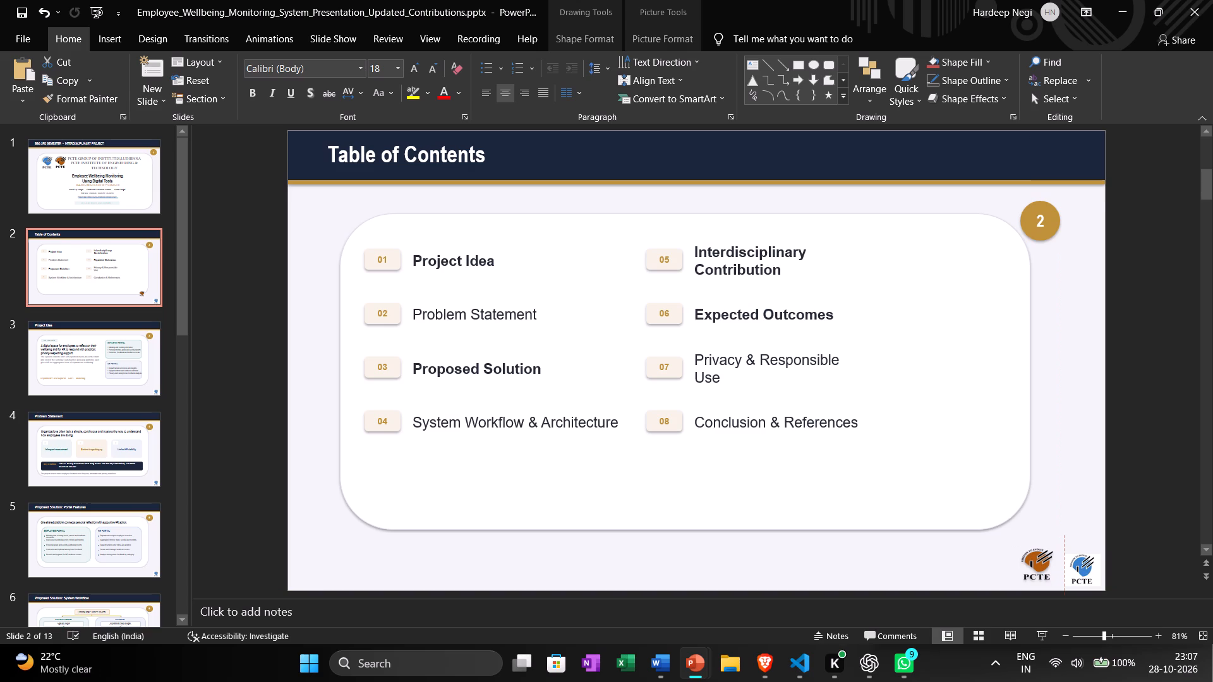
drag(1029, 561, 1030, 566)
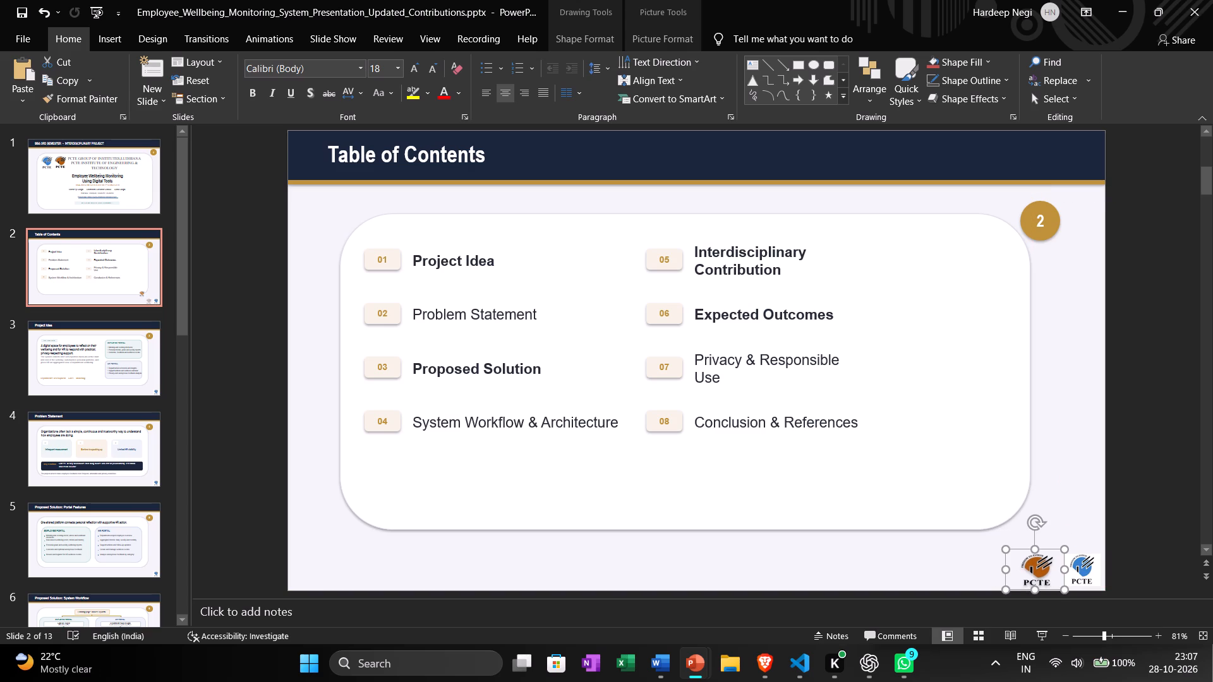
click(1161, 549)
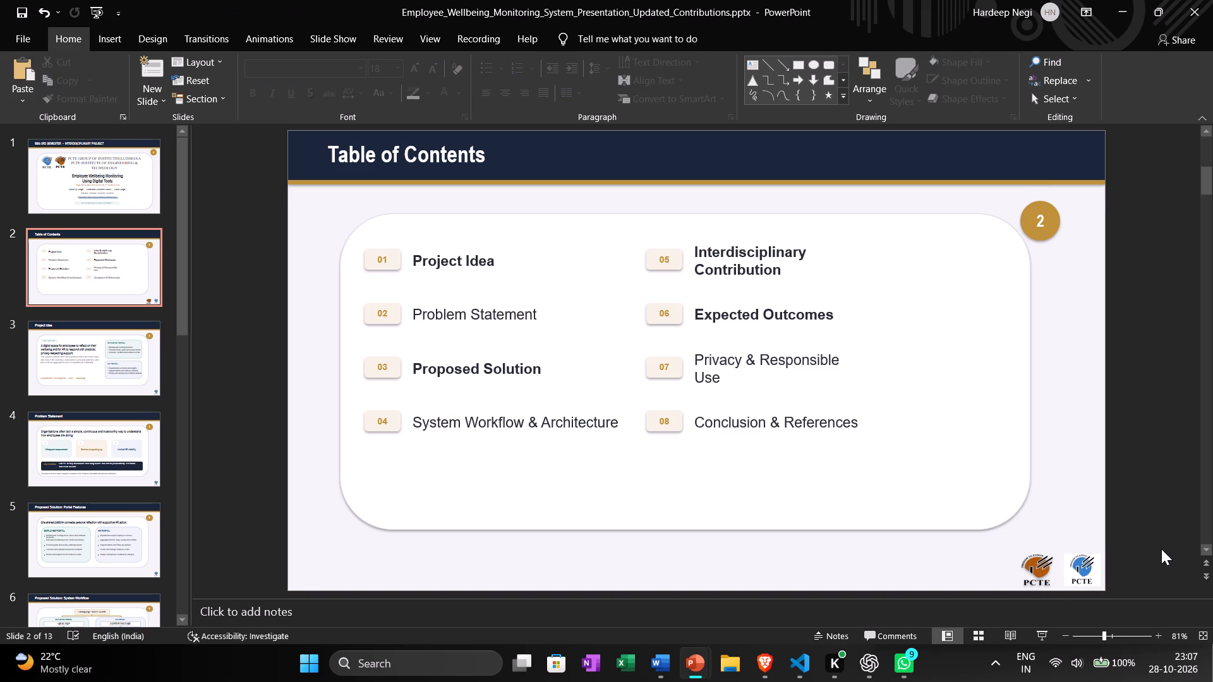
Bring the small blue PCTE logo on the Table of Contents slide slightly closer to the orange logo beside it.
click(1087, 570)
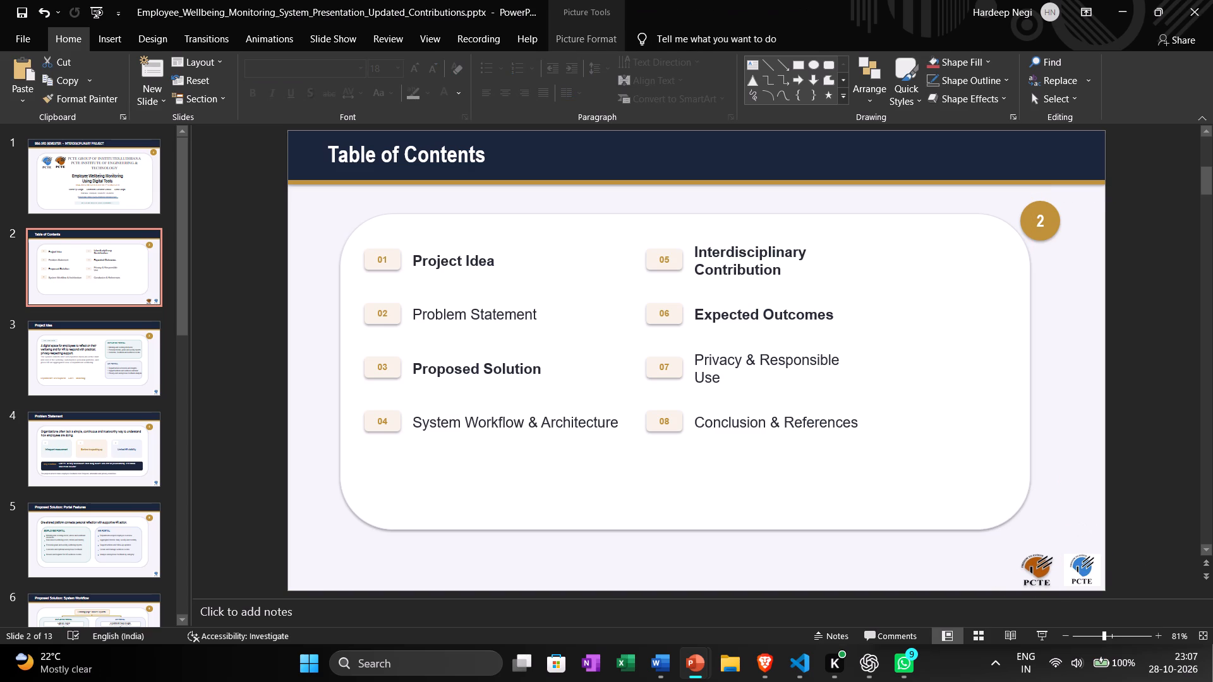
drag(1066, 572, 1061, 572)
click(1151, 528)
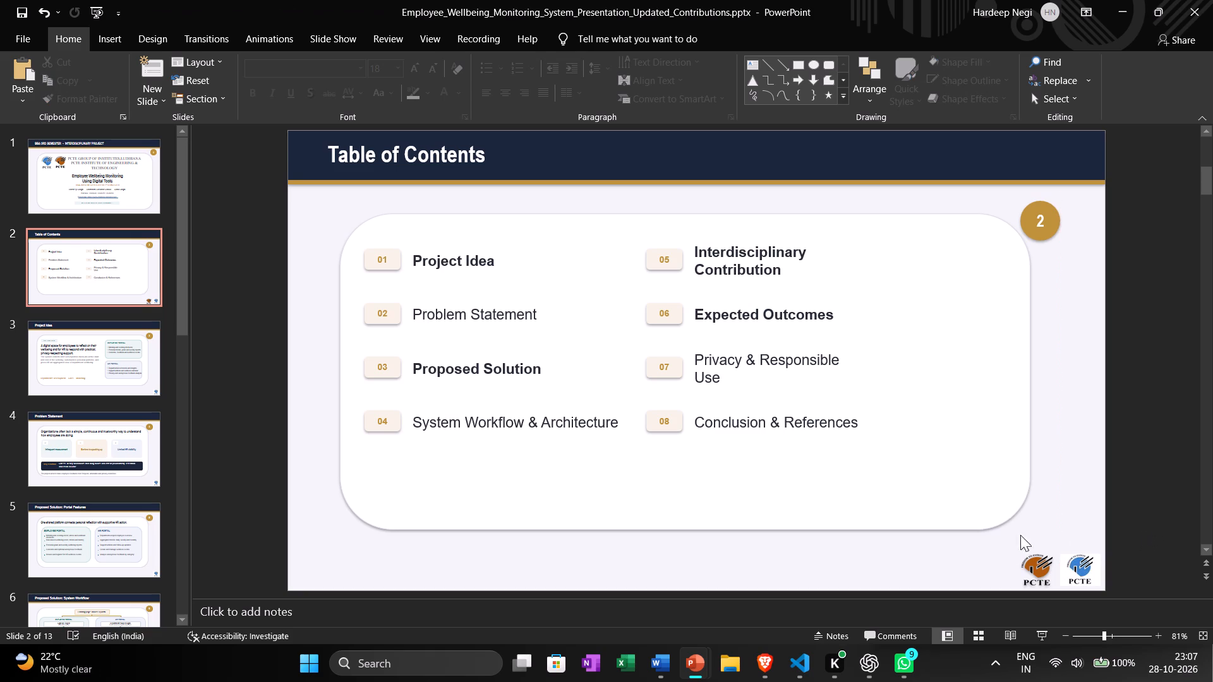
Copy both logos from the Table of Contents slide and replace the single blue logo on the Project Idea slide with the pair.
drag(1171, 530, 984, 605)
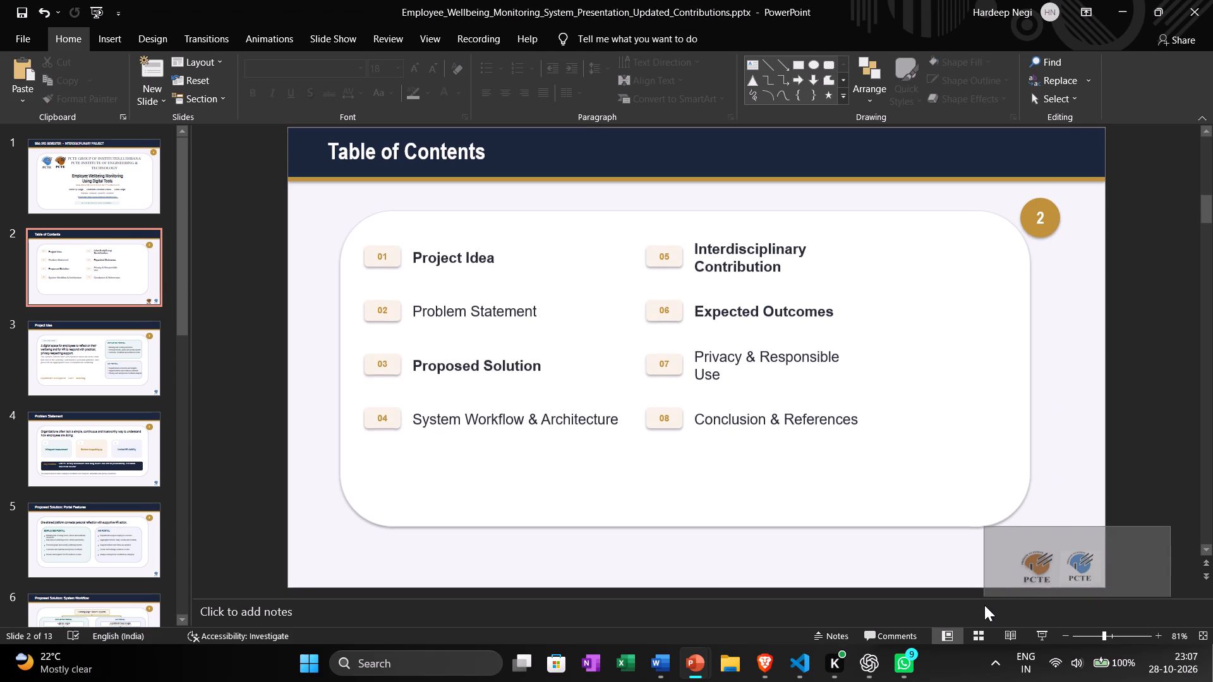
drag(984, 605, 984, 608)
key(ctrl+c)
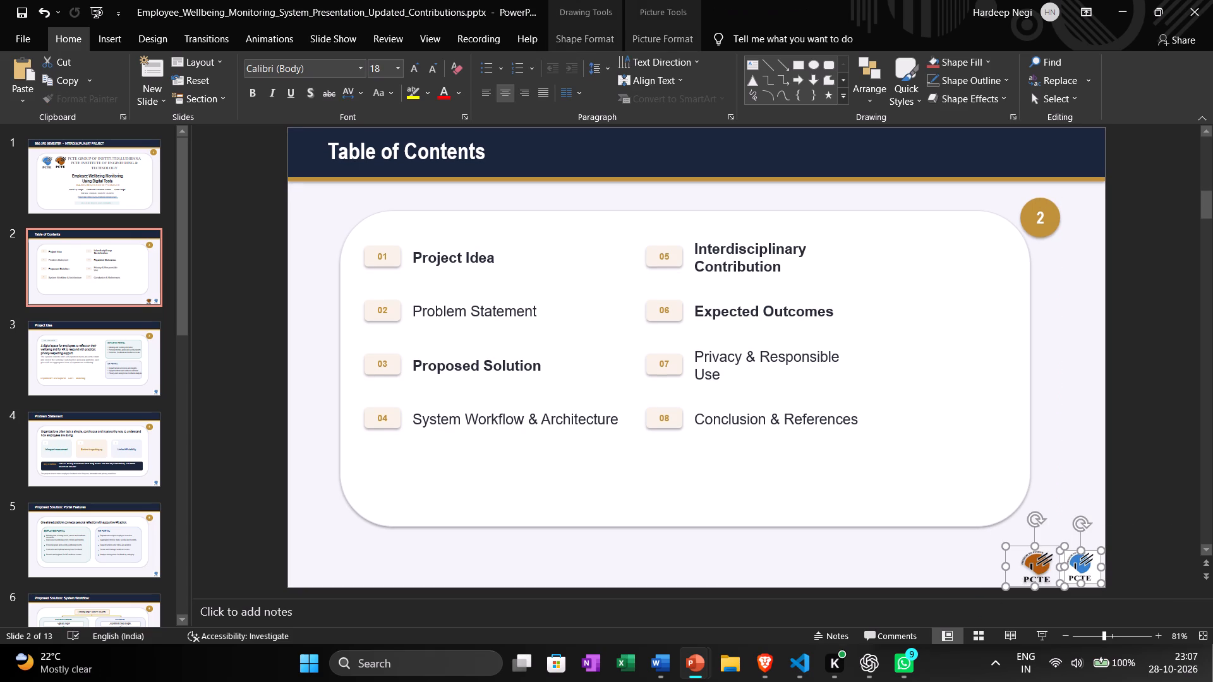
click(71, 350)
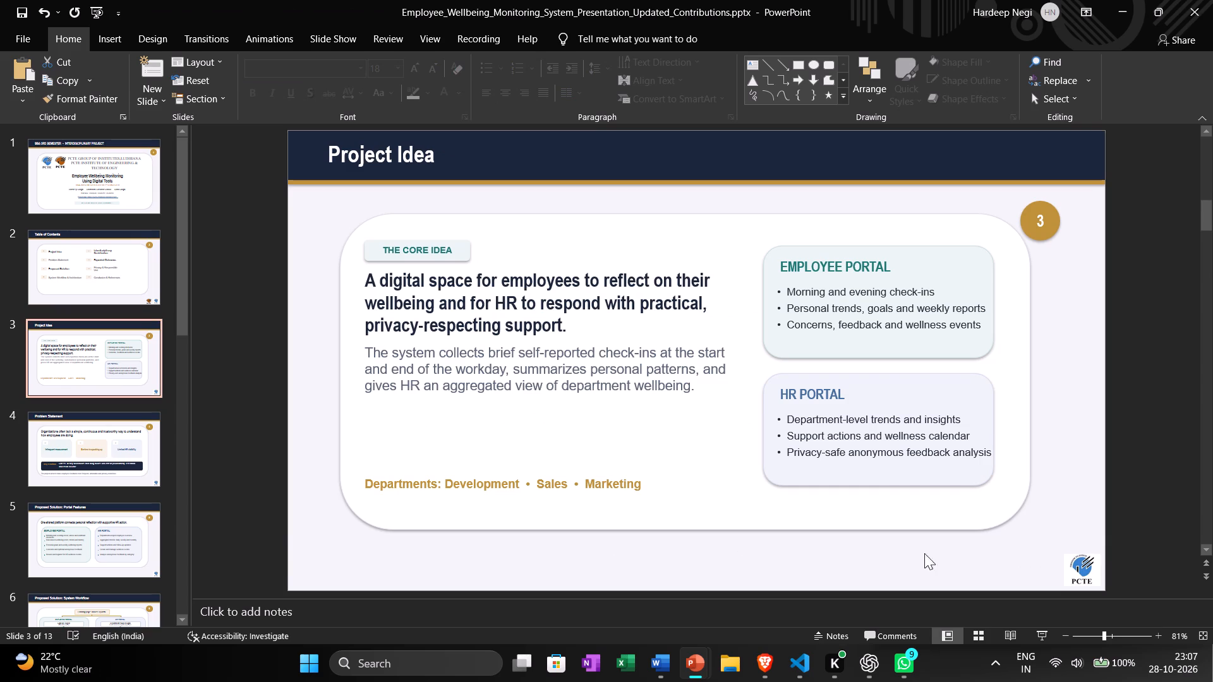
click(1082, 571)
key(BackSpace)
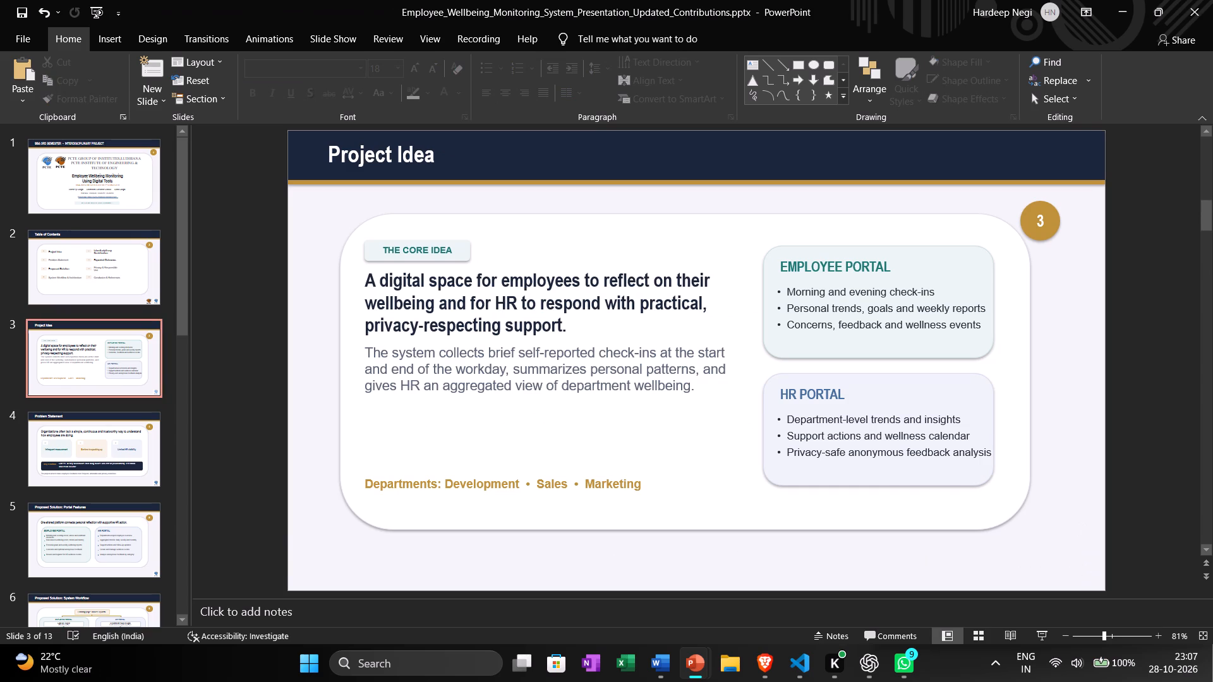
key(ctrl+v)
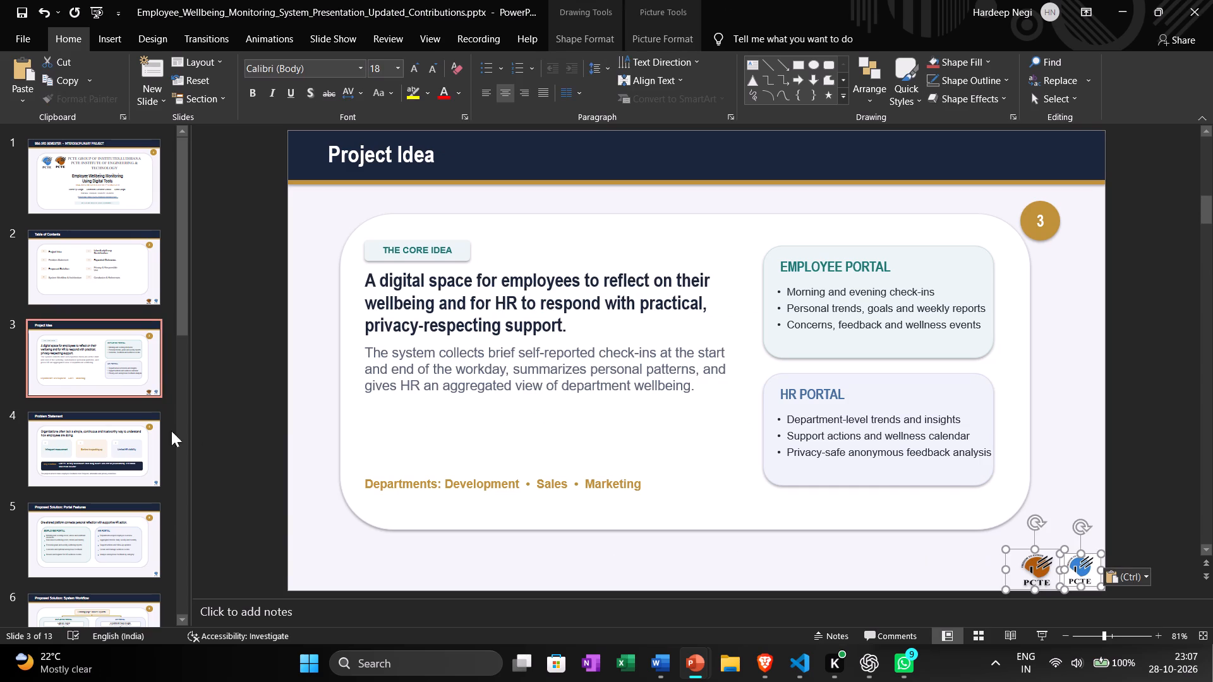
Replace the single blue logo on slides 4 (Problem Statement) and 5 (Portal Features) with the copied logo pair.
click(112, 446)
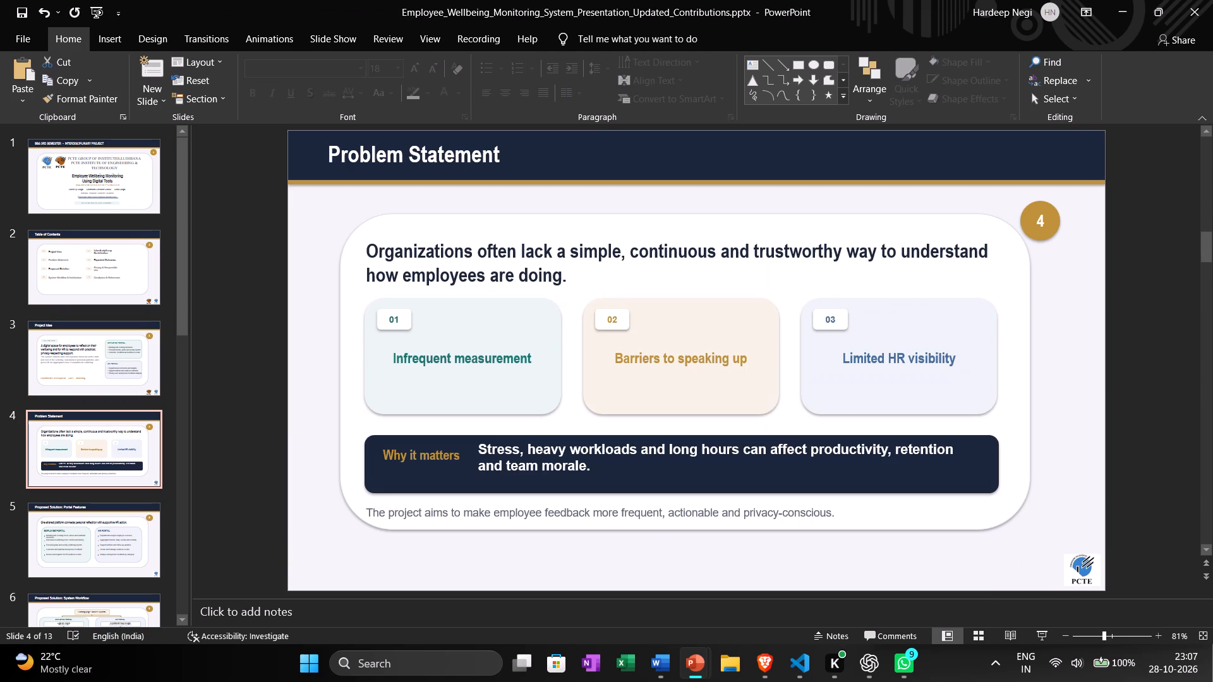
click(1077, 566)
key(BackSpace)
key(ctrl+v)
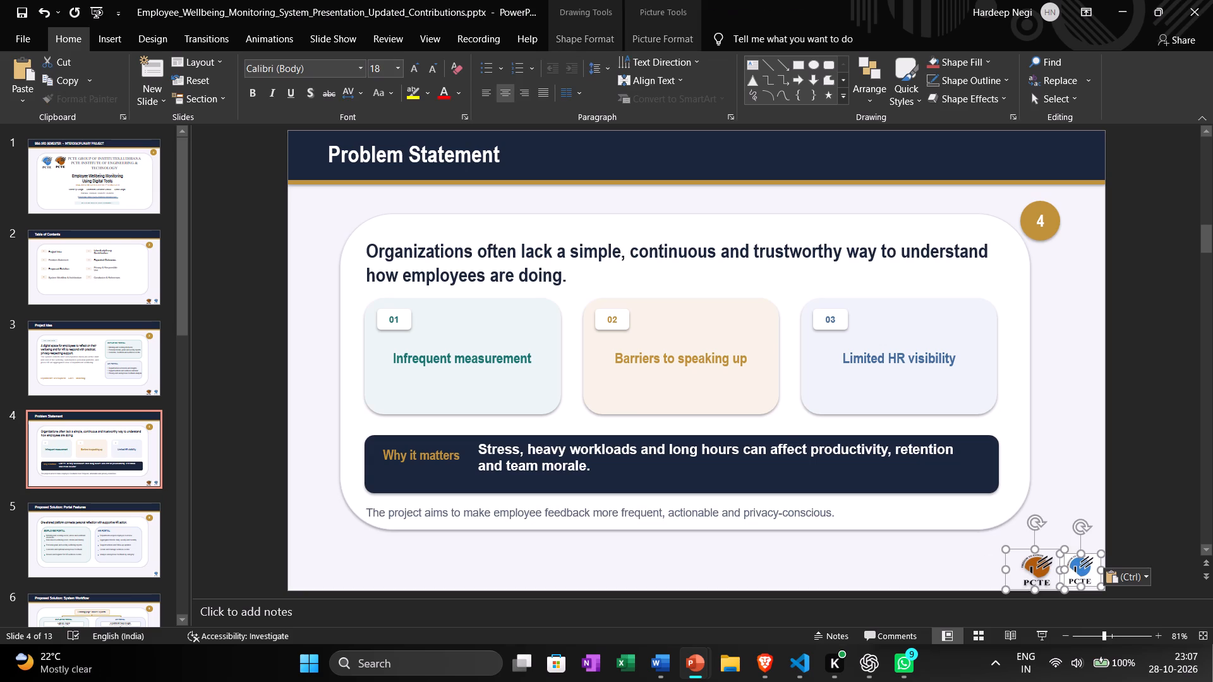
click(103, 526)
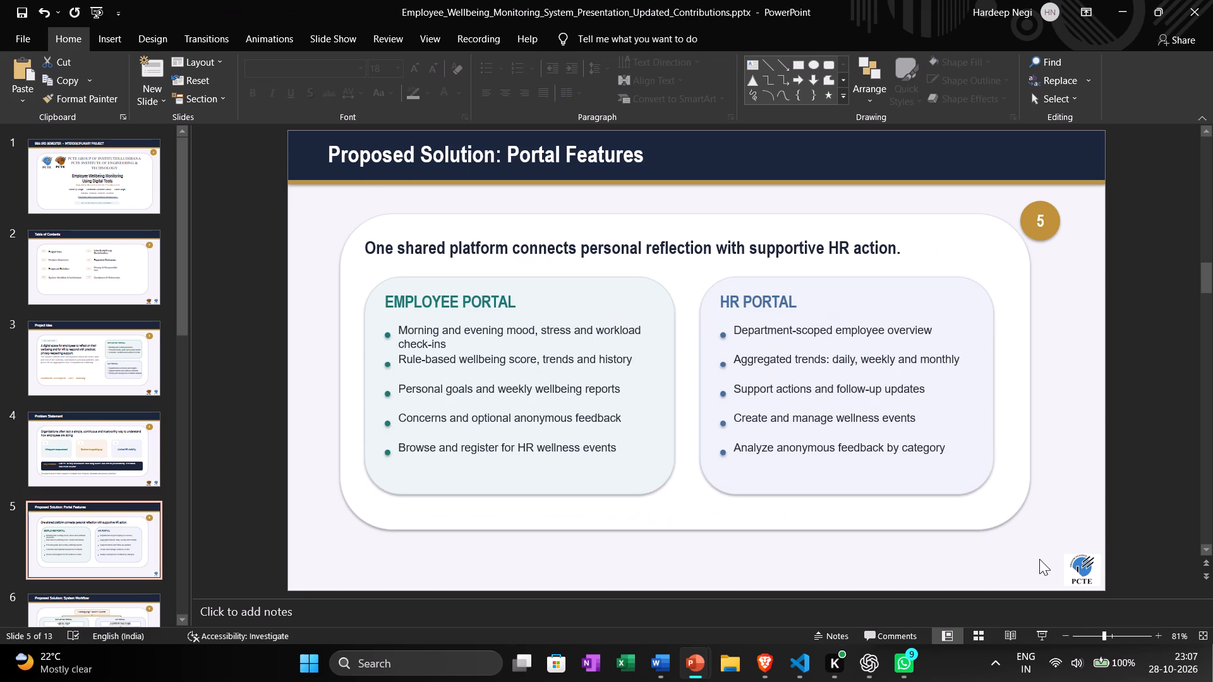
click(1080, 570)
key(BackSpace)
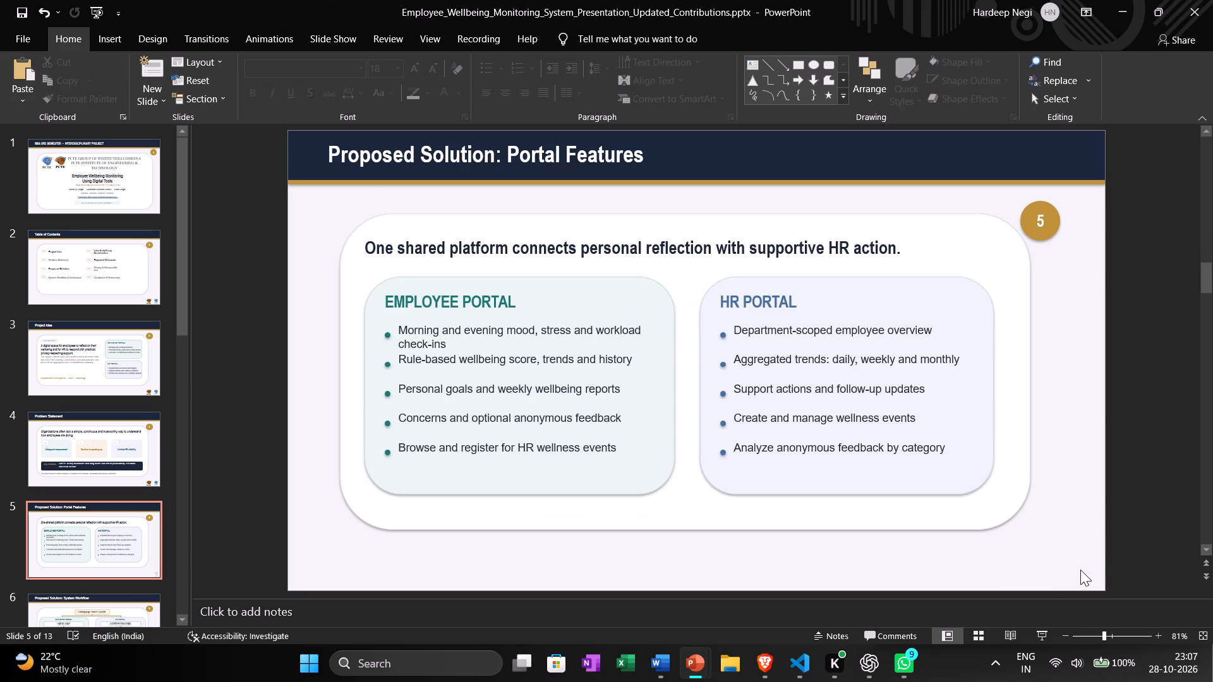
key(ctrl+v)
Replace the single blue logo on slides 6 (System Workflow) and 7 (System Architecture) with the copied logo pair.
scroll(133, 516, down, 1)
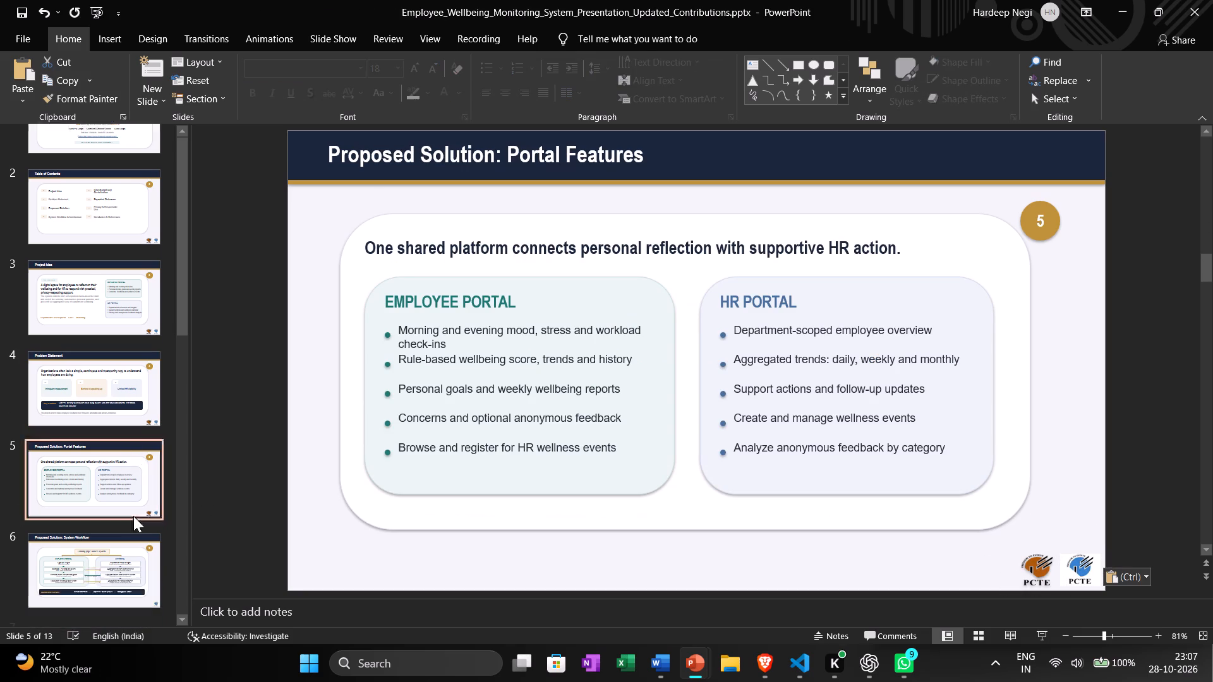
scroll(133, 516, down, 1)
click(110, 369)
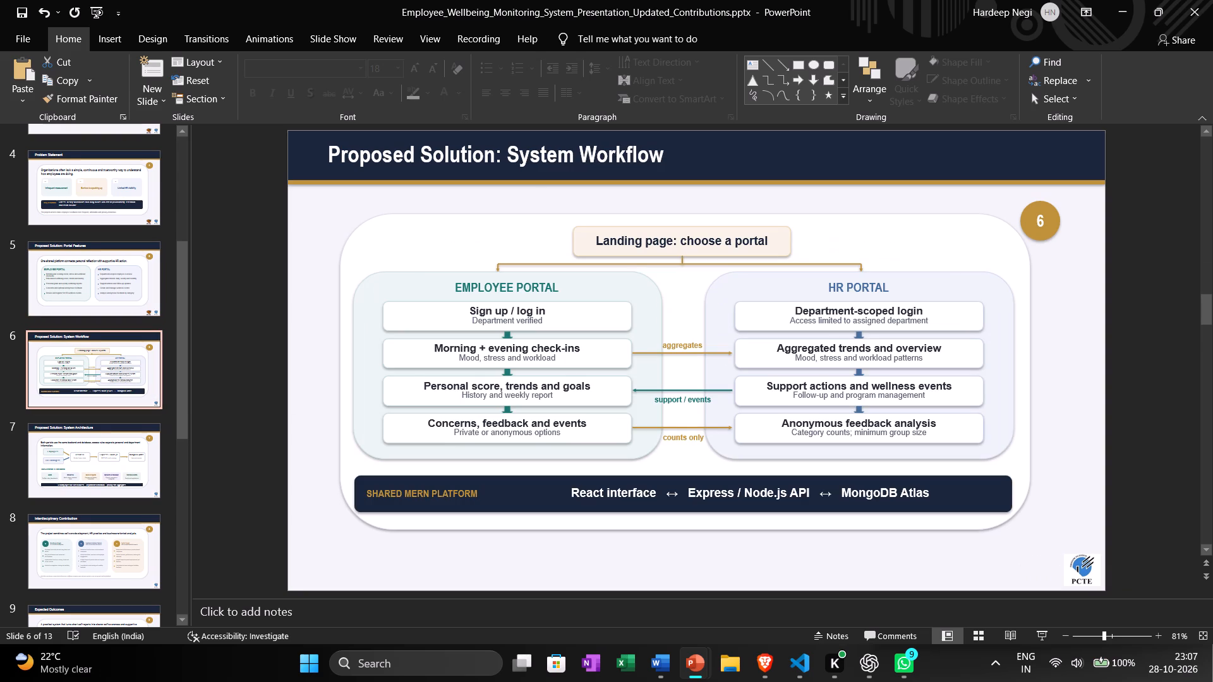
click(1071, 573)
key(BackSpace)
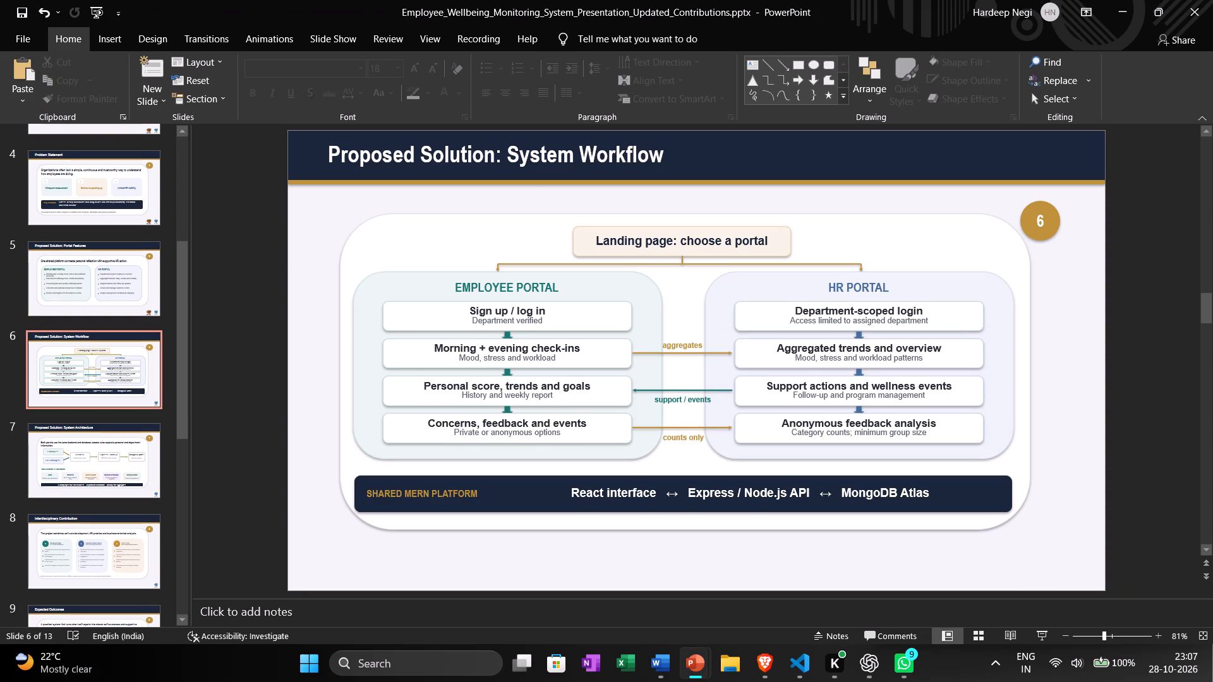
key(ctrl+v)
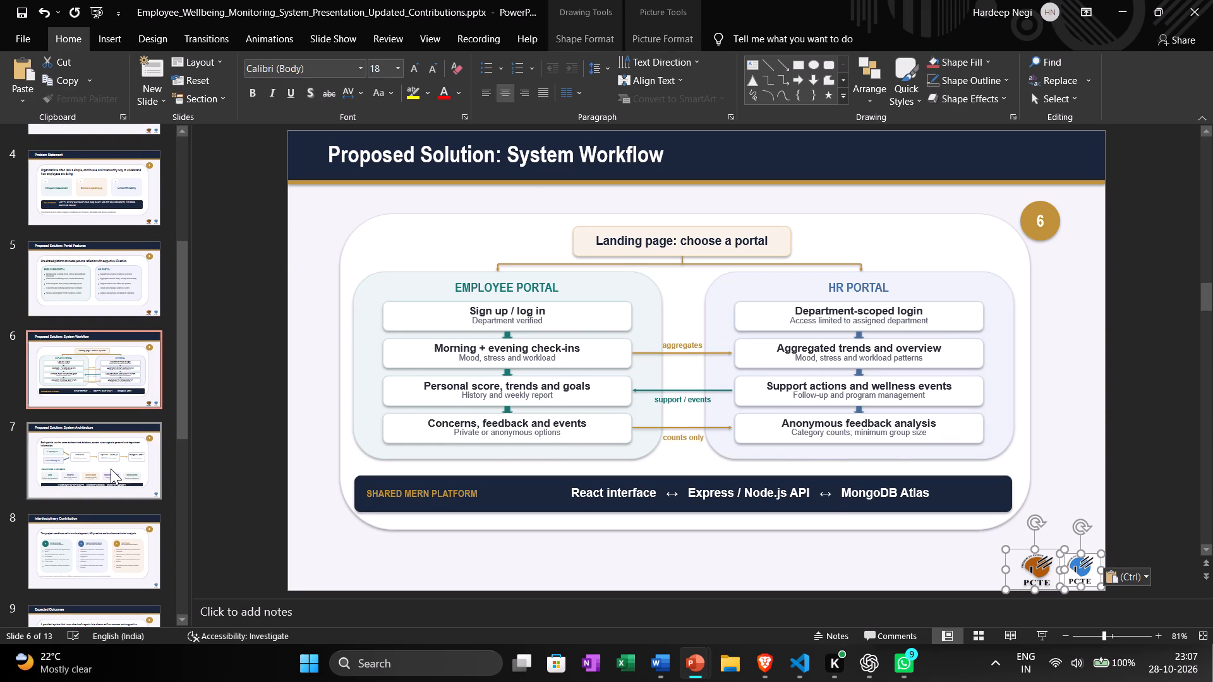
click(111, 469)
click(1085, 573)
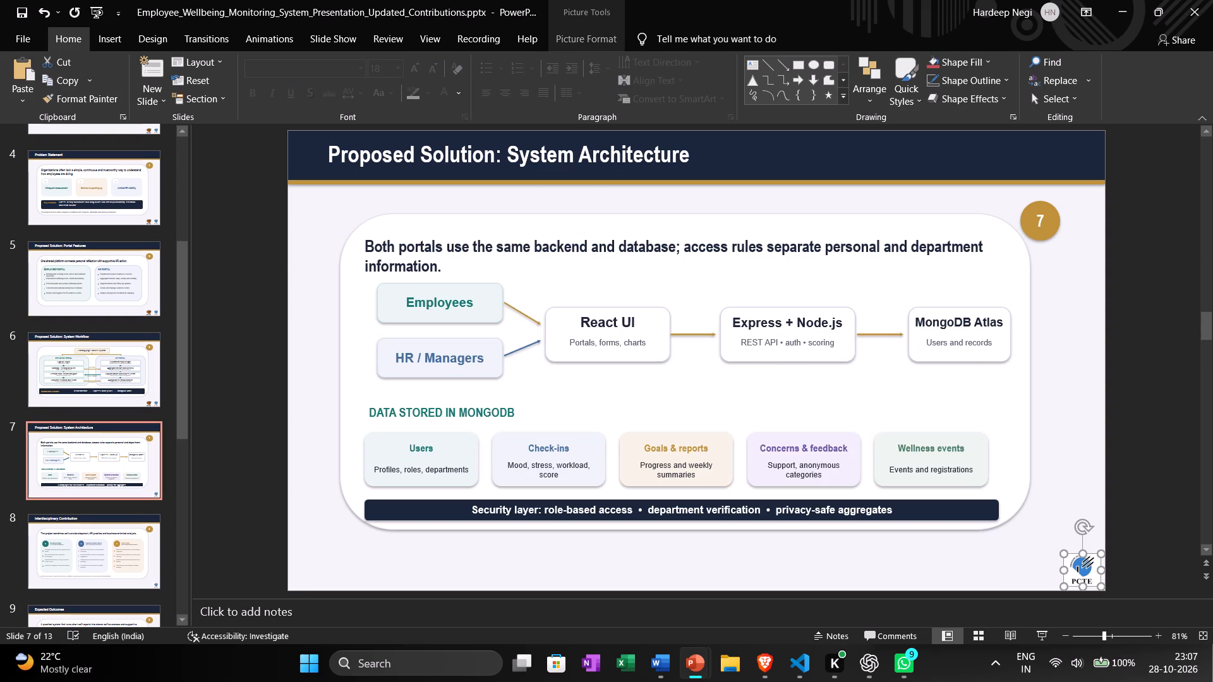
key(BackSpace)
key(ctrl+v)
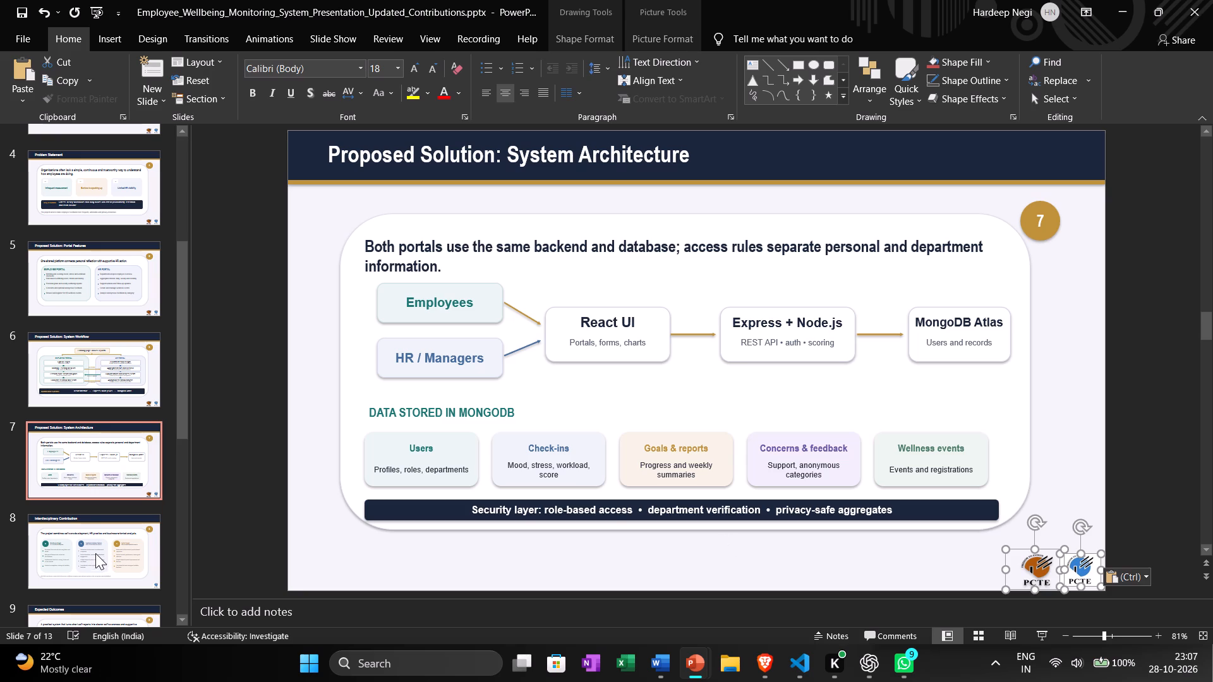
Replace the single blue logo on slide 8 (Interdisciplinary Contribution) with the copied logo pair.
click(95, 549)
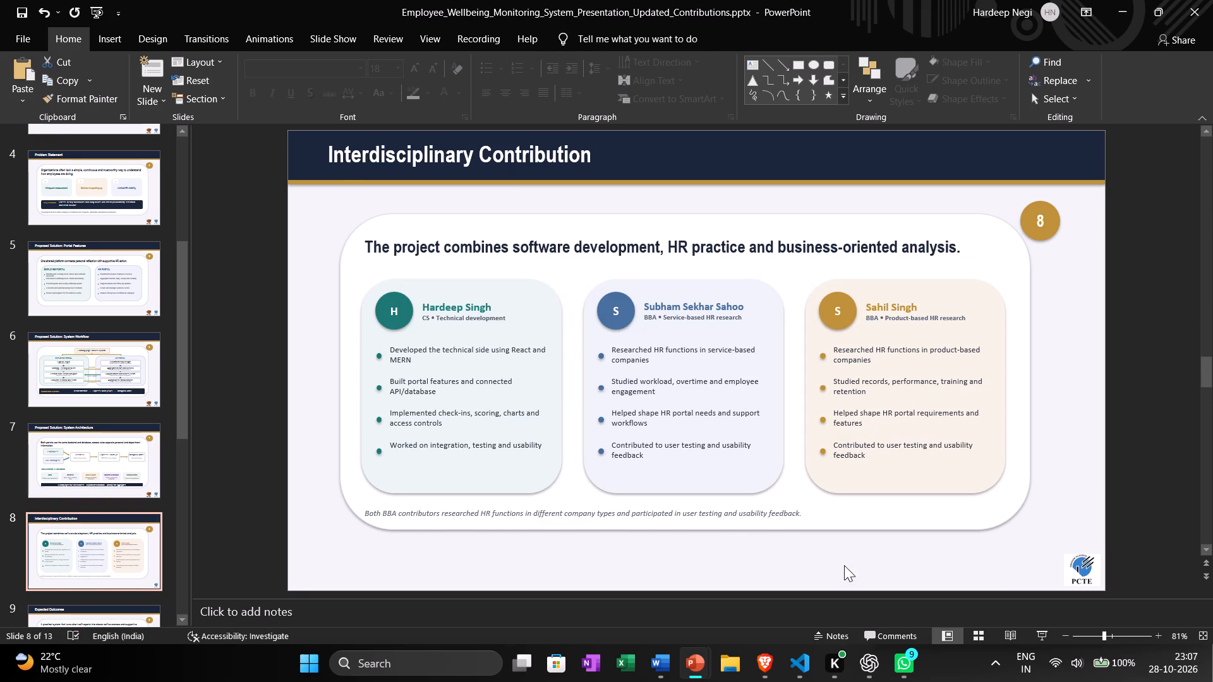
click(1087, 568)
key(BackSpace)
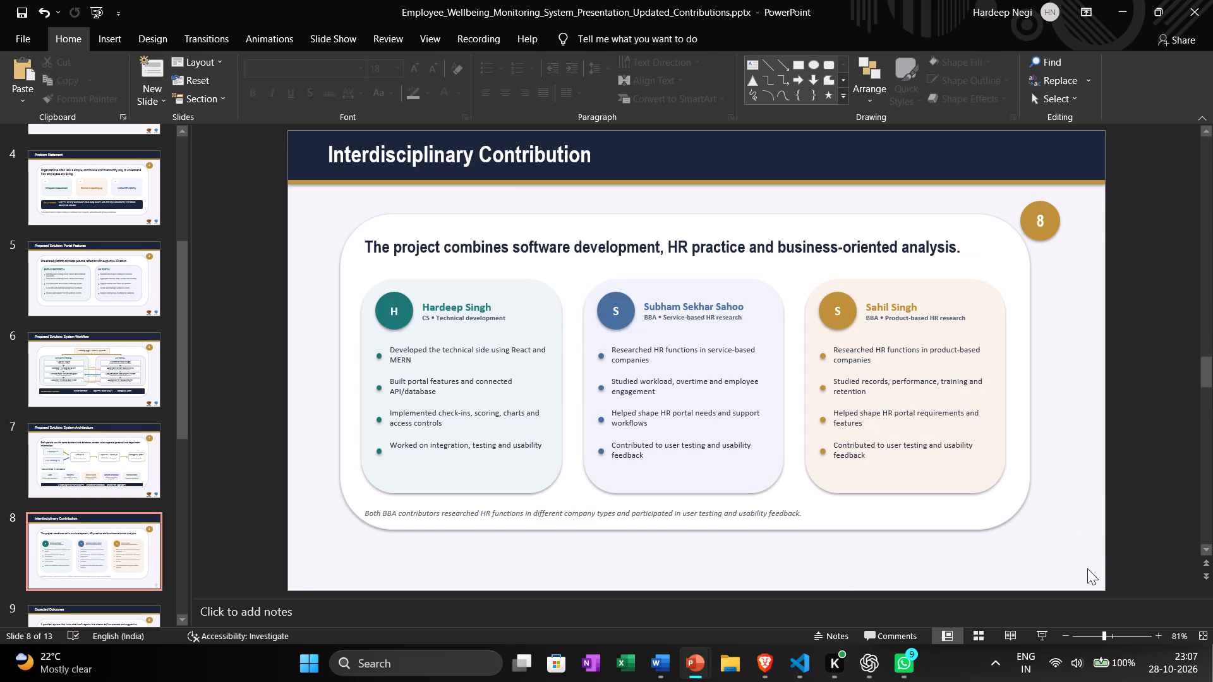
key(ctrl+v)
Replace the single blue logo on slide 9 (Expected Outcomes) with the copied logo pair.
scroll(128, 538, down, 1)
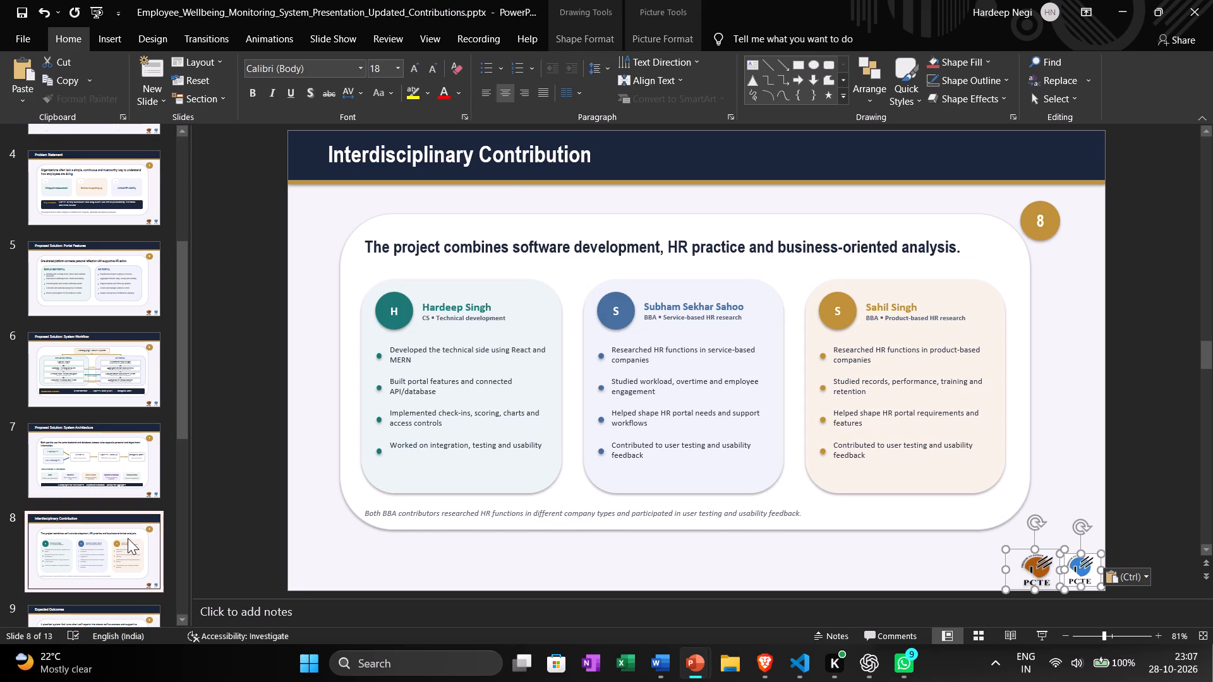
scroll(128, 538, down, 1)
click(92, 368)
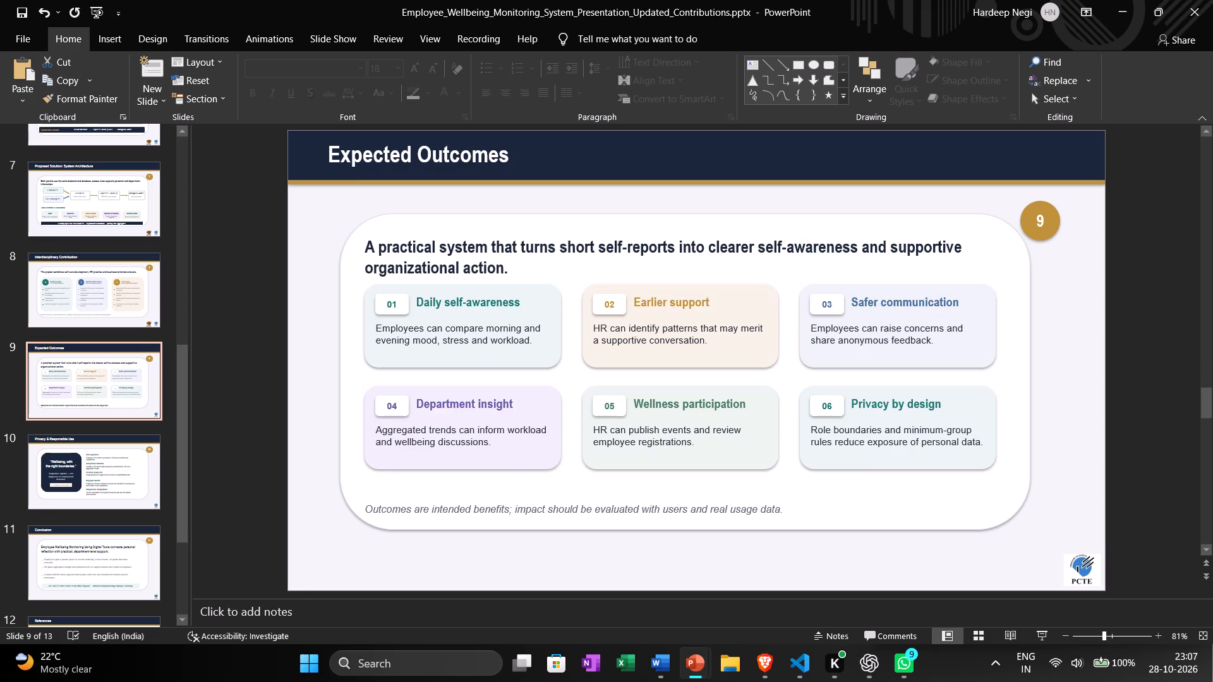
click(1076, 579)
key(BackSpace)
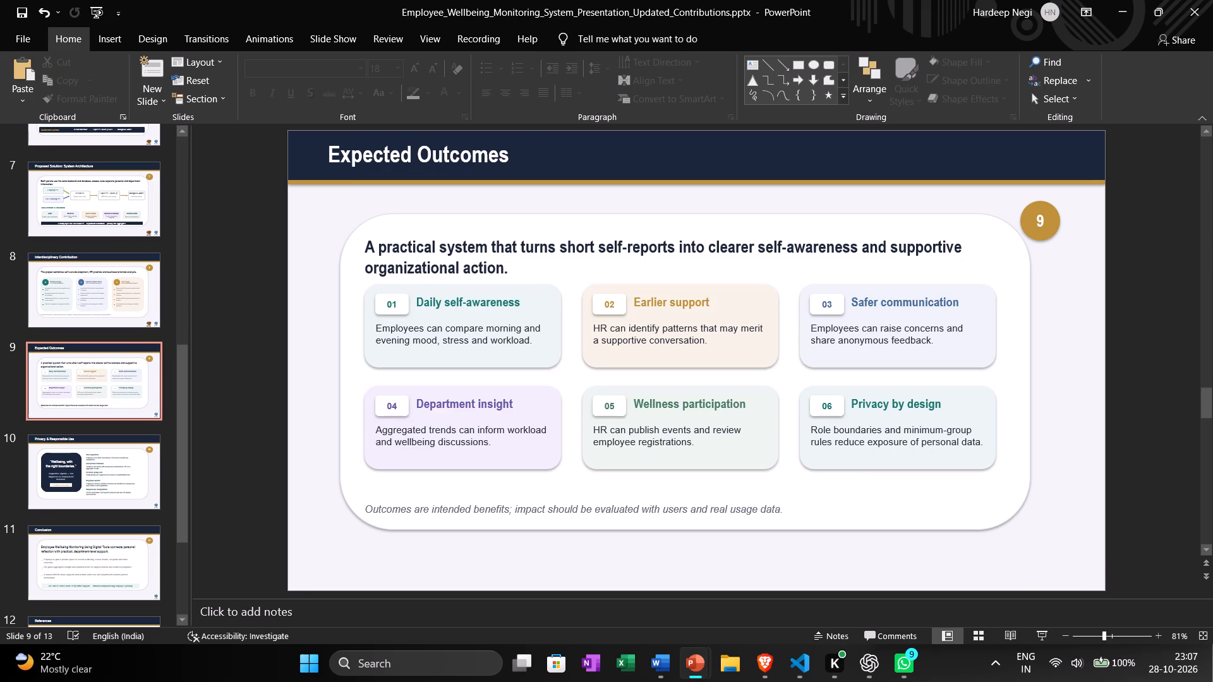
key(ctrl+v)
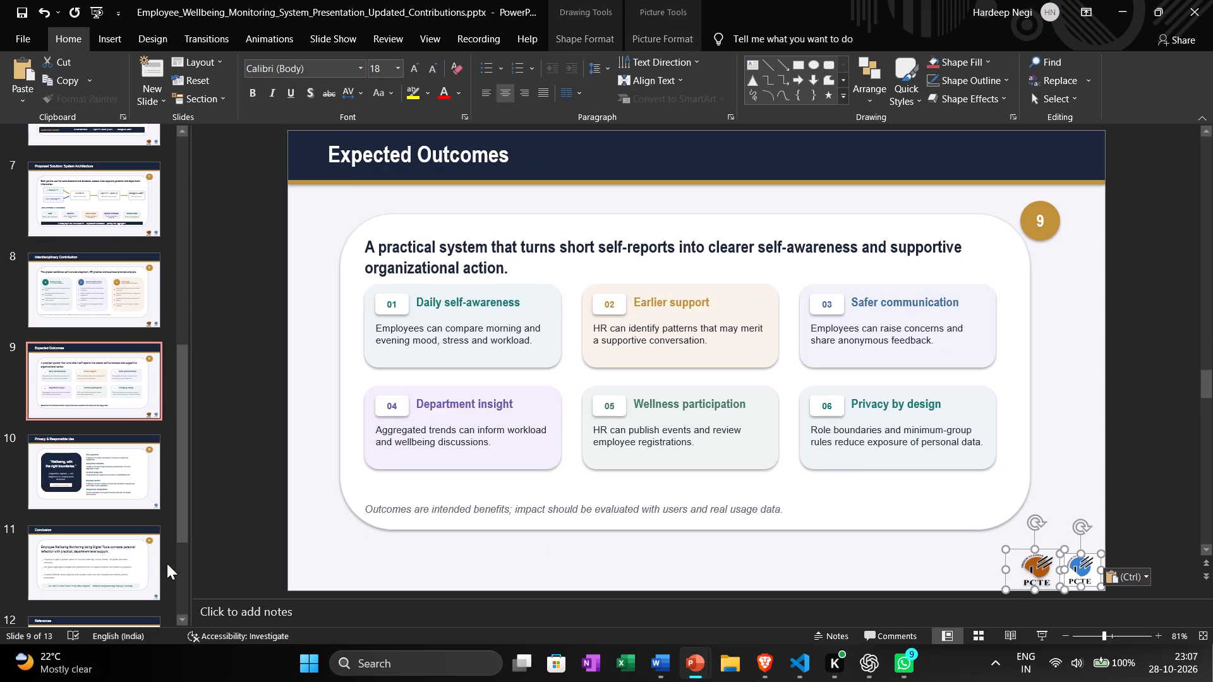
Replace the single blue logo on slide 10 (Privacy & Responsible Use) with the copied logo pair.
click(85, 460)
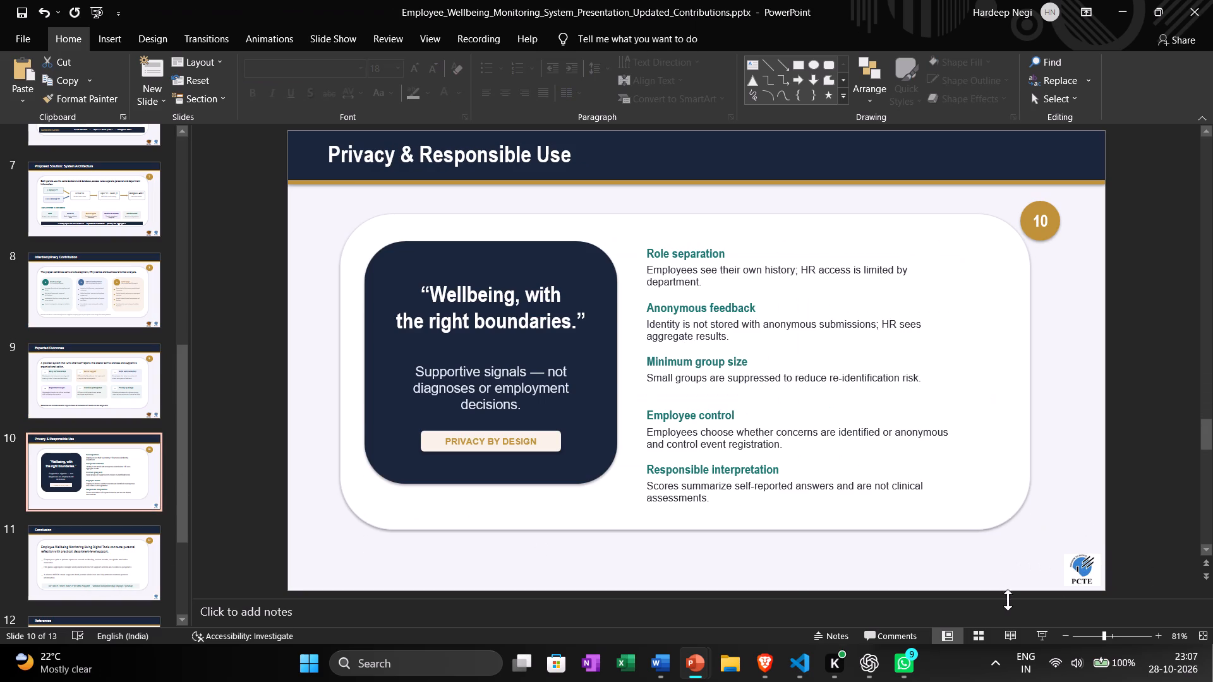
click(1080, 564)
key(BackSpace)
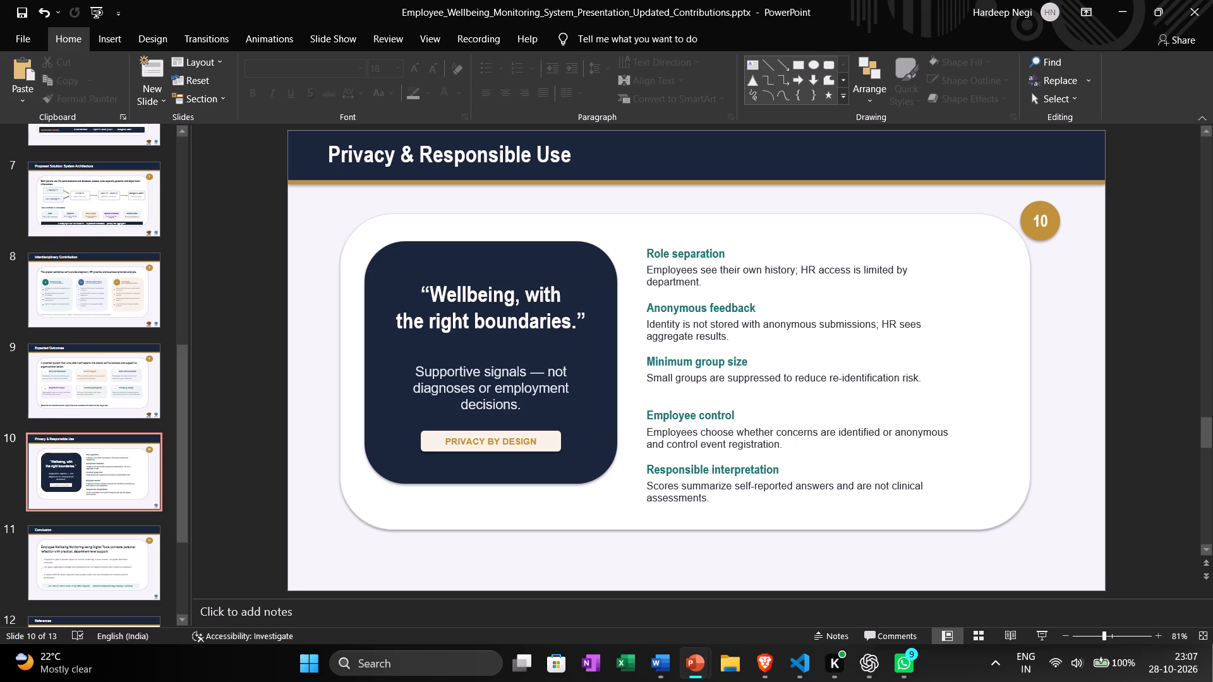
key(ctrl+v)
Delete the Conclusion slide from the presentation.
click(99, 564)
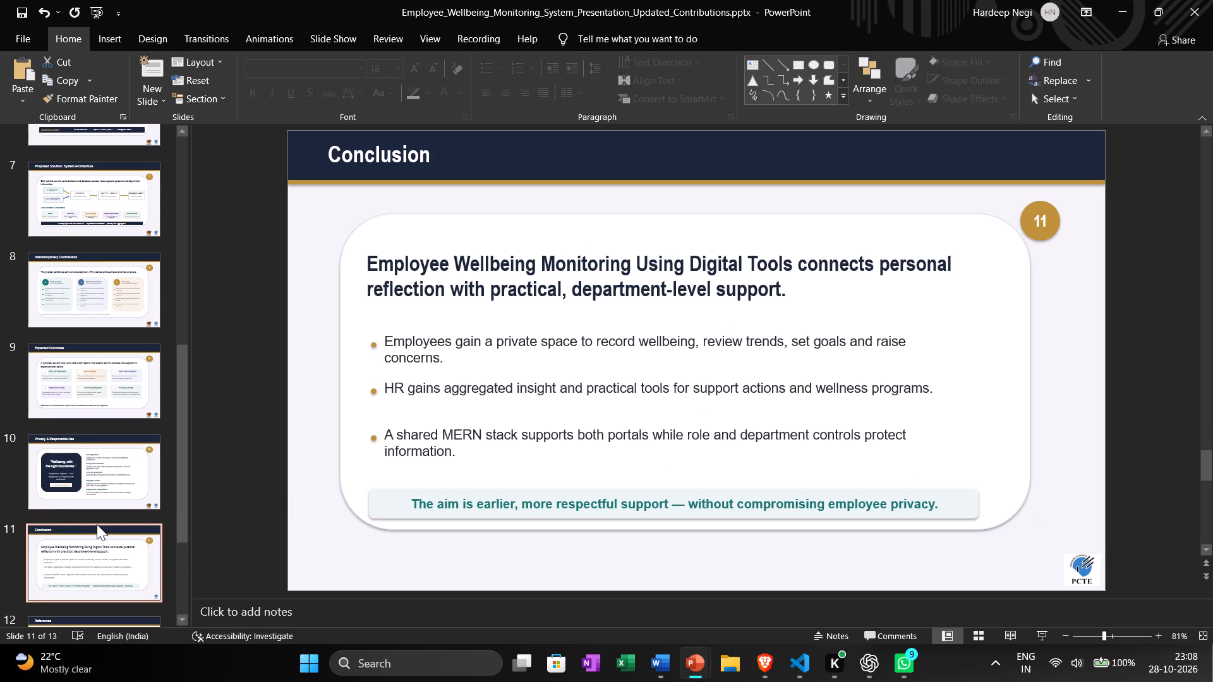
scroll(97, 524, down, 1)
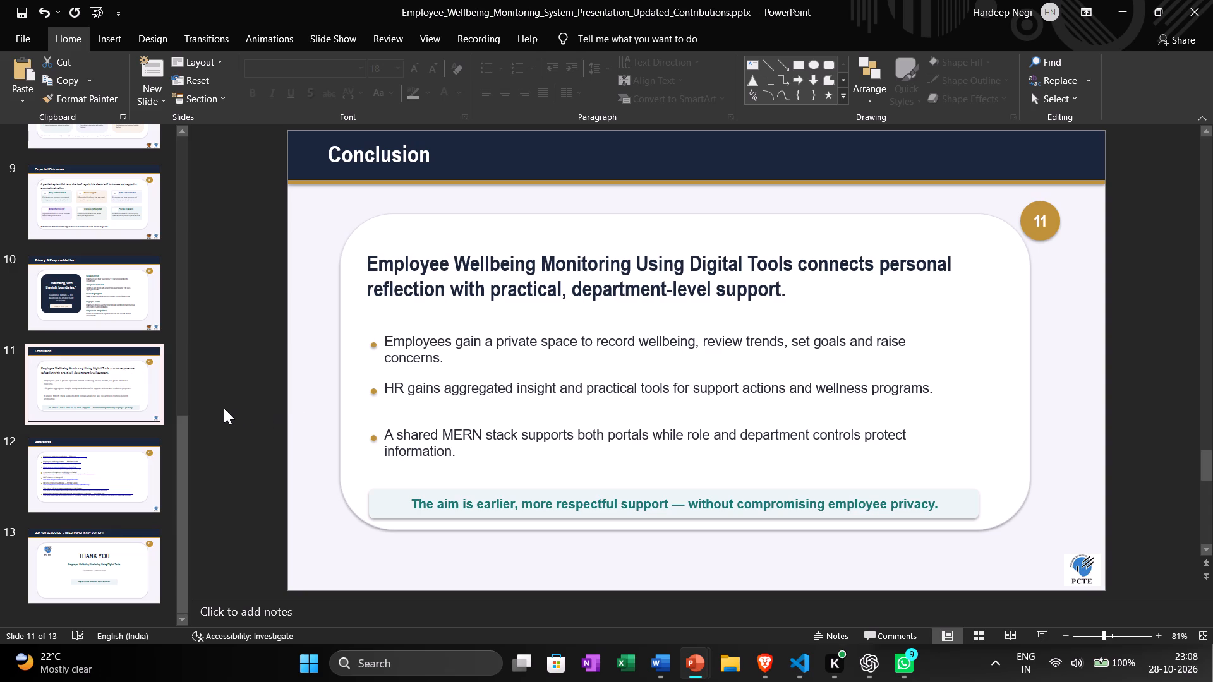
key(Delete)
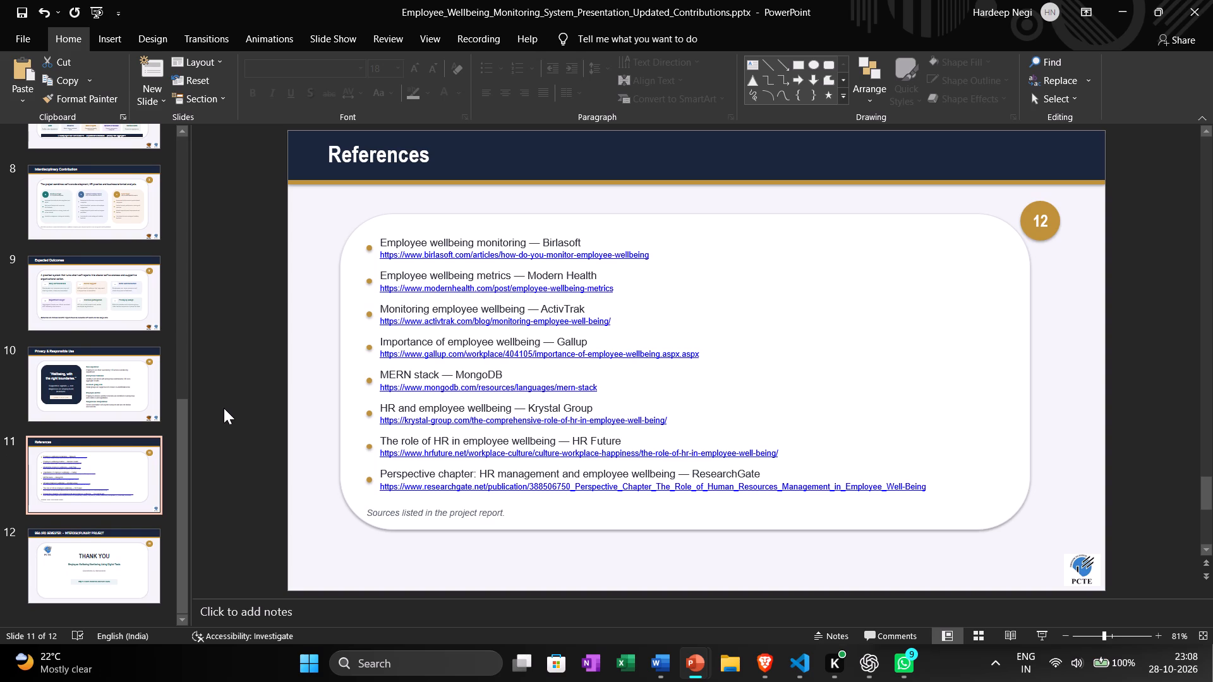
Delete the "Sources listed in the project report." note below the list on the References slide.
click(480, 515)
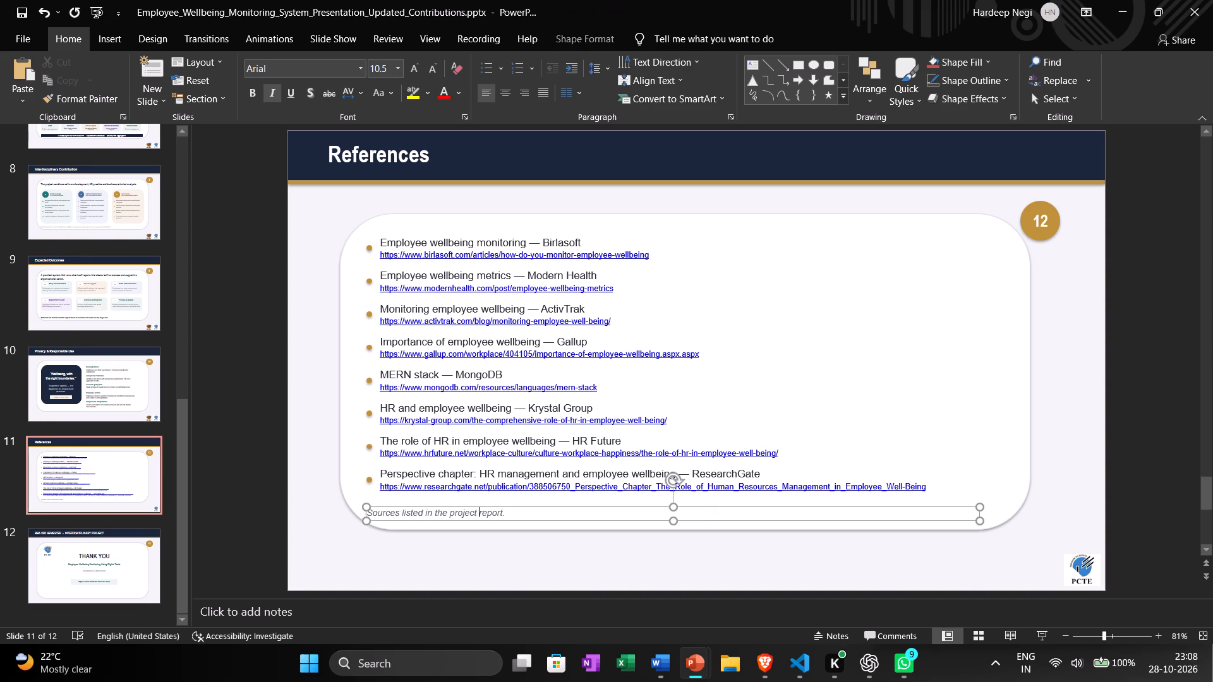
click(523, 506)
key(BackSpace)
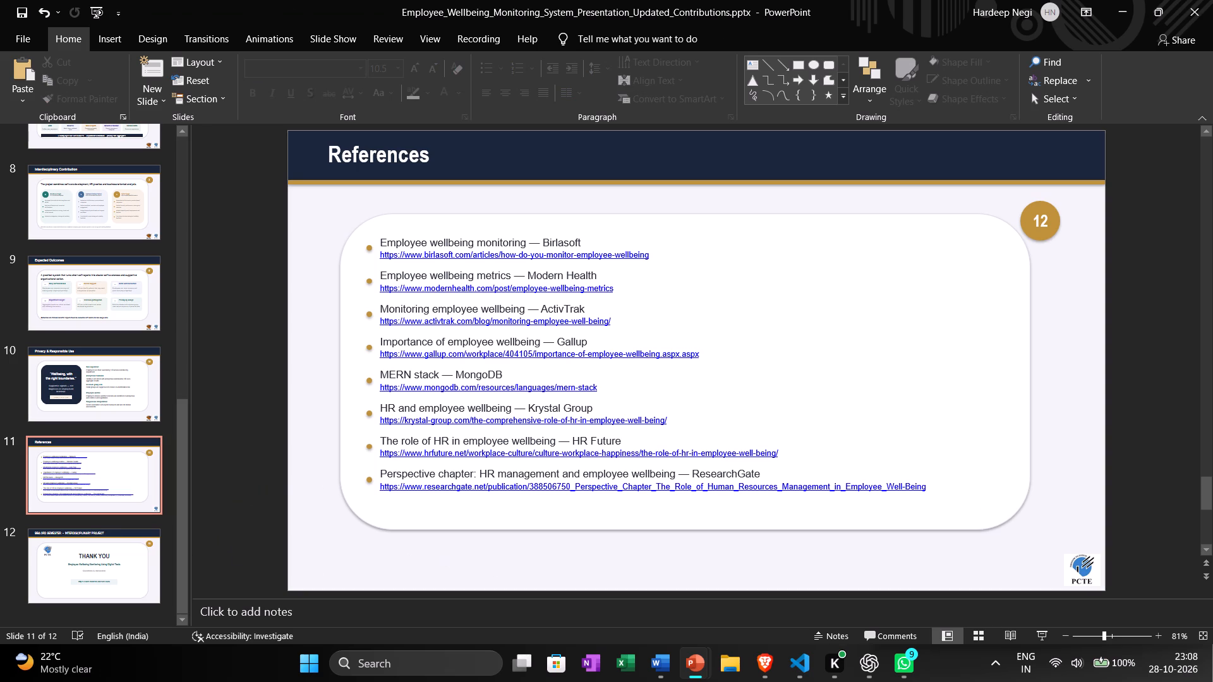
Replace the single blue logo on the References slide with the copied logo pair.
click(1080, 575)
key(BackSpace)
key(ctrl+v)
Shift the THANK YOU heading on the closing slide slightly to the left.
click(100, 552)
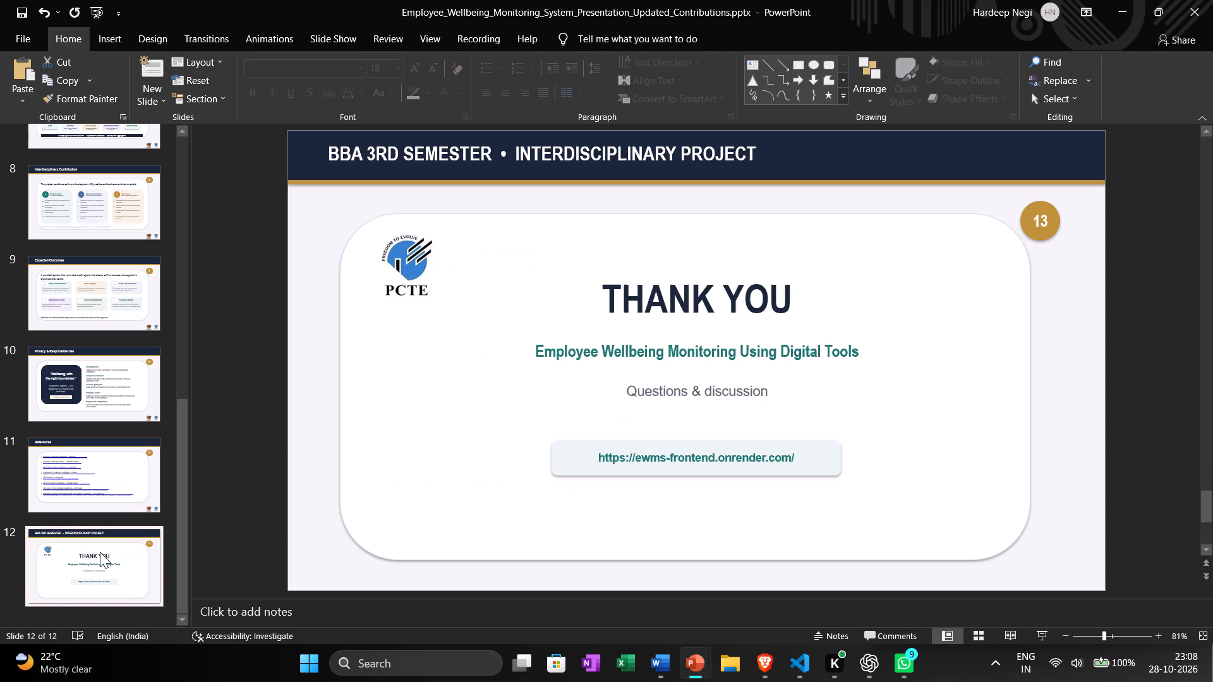
click(734, 294)
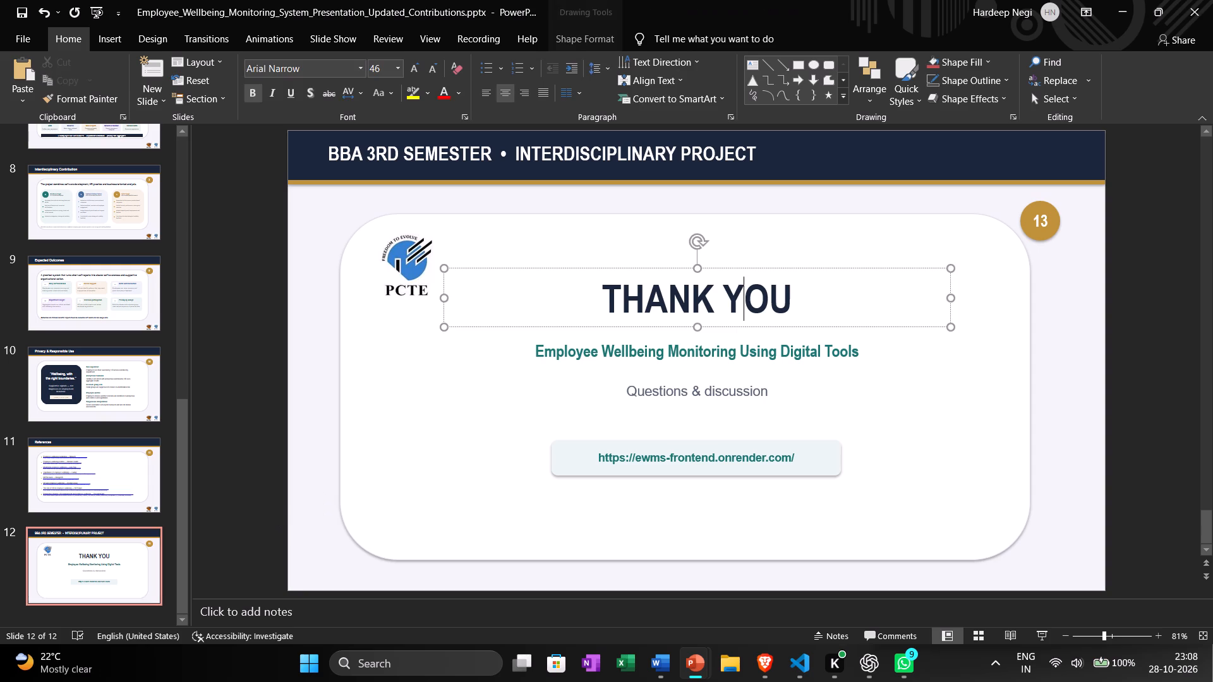
click(629, 356)
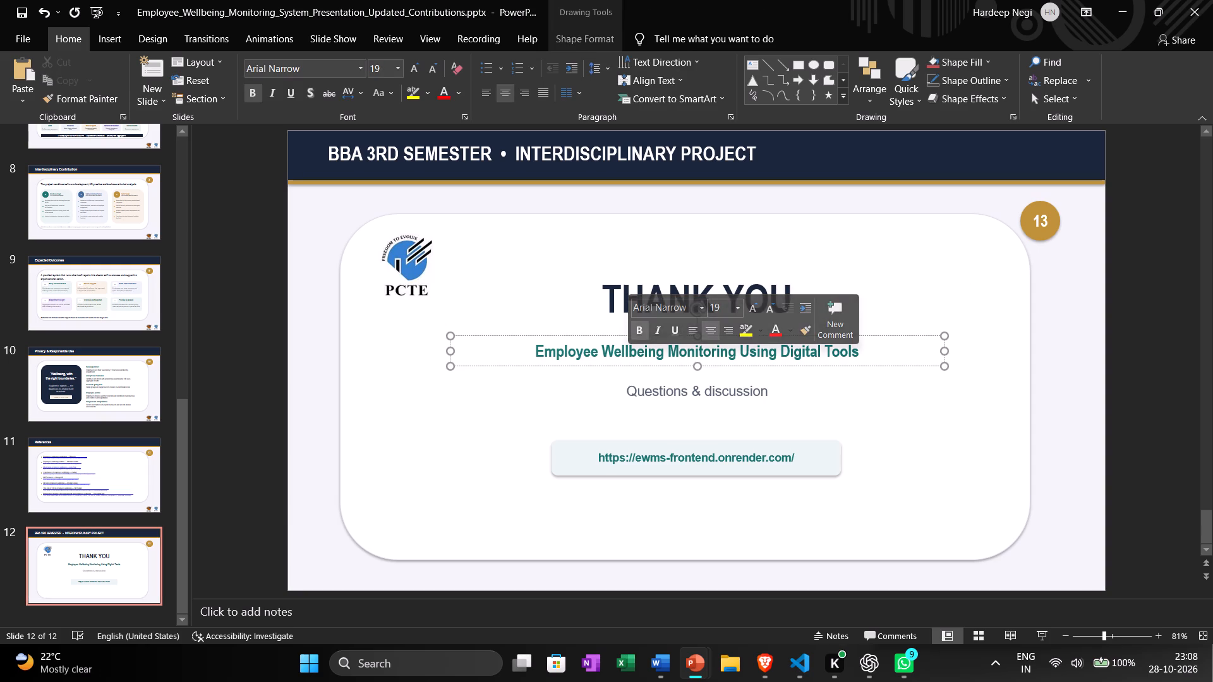
click(786, 274)
drag(761, 267, 757, 267)
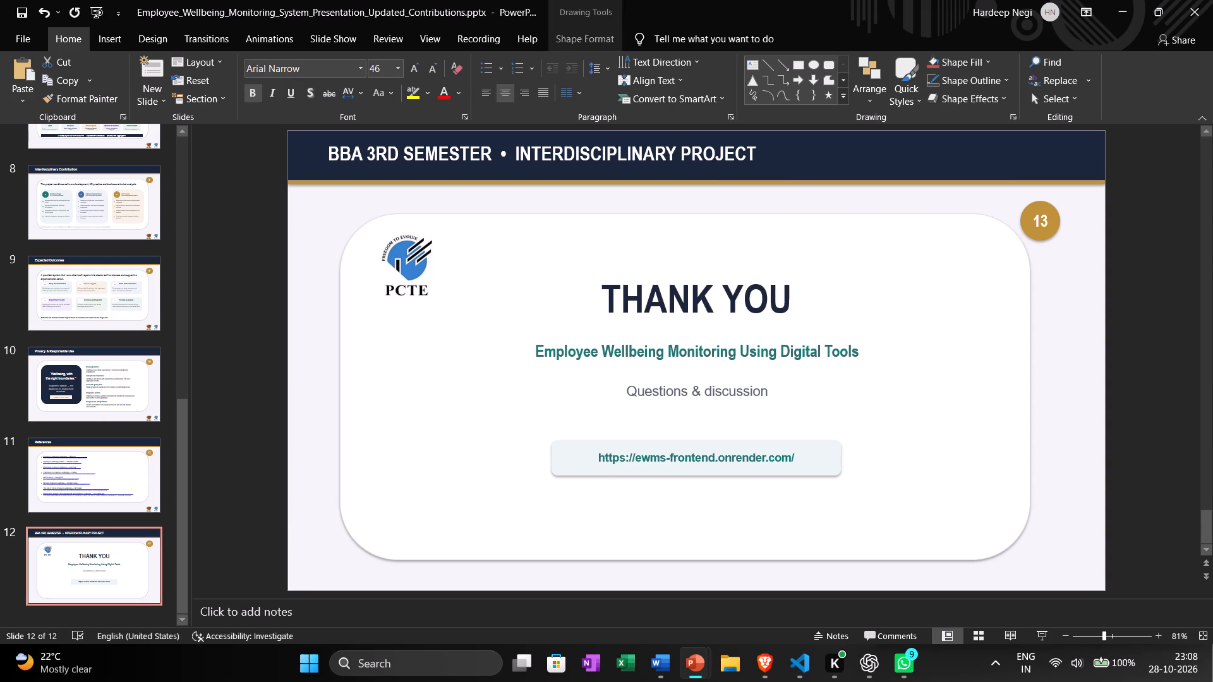
drag(757, 267, 749, 268)
click(1089, 338)
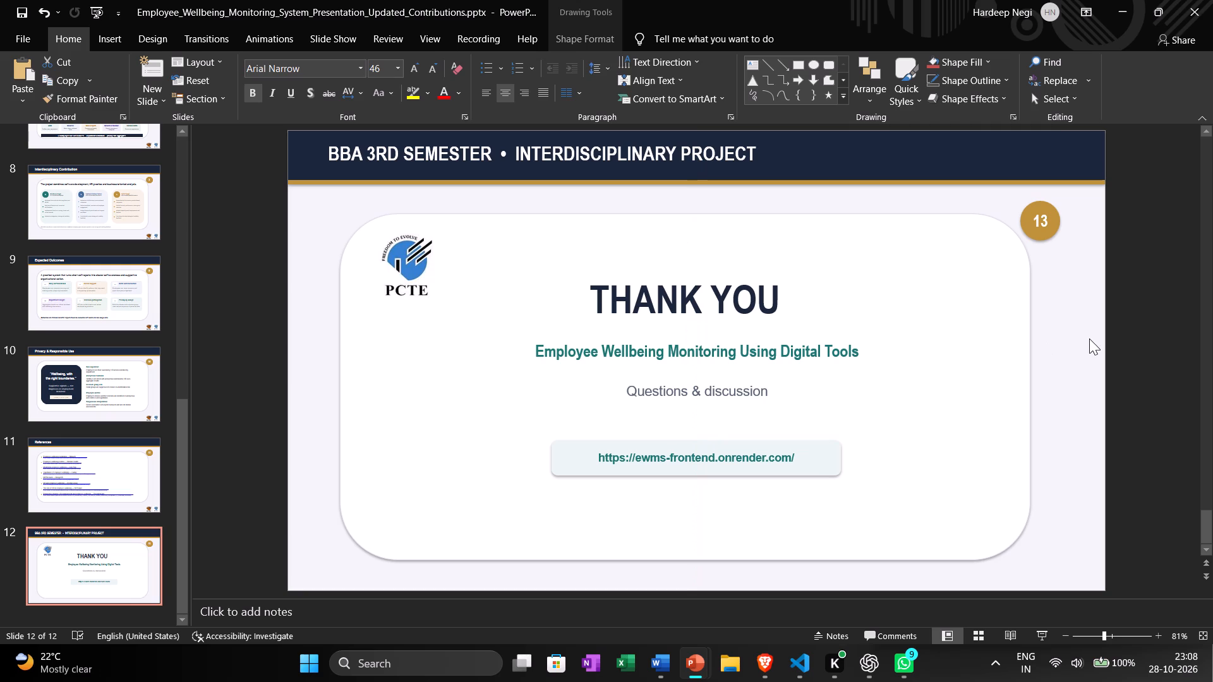
Add only the orange PCTE logo from the copied pair to the THANK YOU slide, placing it beside the large blue logo.
click(459, 419)
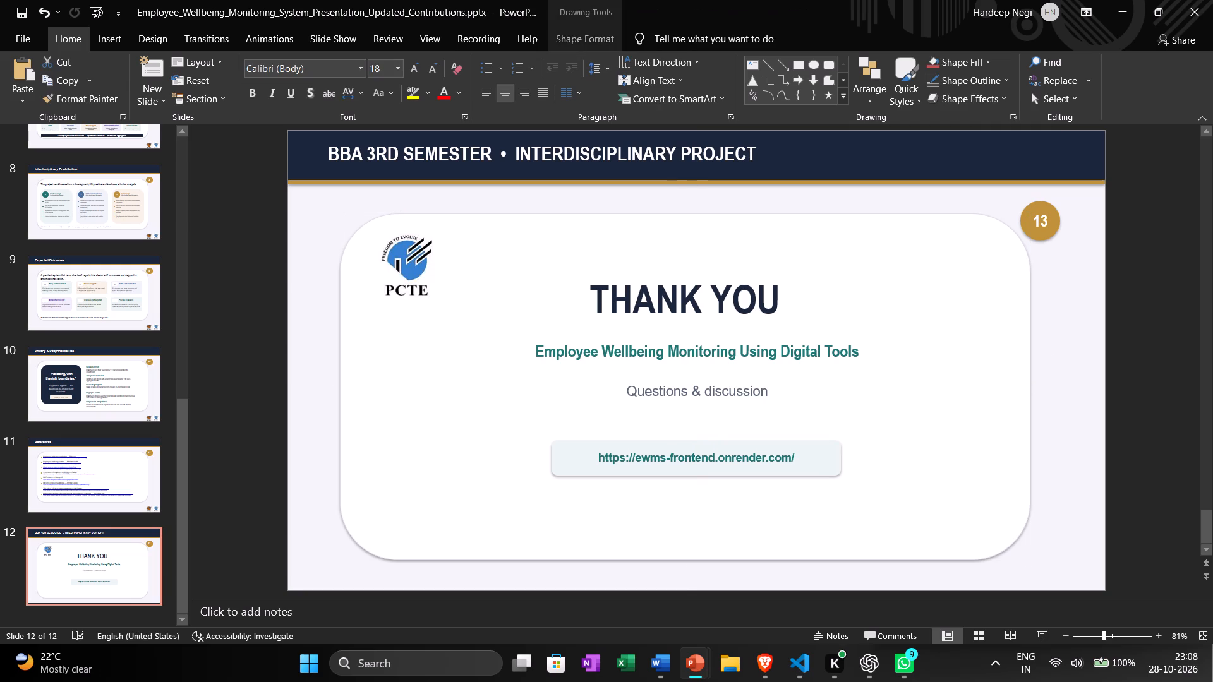
key(ctrl+v)
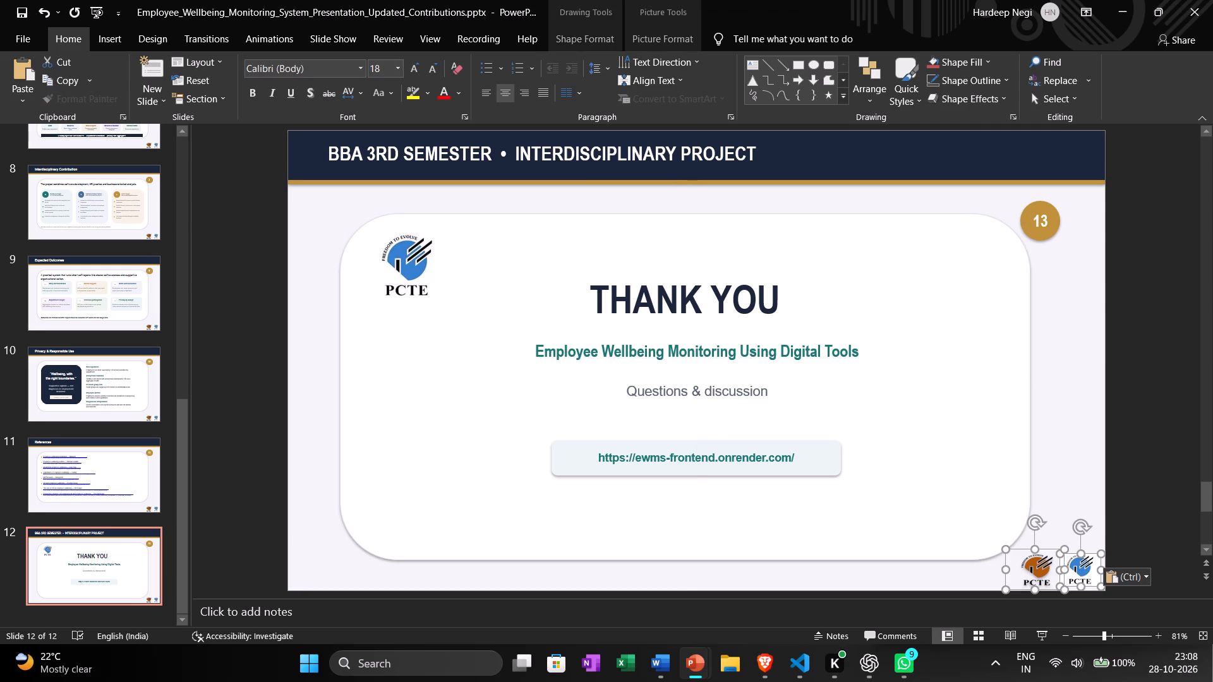
click(1083, 577)
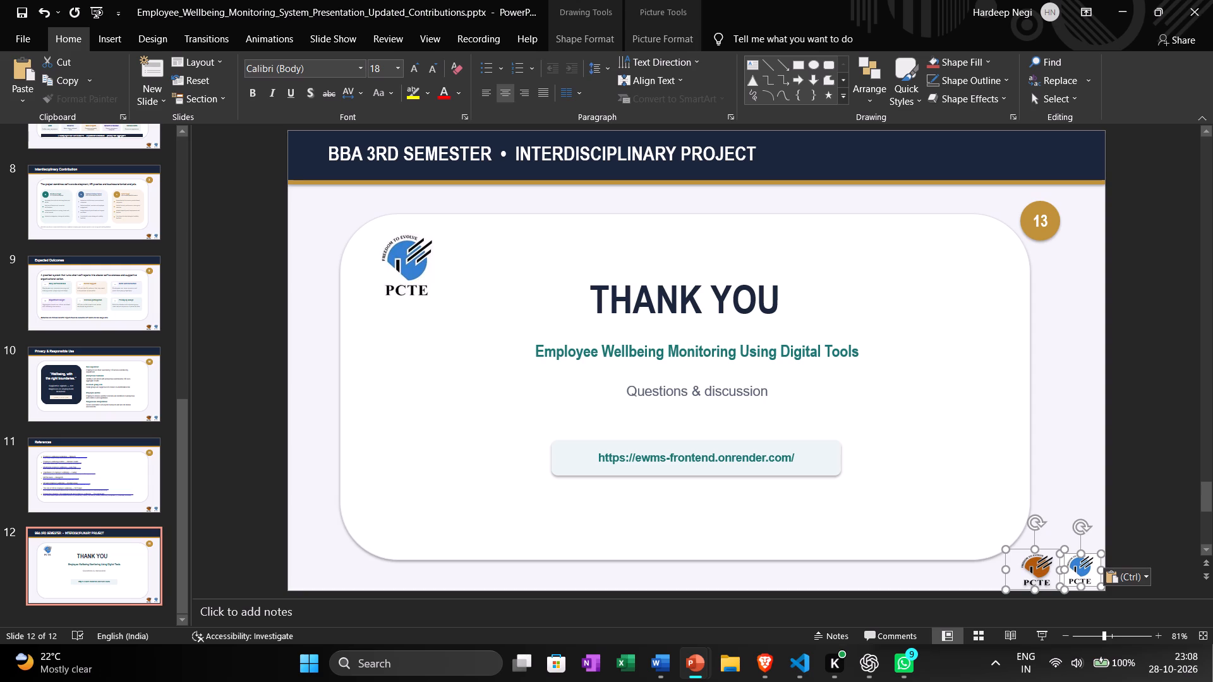
click(1127, 539)
click(1080, 562)
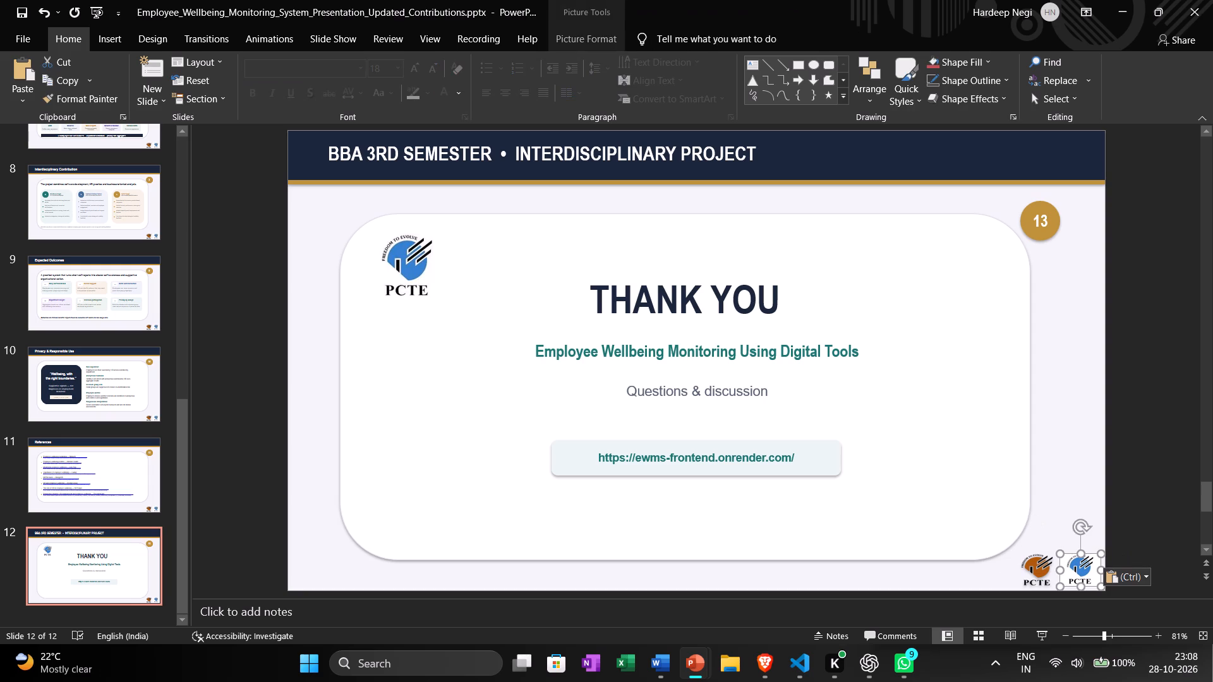
key(BackSpace)
click(1047, 568)
drag(1047, 568, 486, 268)
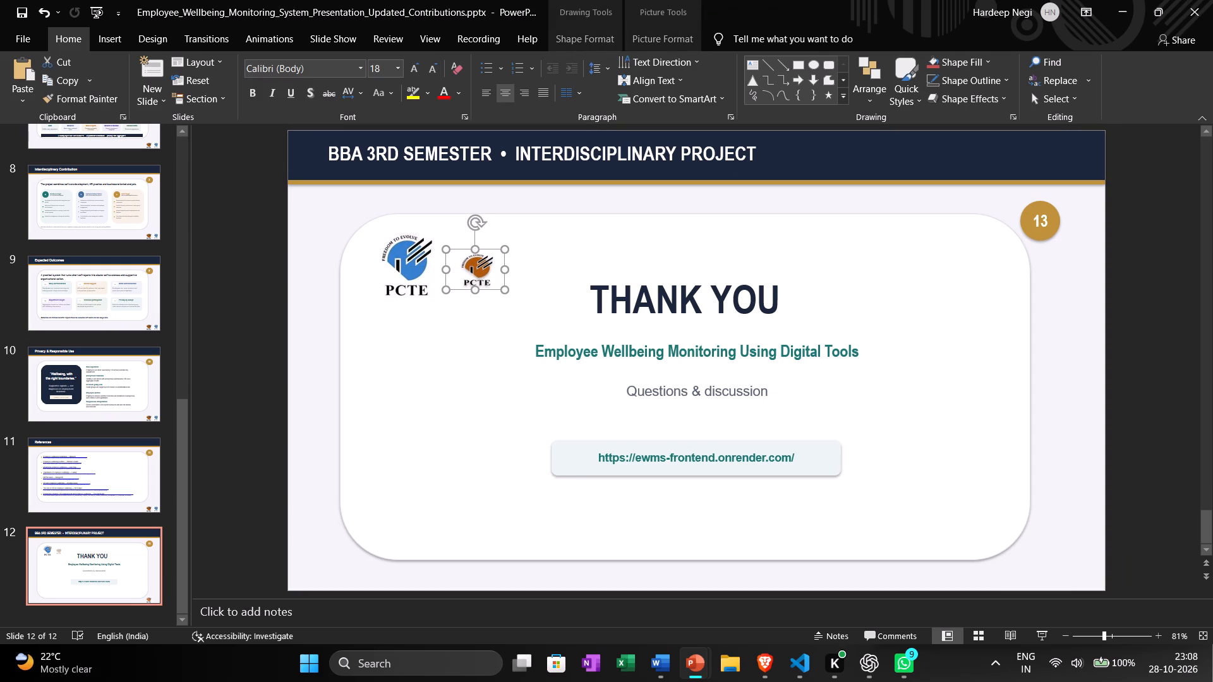
Enlarge the orange PCTE logo on the THANK YOU slide to match the blue logo's size and align it level with that logo.
drag(507, 291, 529, 310)
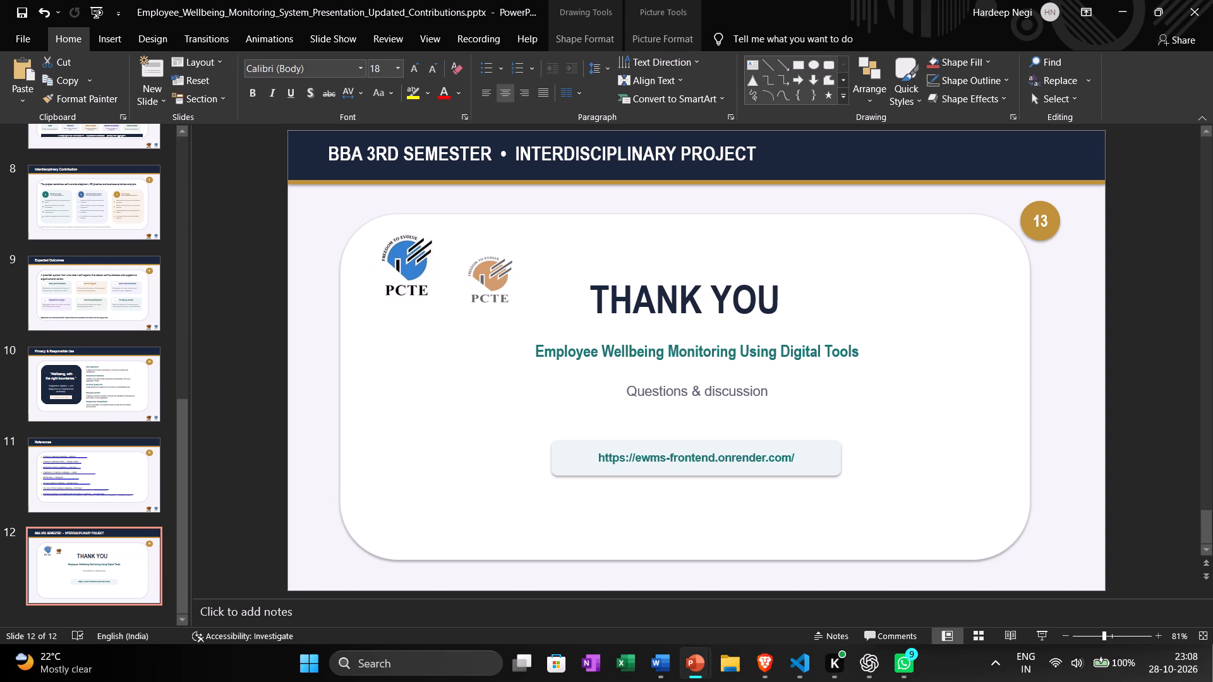
drag(529, 310, 540, 323)
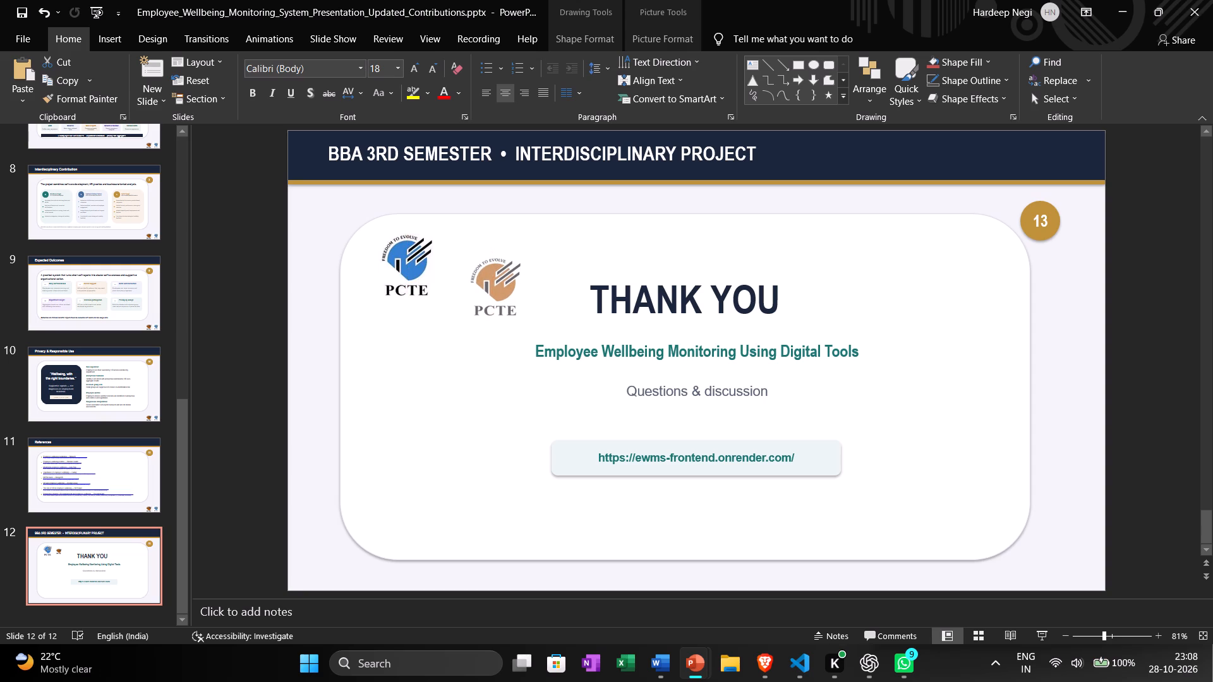
drag(540, 323, 534, 318)
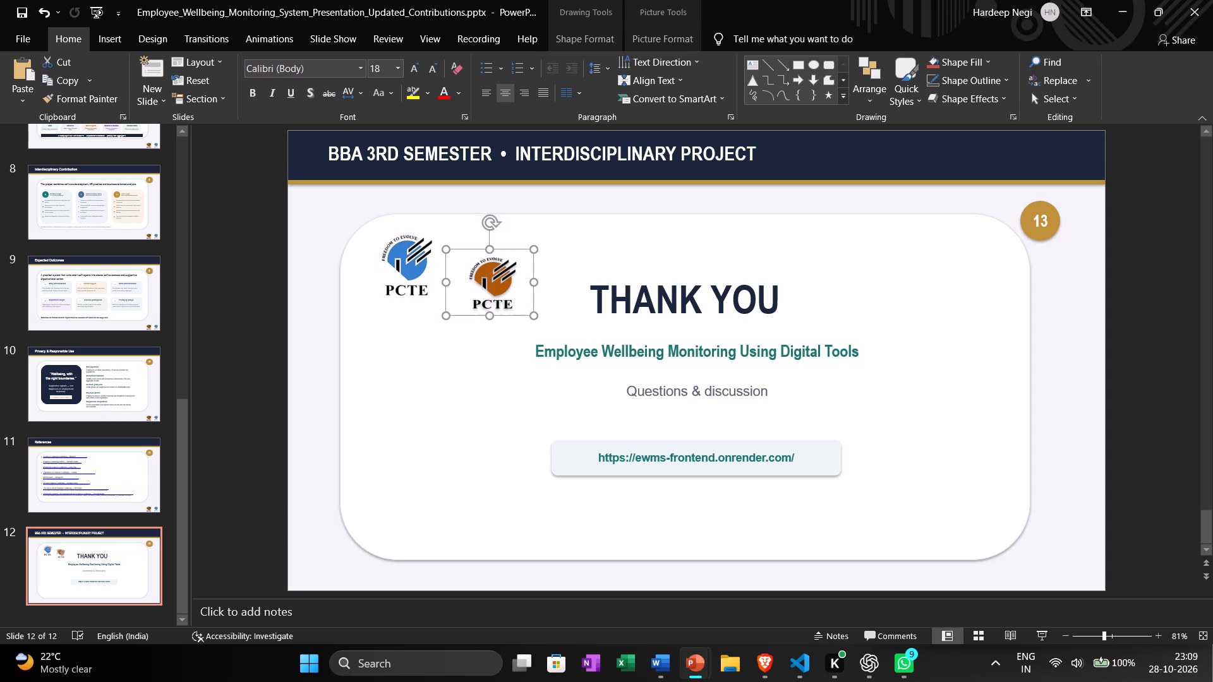
drag(493, 276, 479, 263)
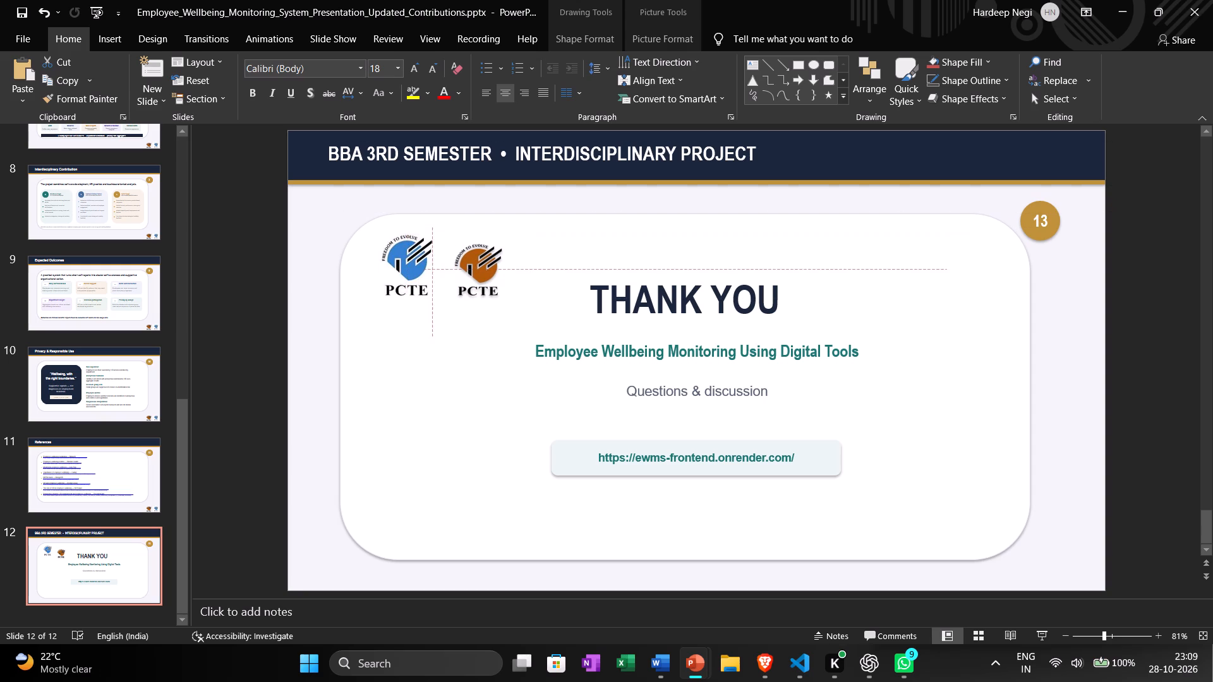
drag(479, 263, 474, 260)
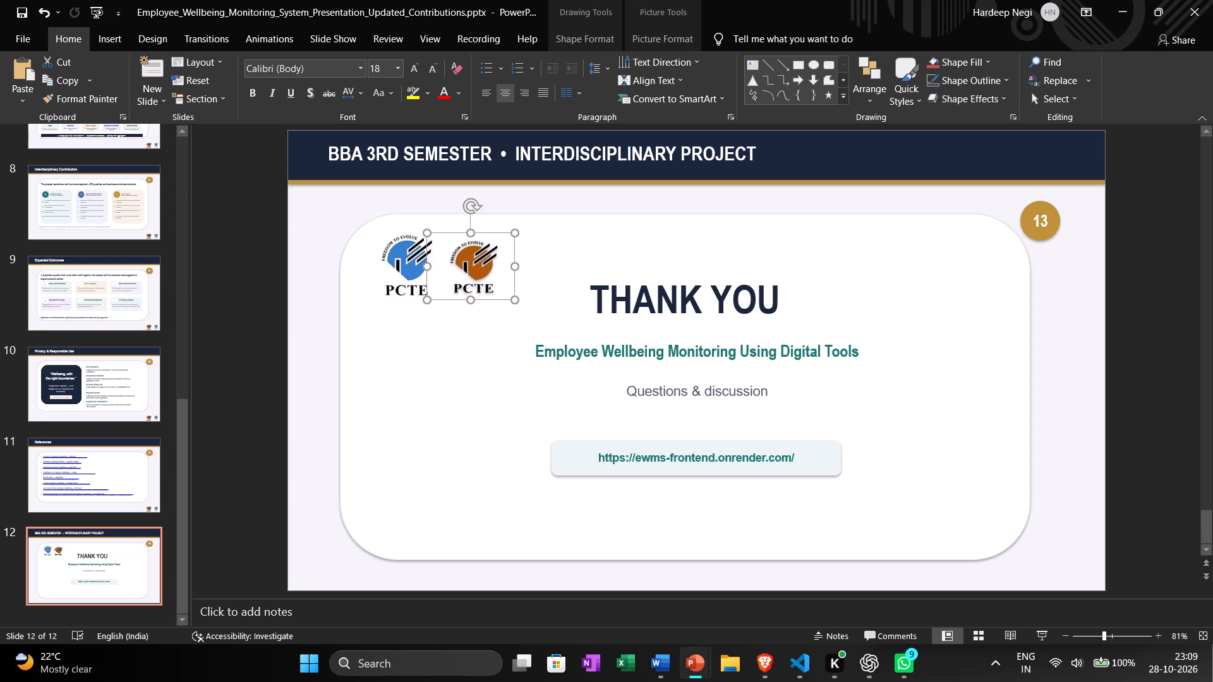
drag(516, 234, 531, 225)
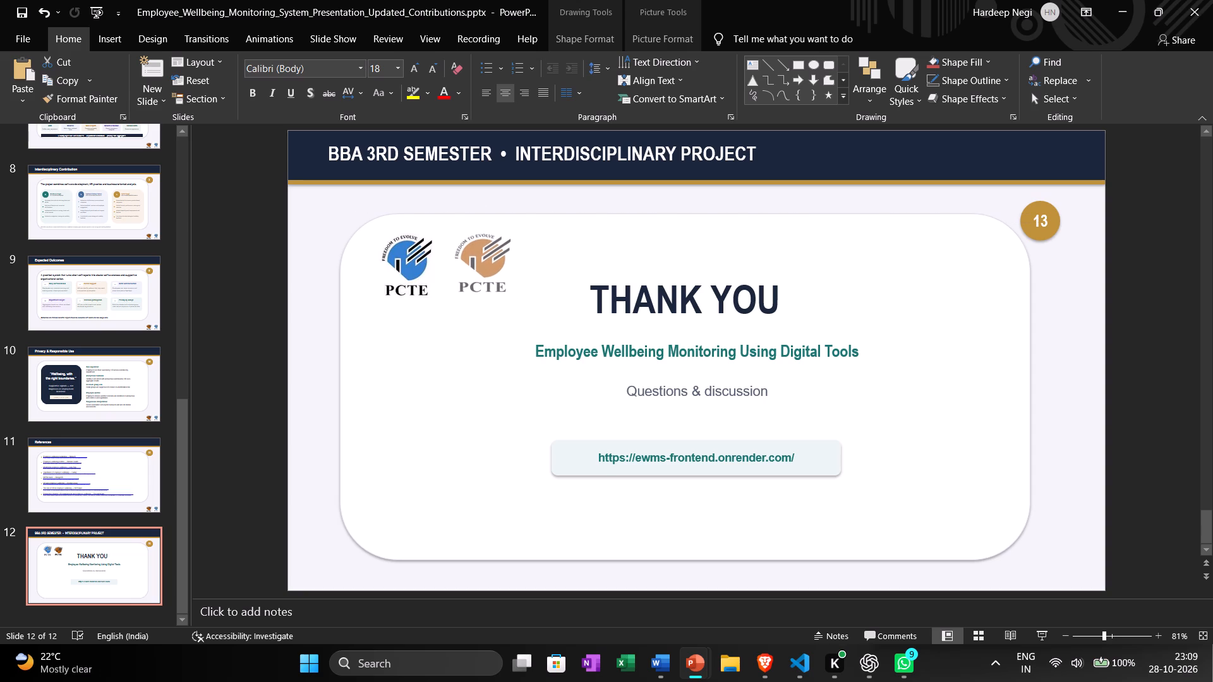
drag(531, 225, 531, 224)
drag(485, 256, 478, 258)
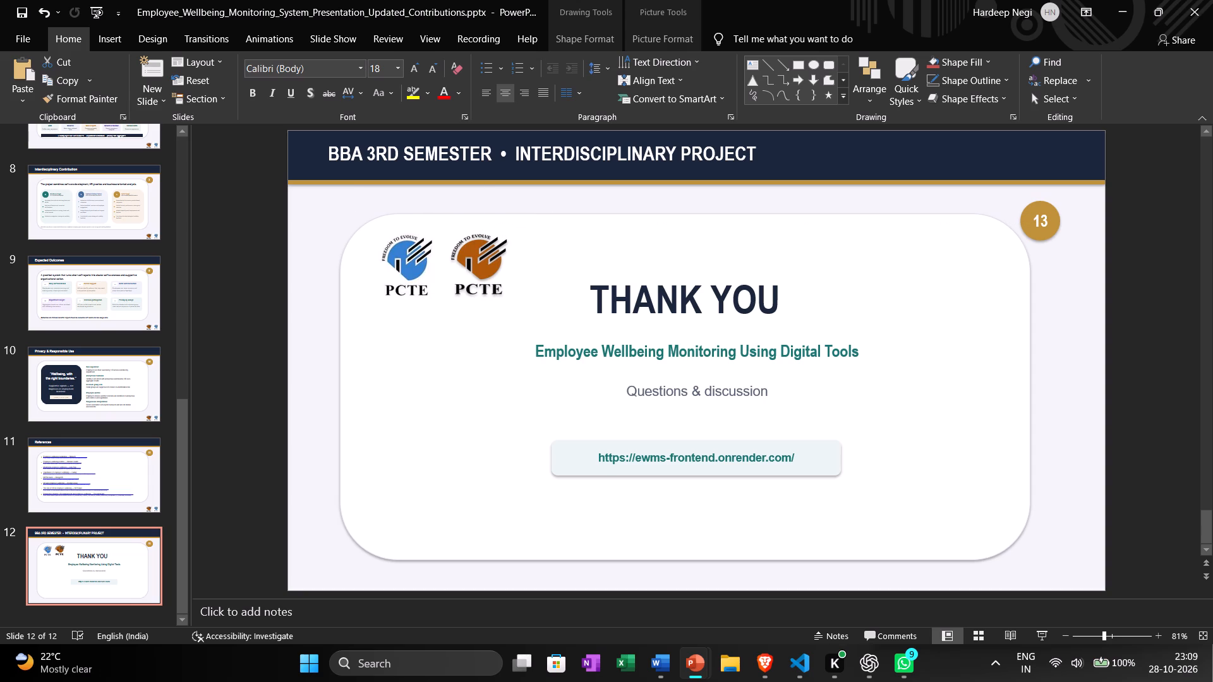
drag(478, 258, 479, 258)
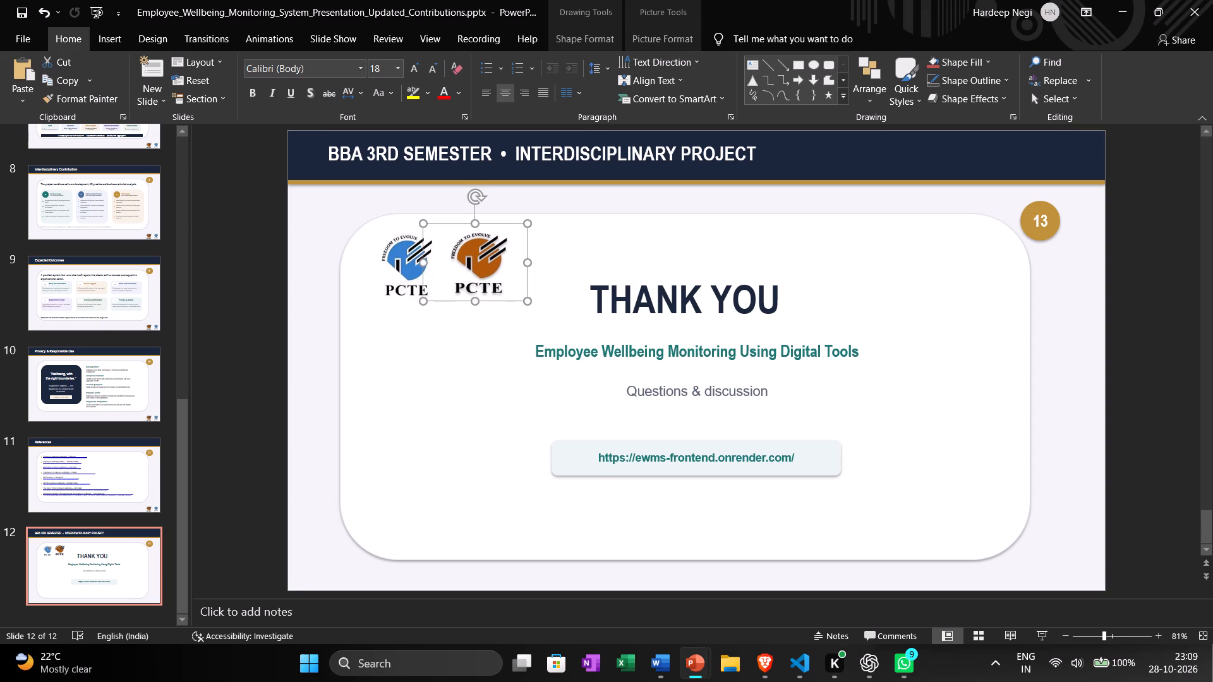
click(631, 196)
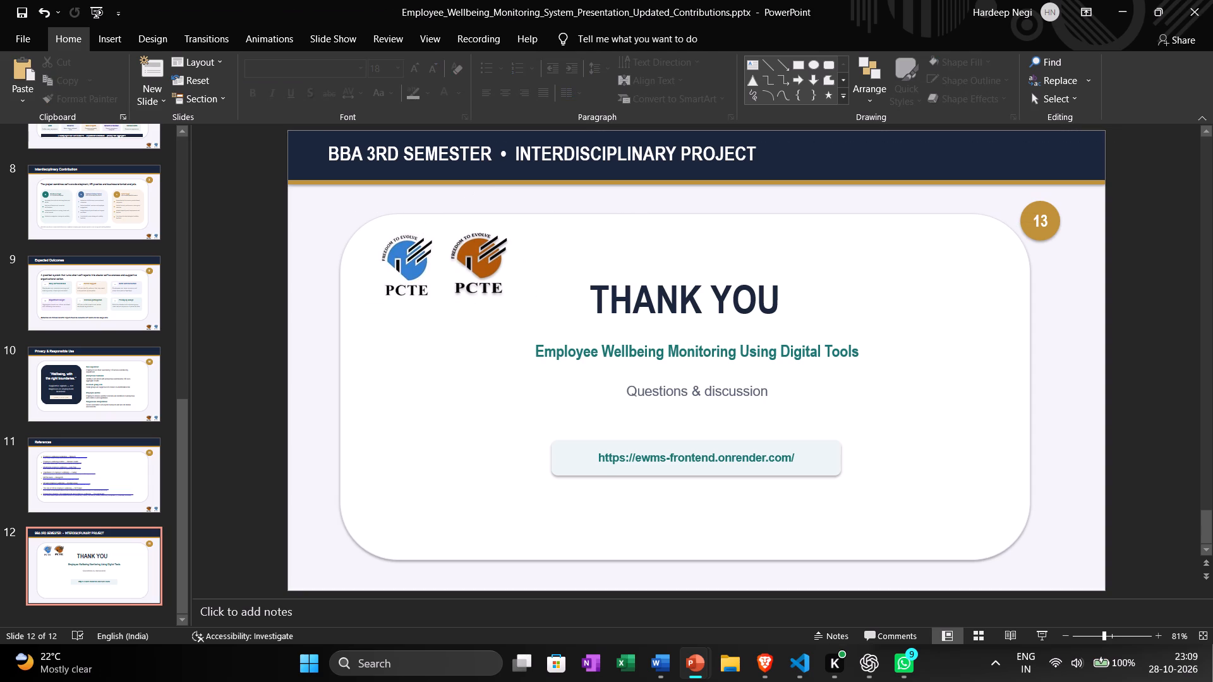
Move the large blue PCTE logo on the THANK YOU slide slightly left, away from the orange logo.
click(401, 275)
drag(370, 267, 359, 266)
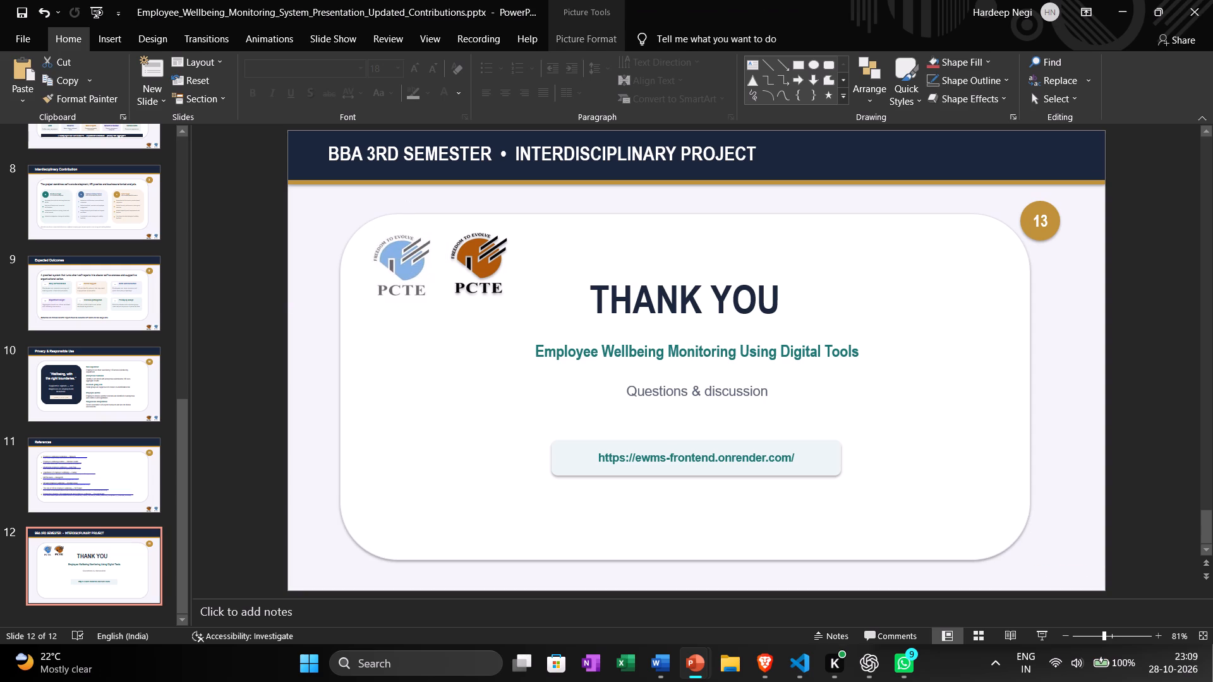
drag(359, 266, 363, 267)
click(309, 251)
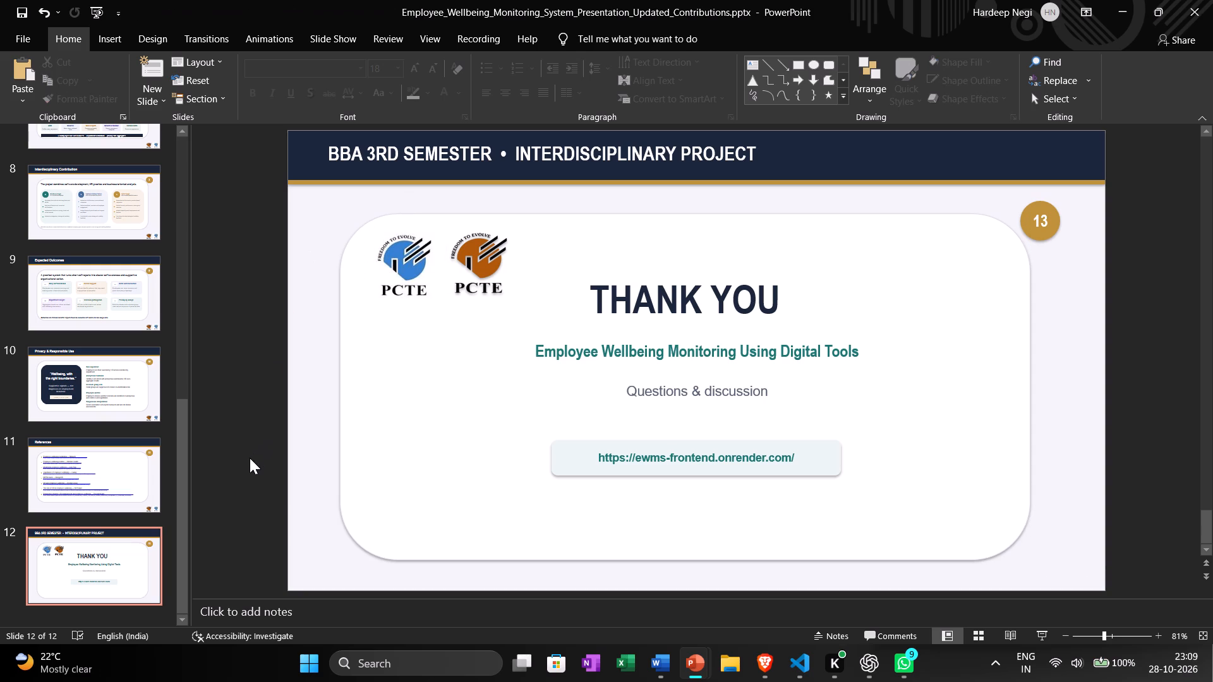
Look through the Expected Outcomes, Privacy & Responsible Use, References and THANK YOU slides, and skim the other slide thumbnails.
click(95, 462)
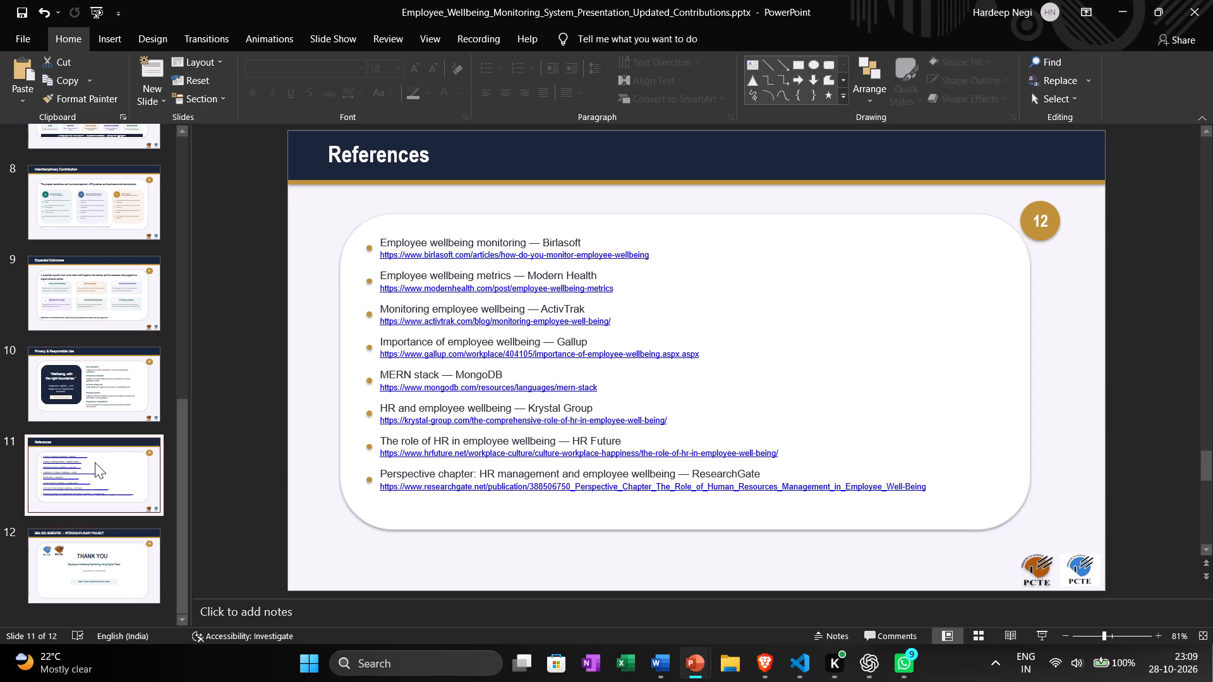
click(99, 399)
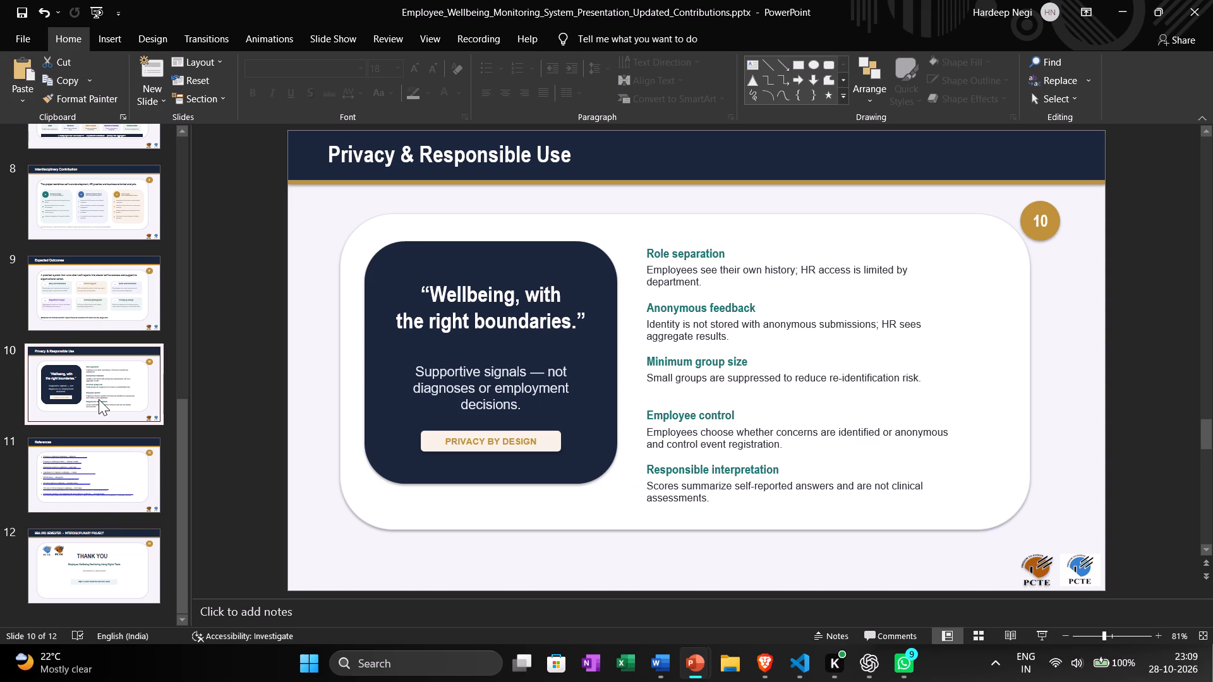
click(104, 467)
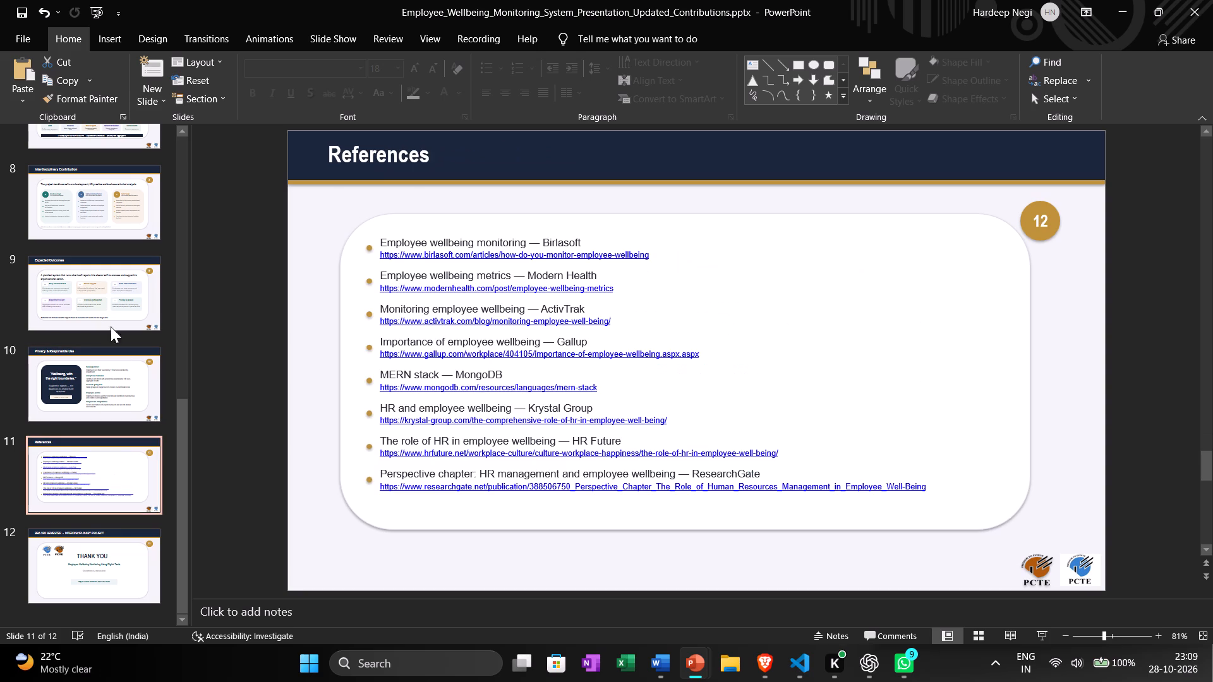
click(101, 297)
scroll(101, 297, up, 1)
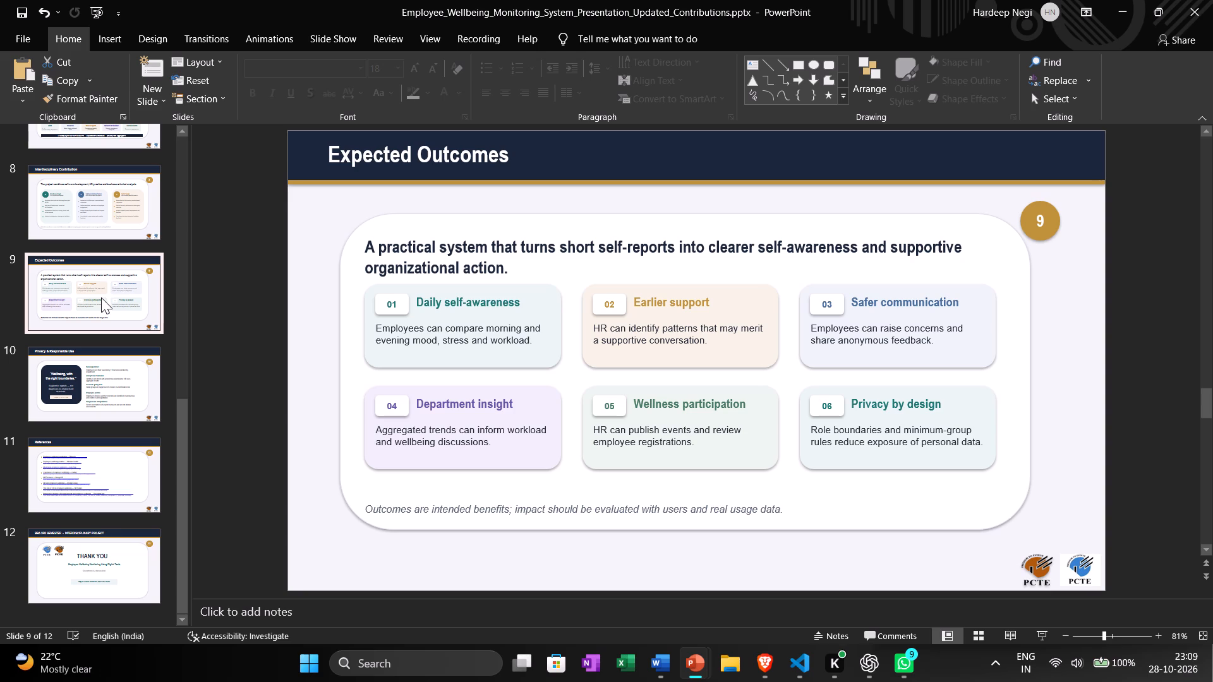
scroll(101, 297, up, 1)
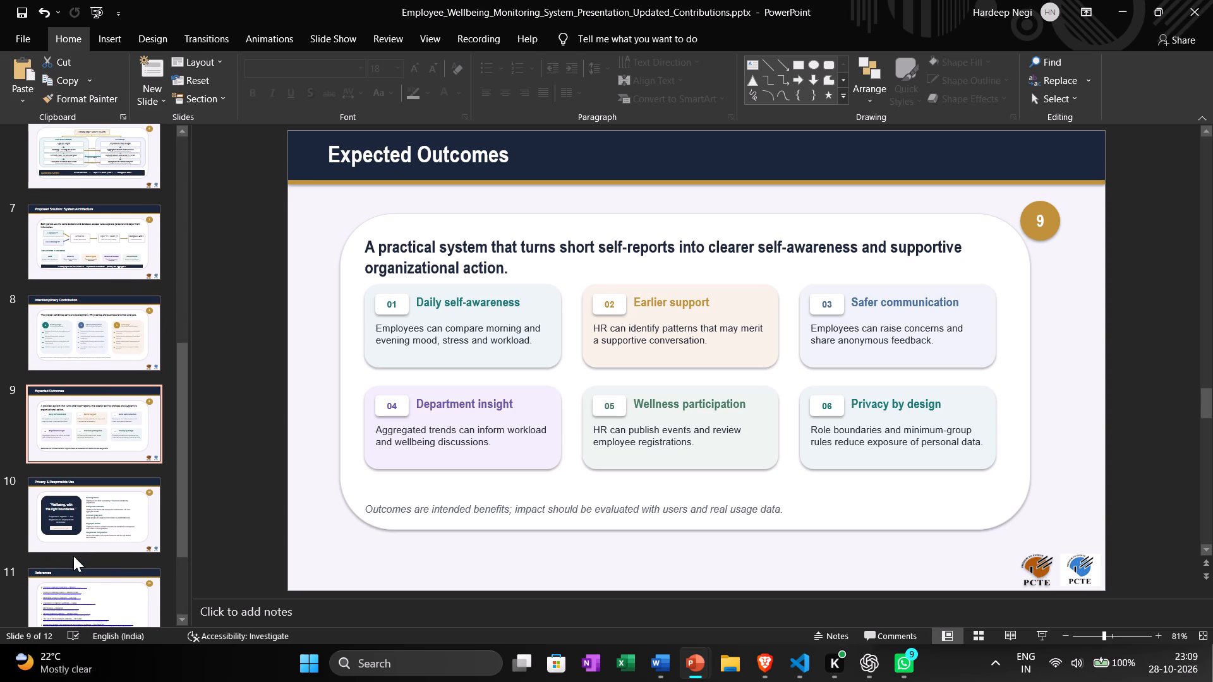
click(70, 579)
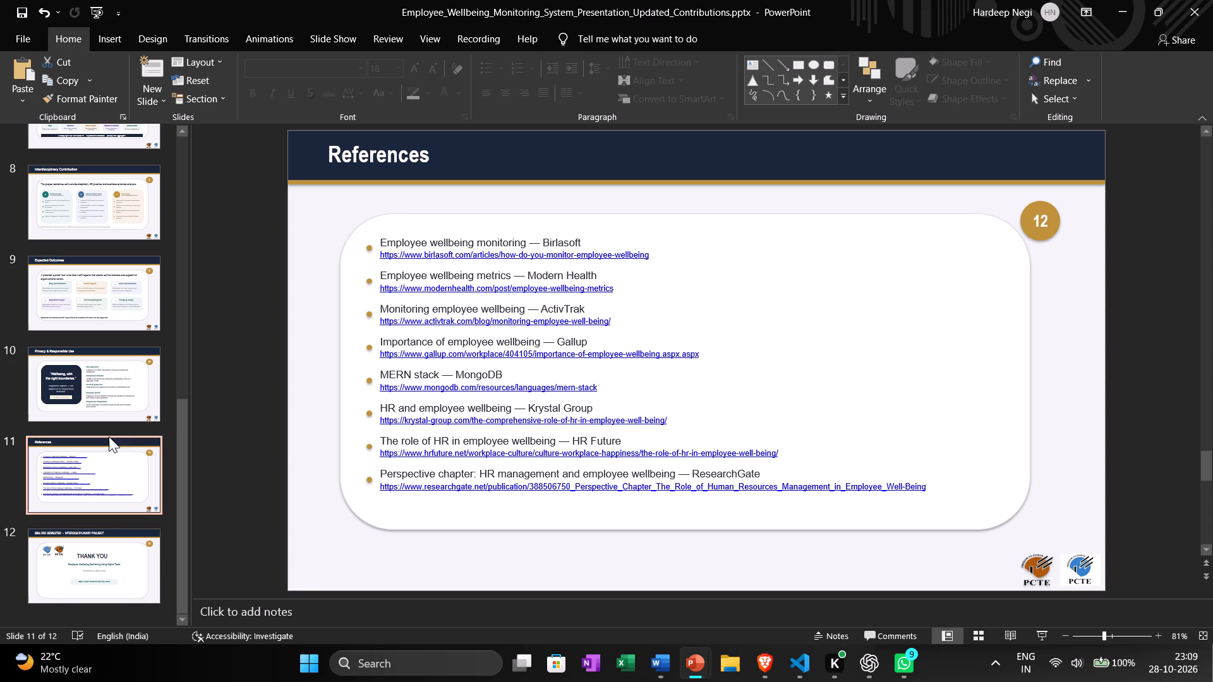
click(95, 557)
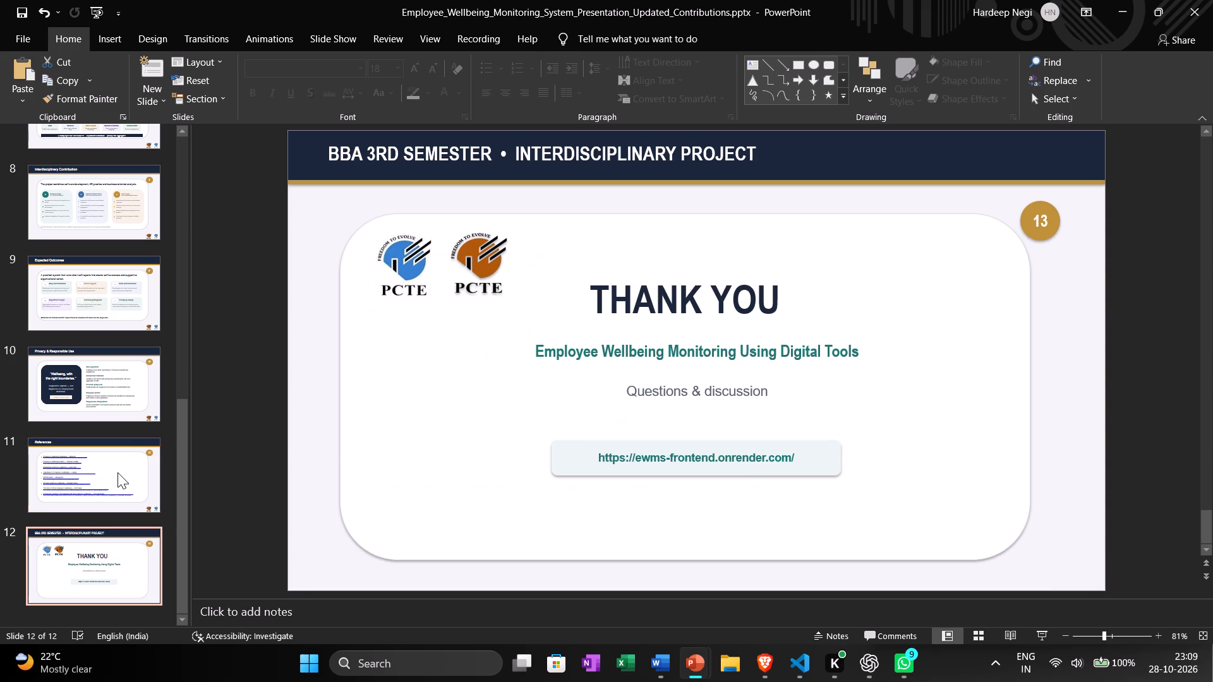
scroll(114, 421, up, 2)
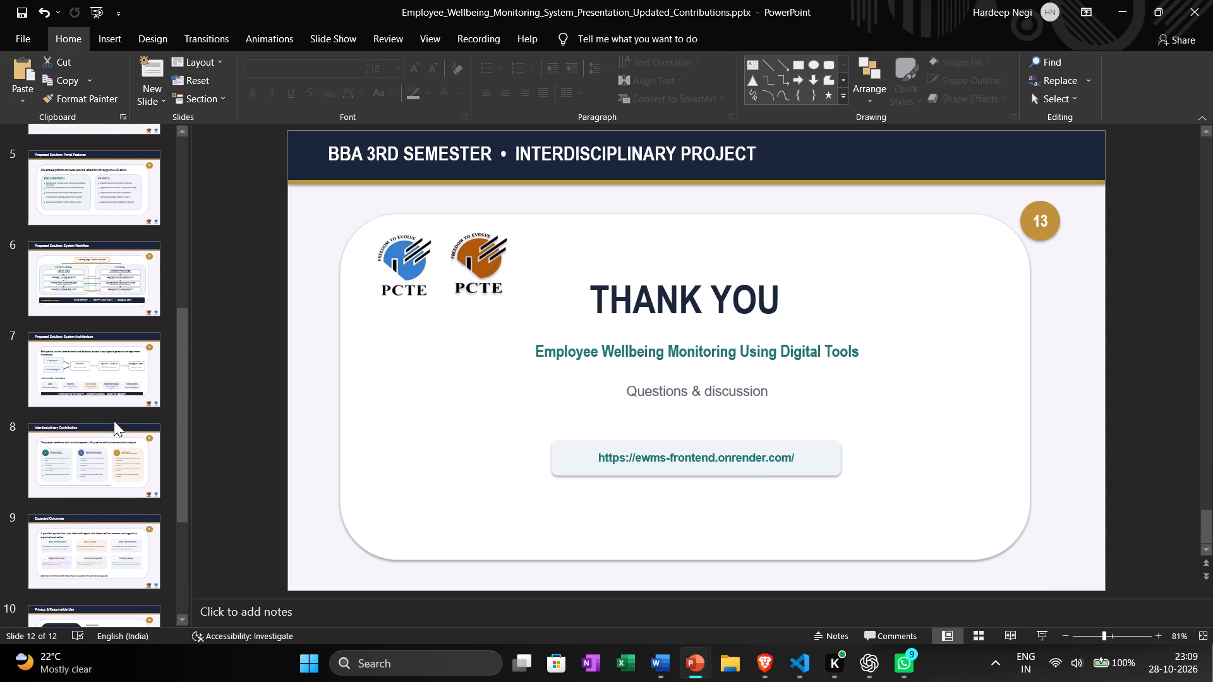
scroll(114, 421, down, 2)
scroll(114, 421, up, 3)
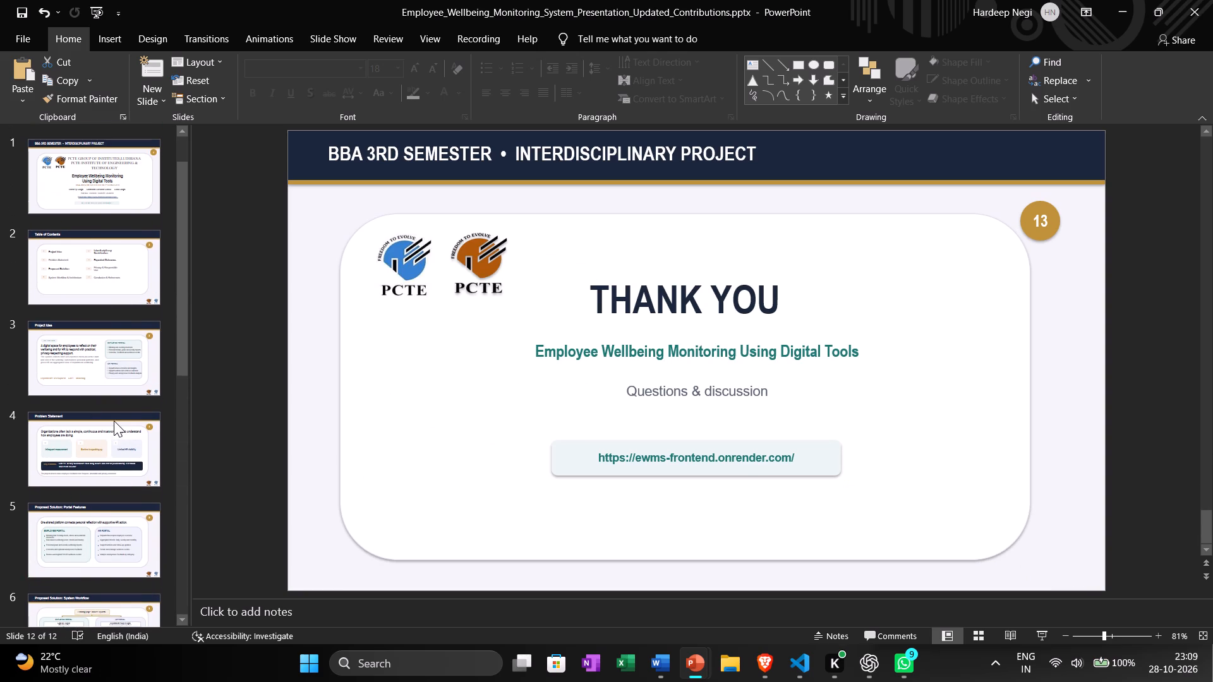
scroll(92, 450, down, 3)
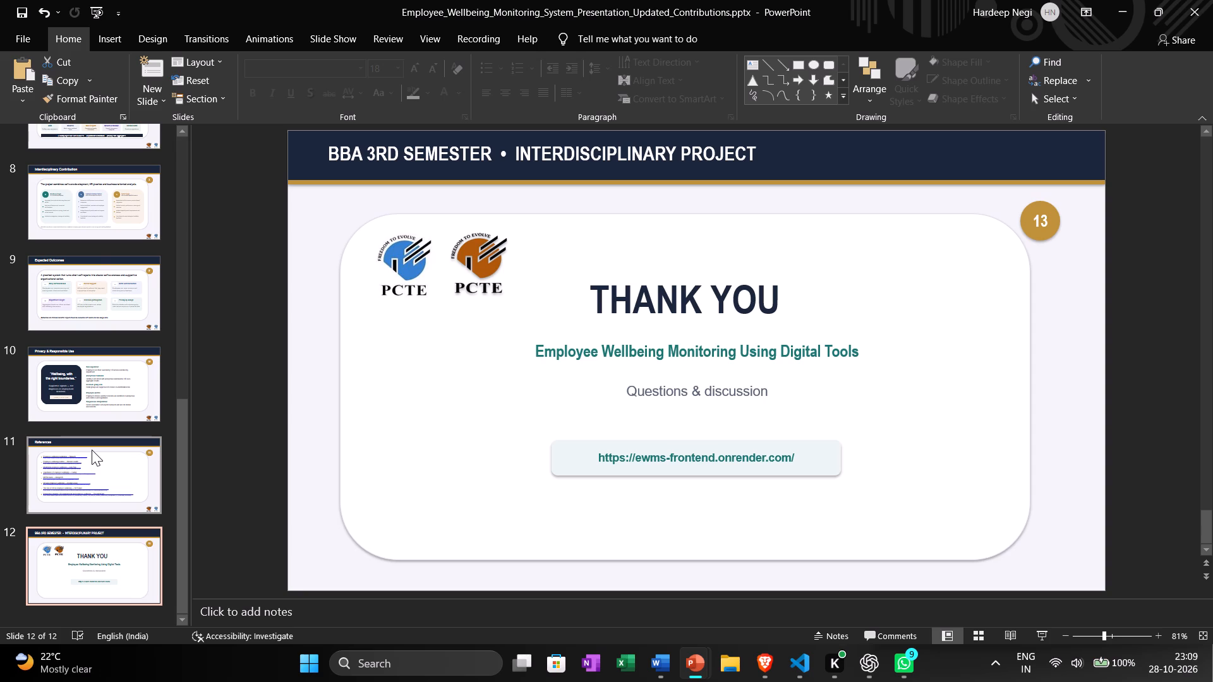
scroll(99, 260, up, 5)
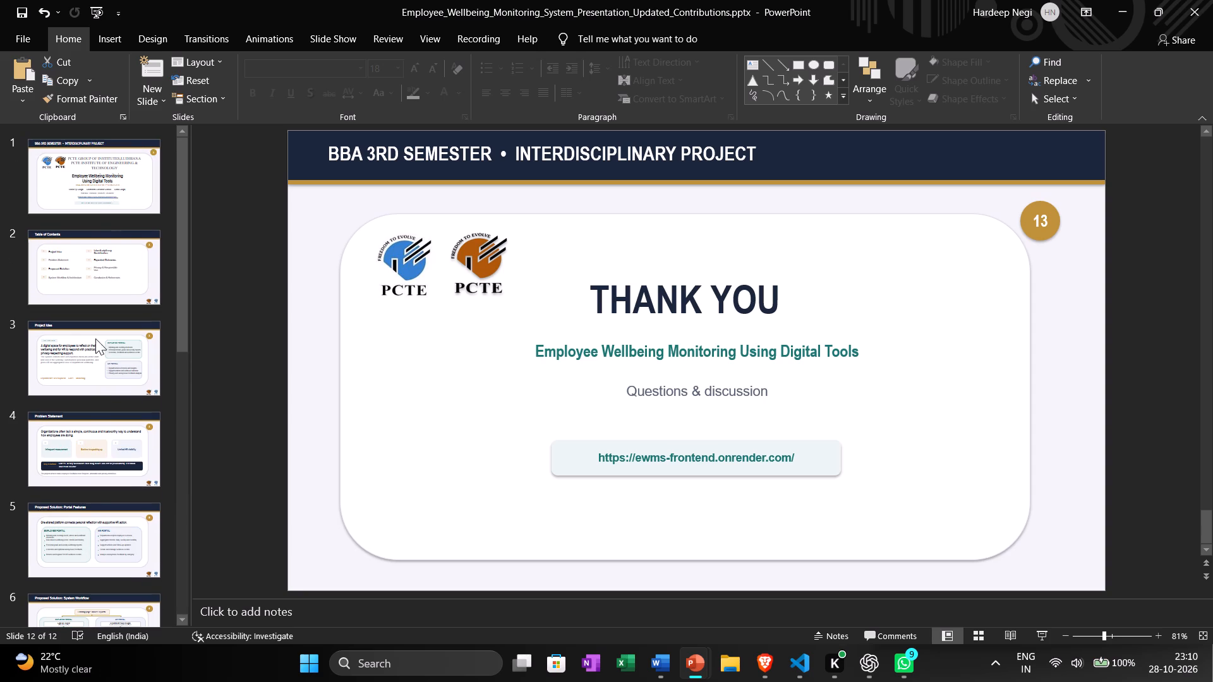
scroll(87, 498, down, 7)
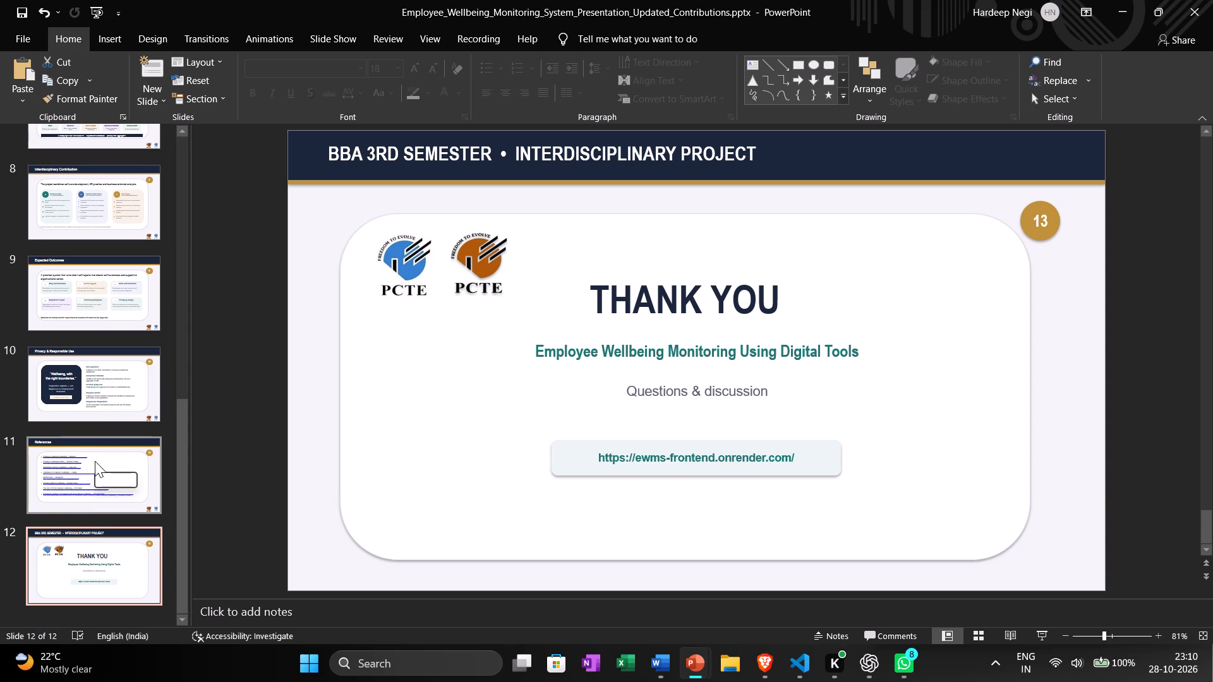
Delete the References slide.
click(75, 390)
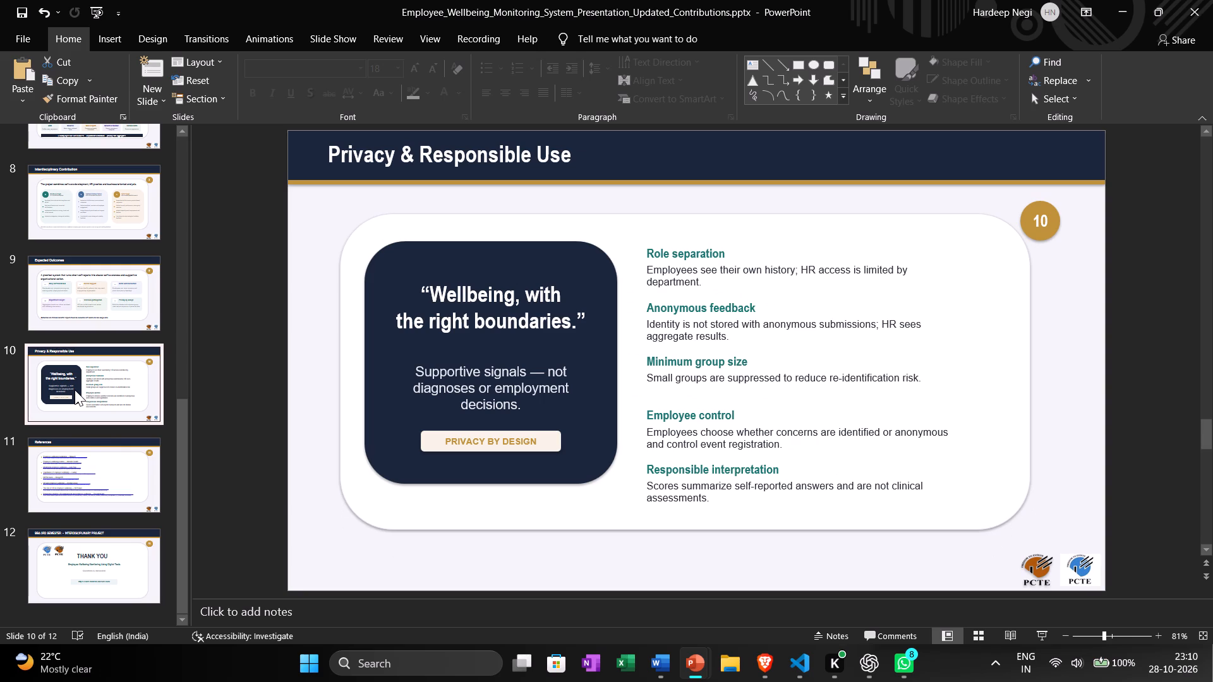
click(78, 473)
key(Delete)
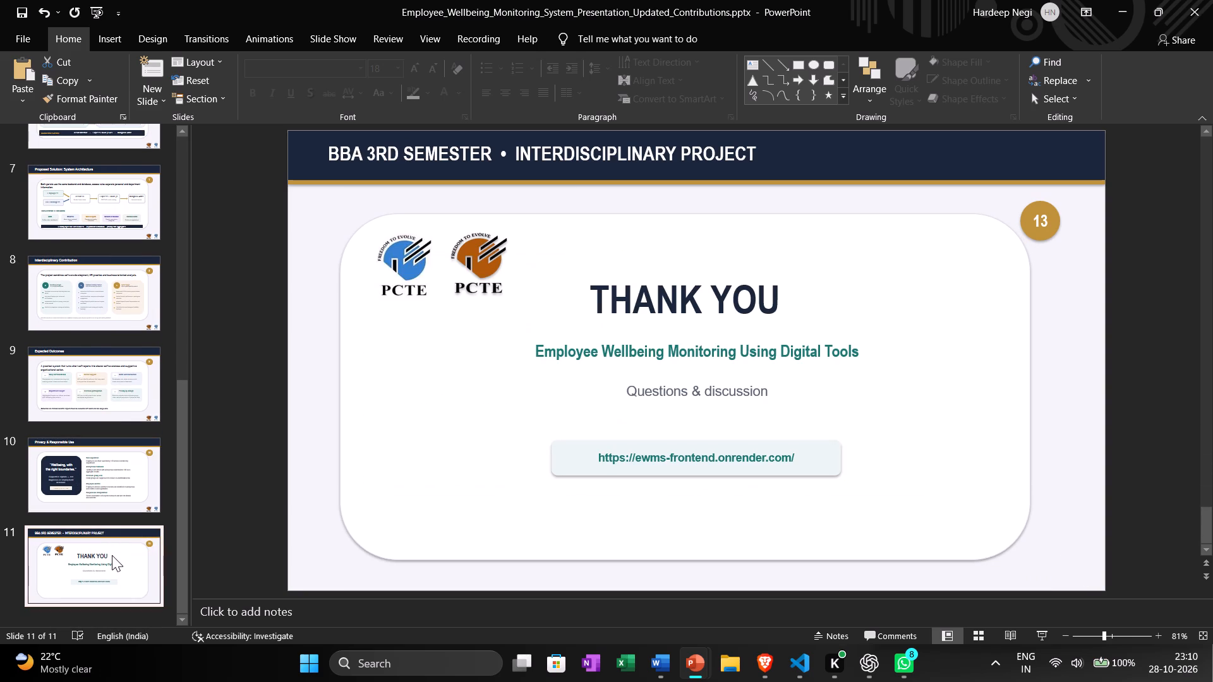
Delete the italic footnote about the BBA contributors beneath the three cards on the Interdisciplinary Contribution slide.
scroll(104, 436, up, 1)
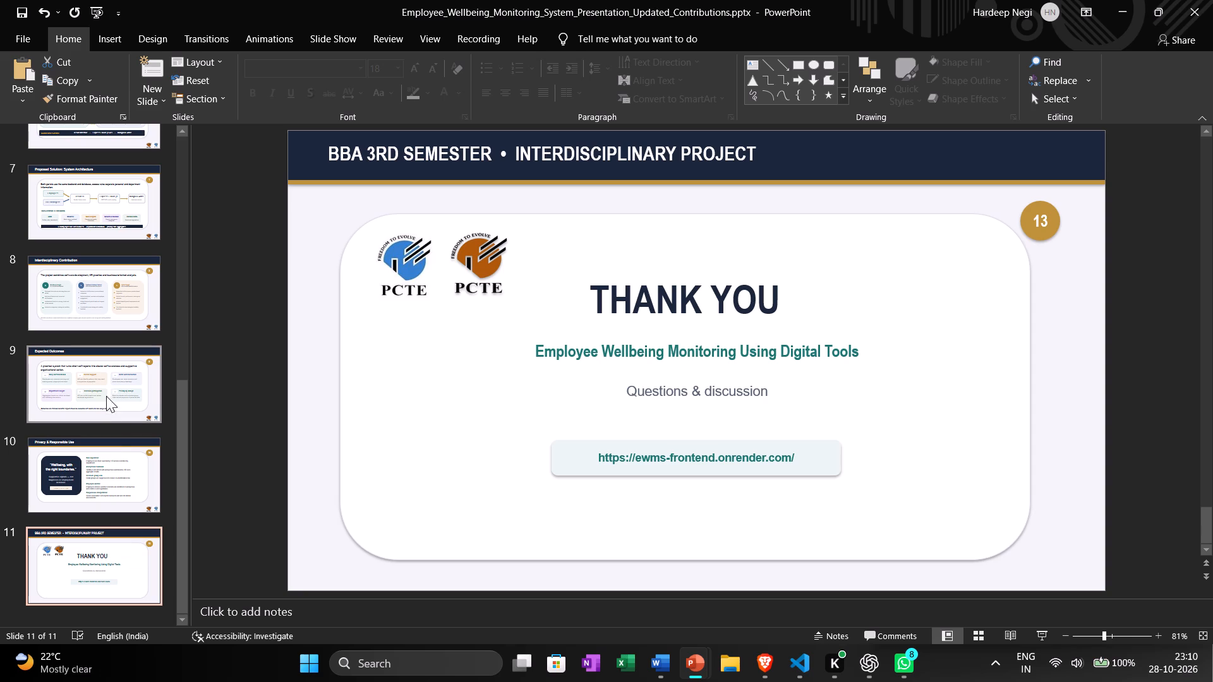
click(104, 390)
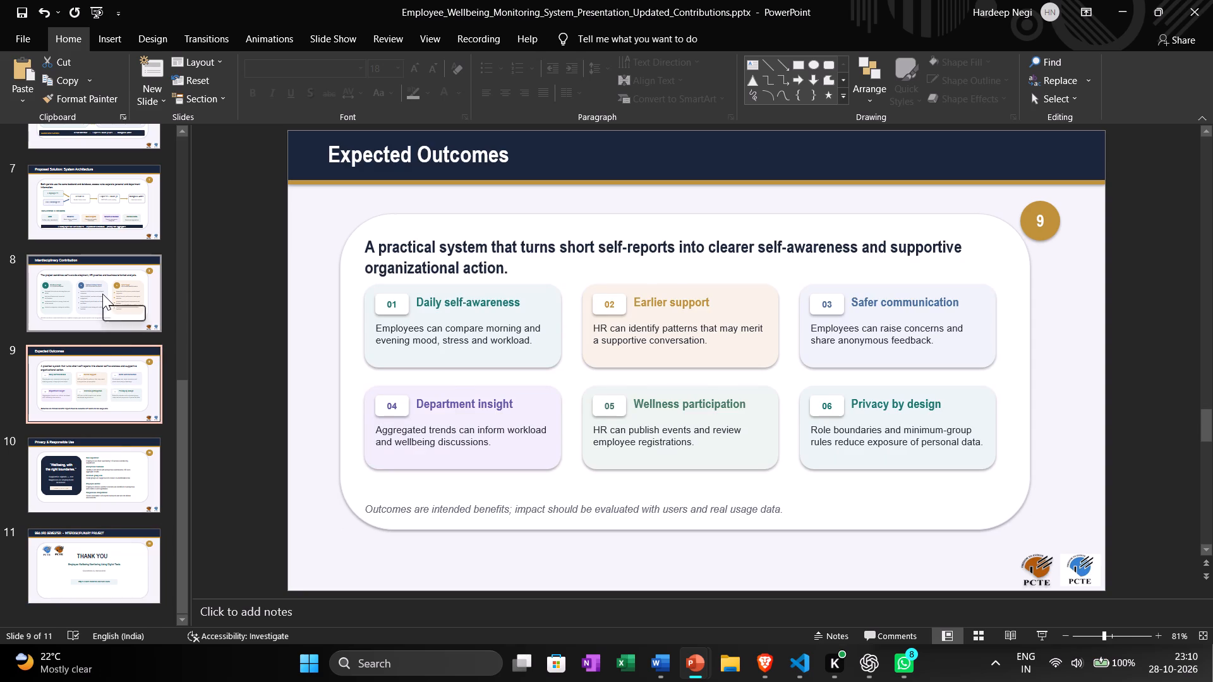
click(102, 294)
scroll(102, 294, up, 1)
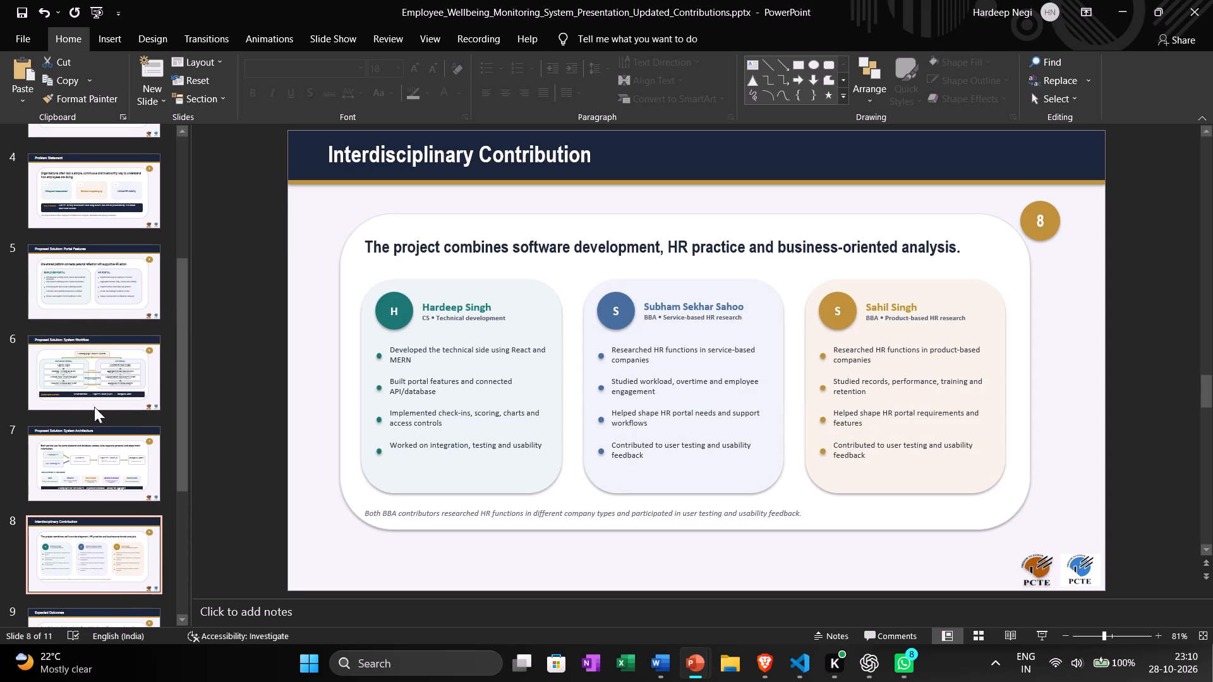
click(415, 515)
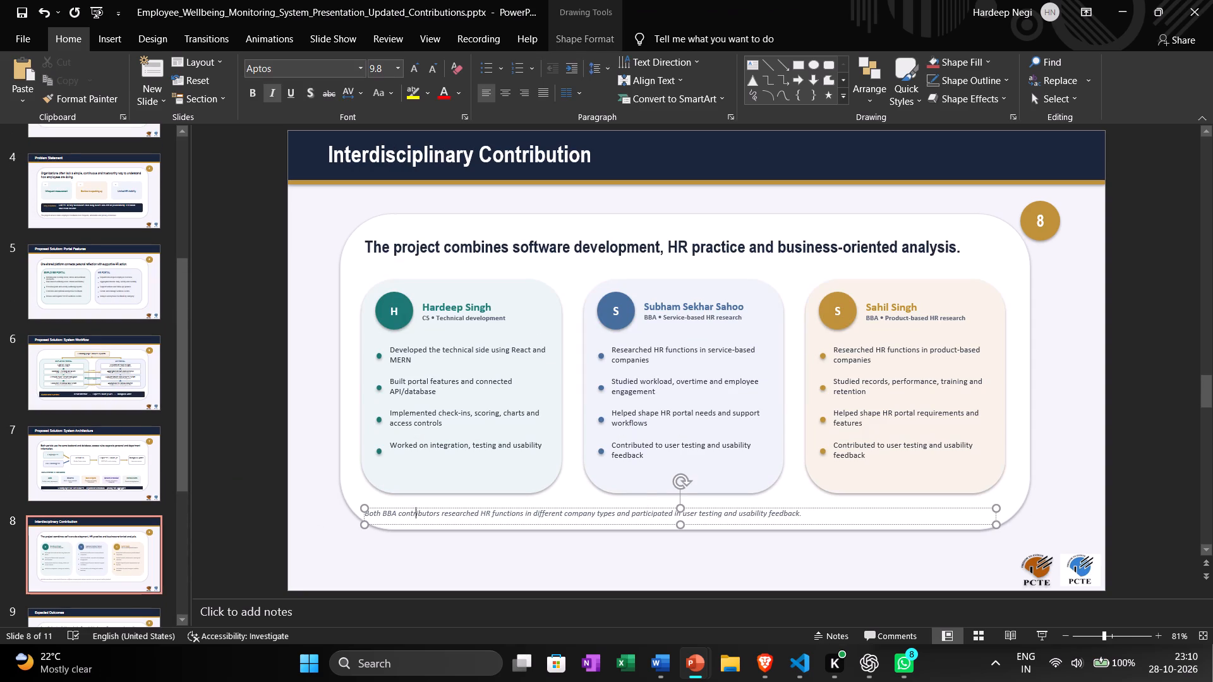
click(394, 506)
key(BackSpace)
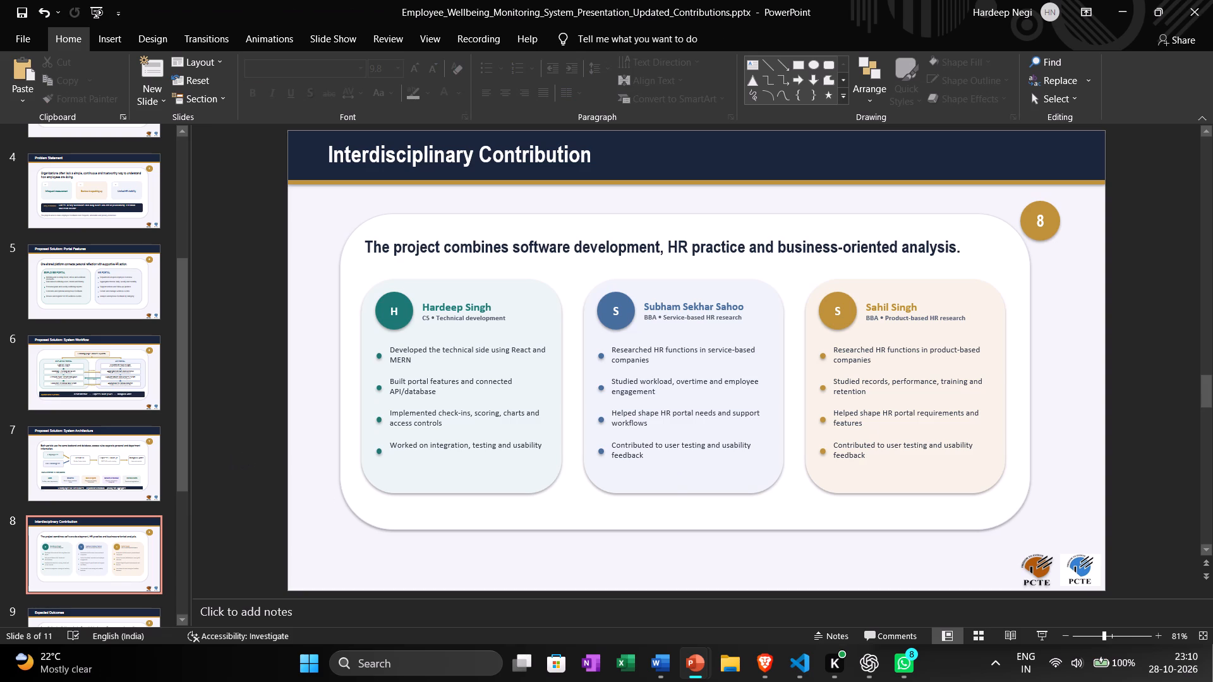
Review the slides from System Architecture back to the title slide, checking their content and logos.
click(98, 472)
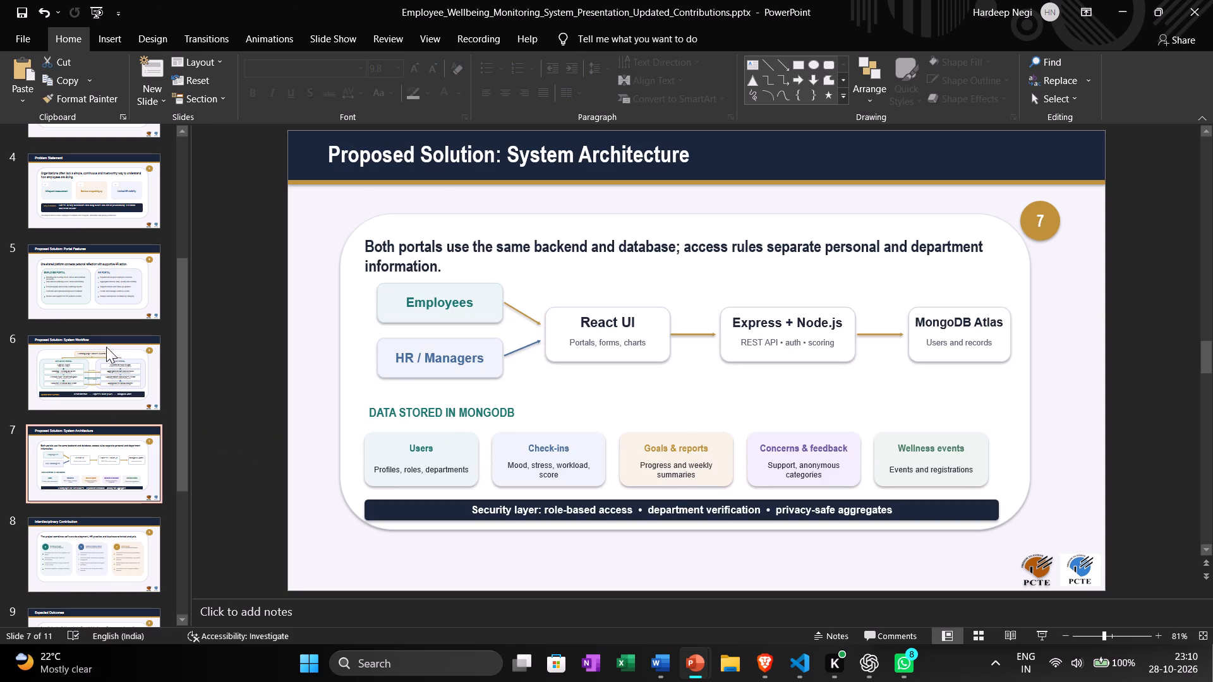
click(95, 361)
click(106, 282)
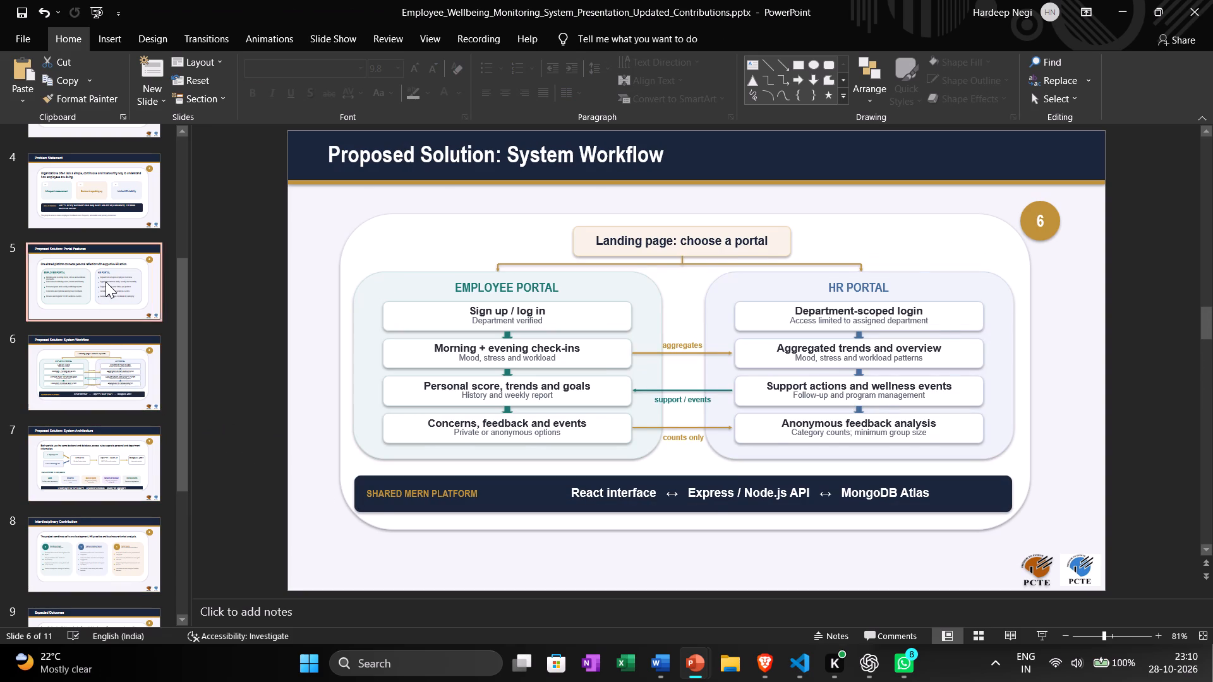
click(119, 206)
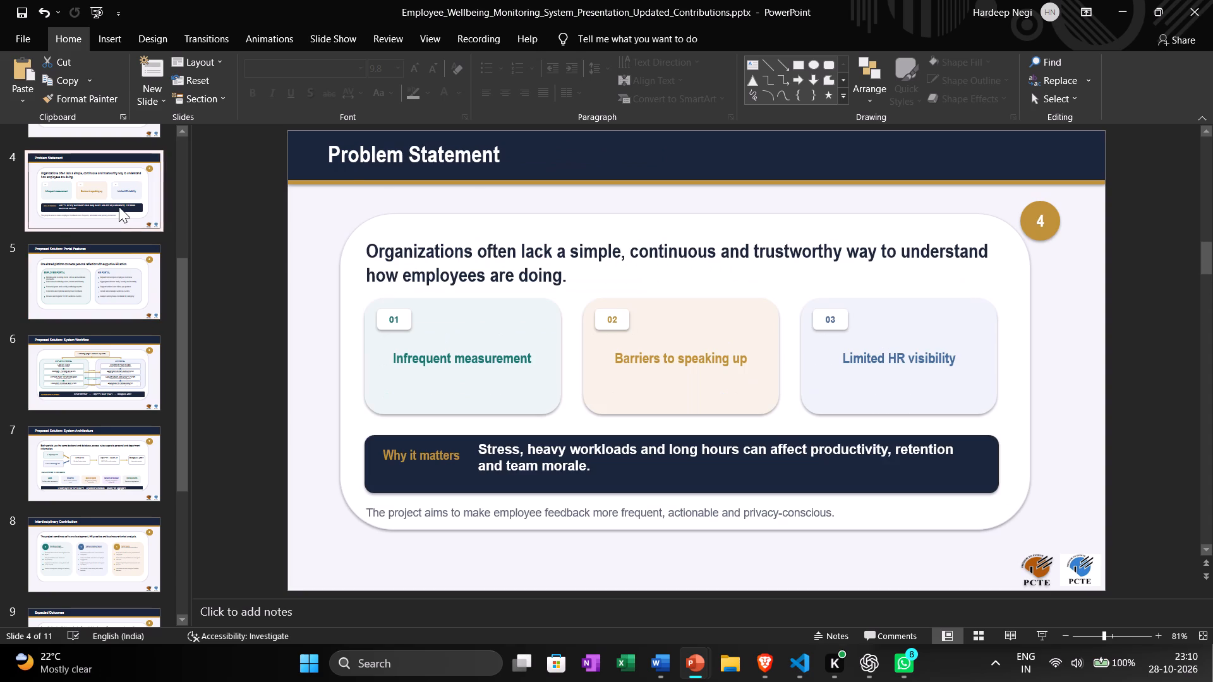
scroll(119, 206, up, 1)
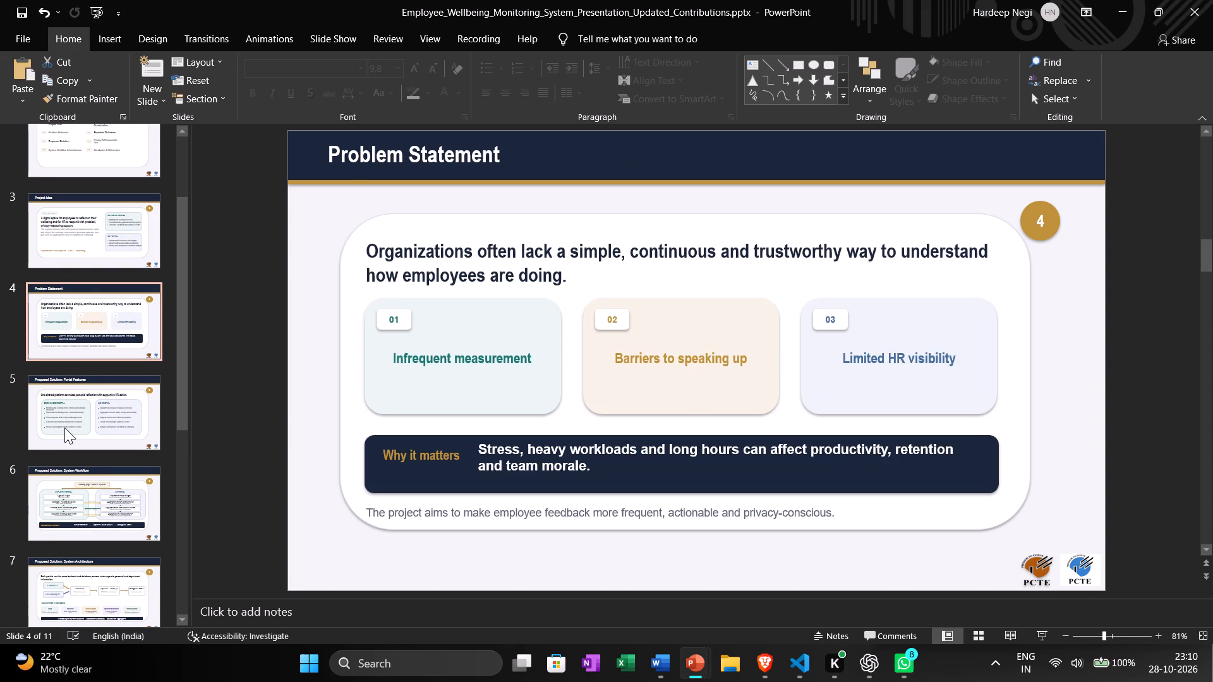
click(63, 430)
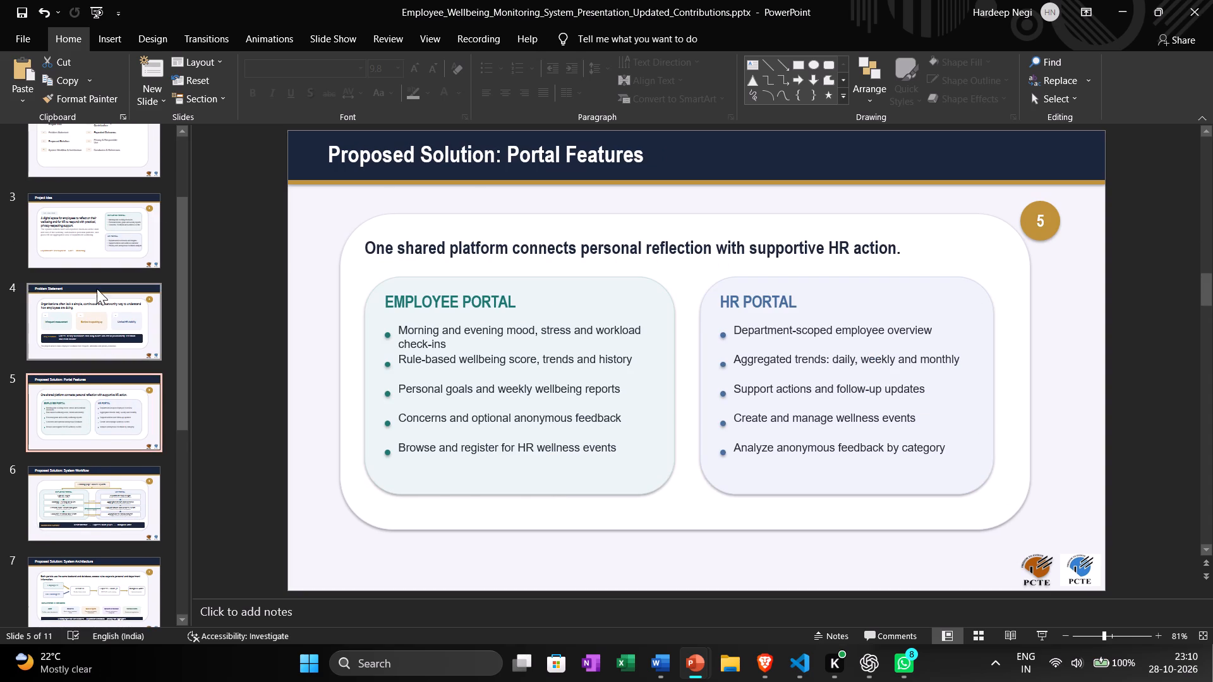
click(95, 237)
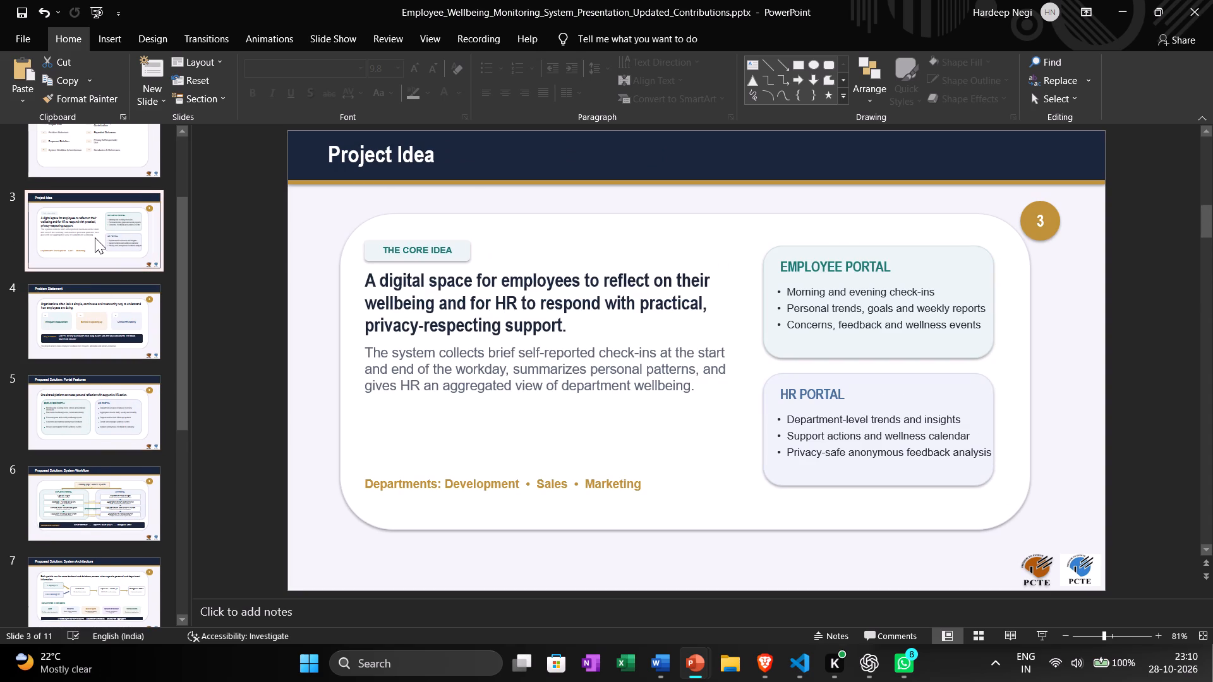
scroll(95, 237, up, 1)
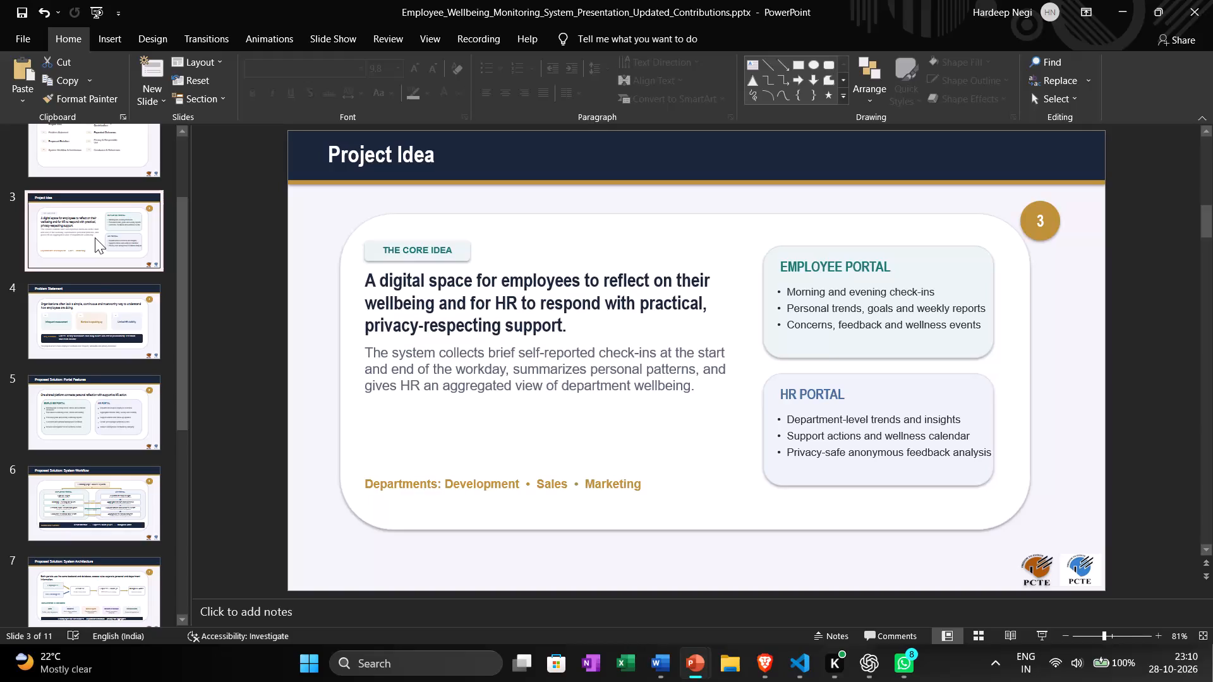
scroll(95, 237, up, 1)
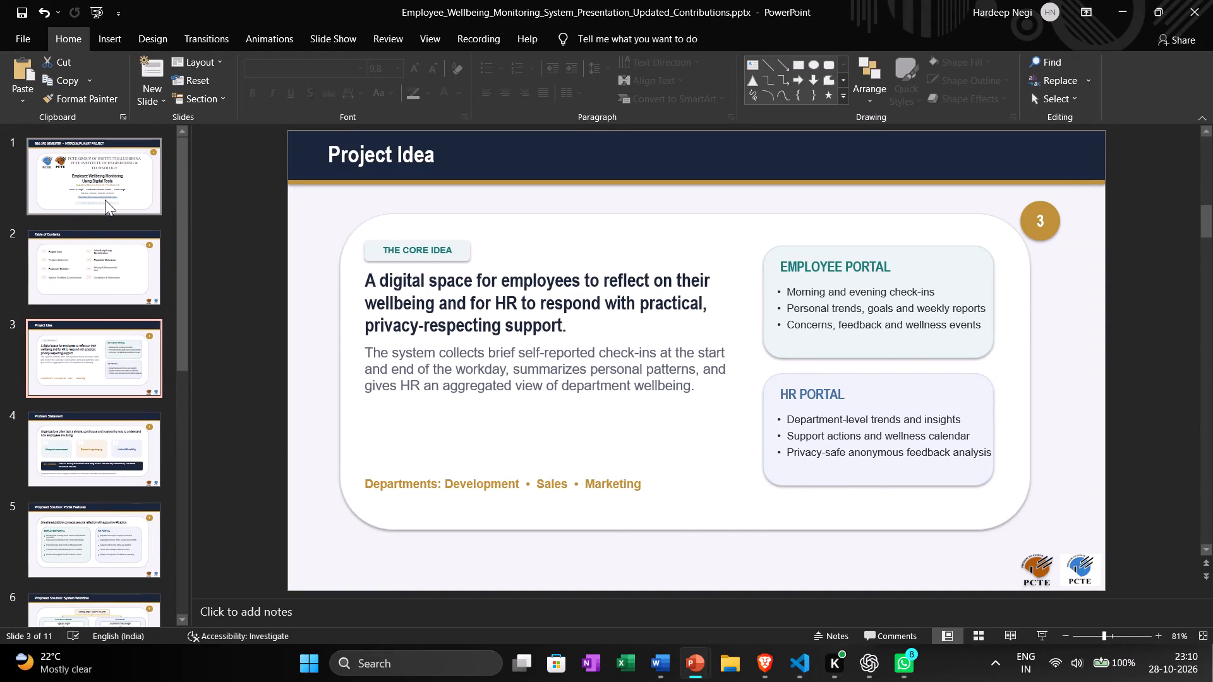
click(105, 200)
scroll(86, 305, down, 1)
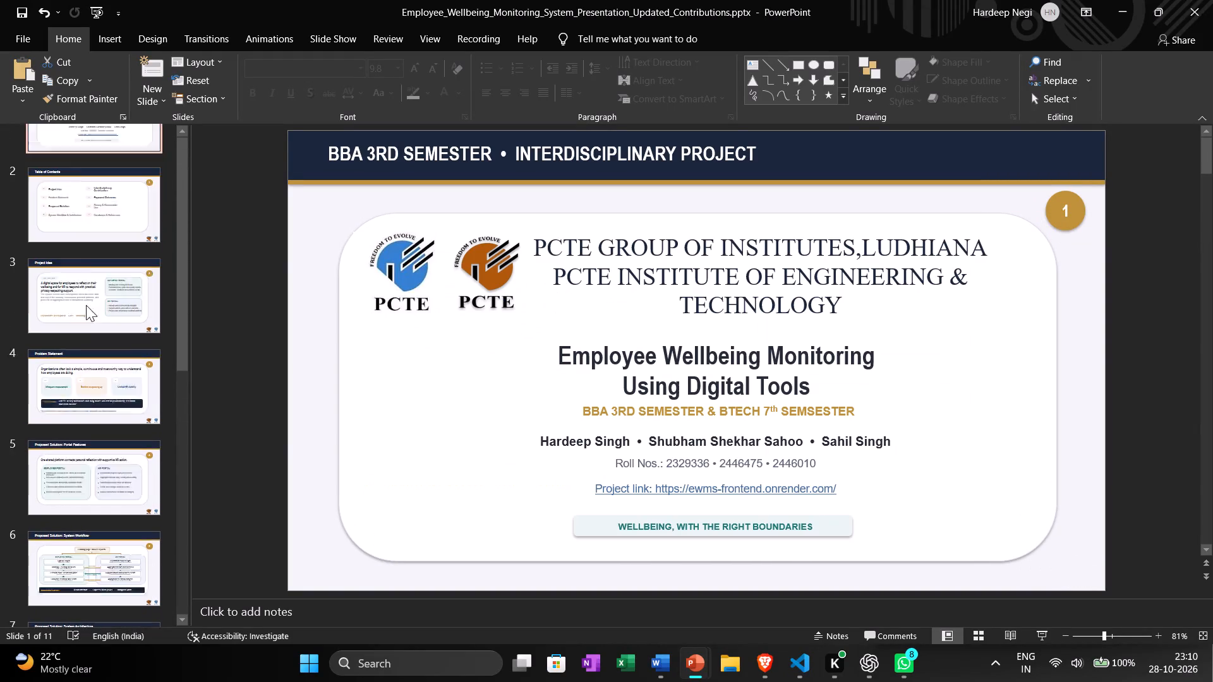
scroll(86, 305, down, 1)
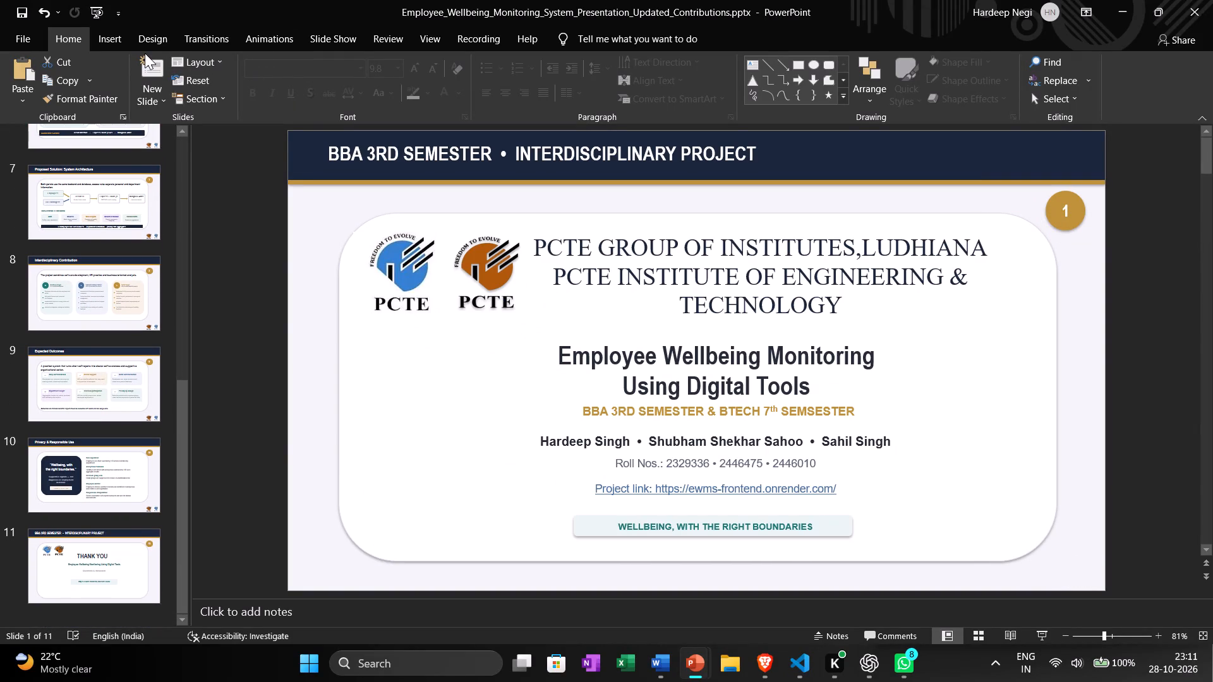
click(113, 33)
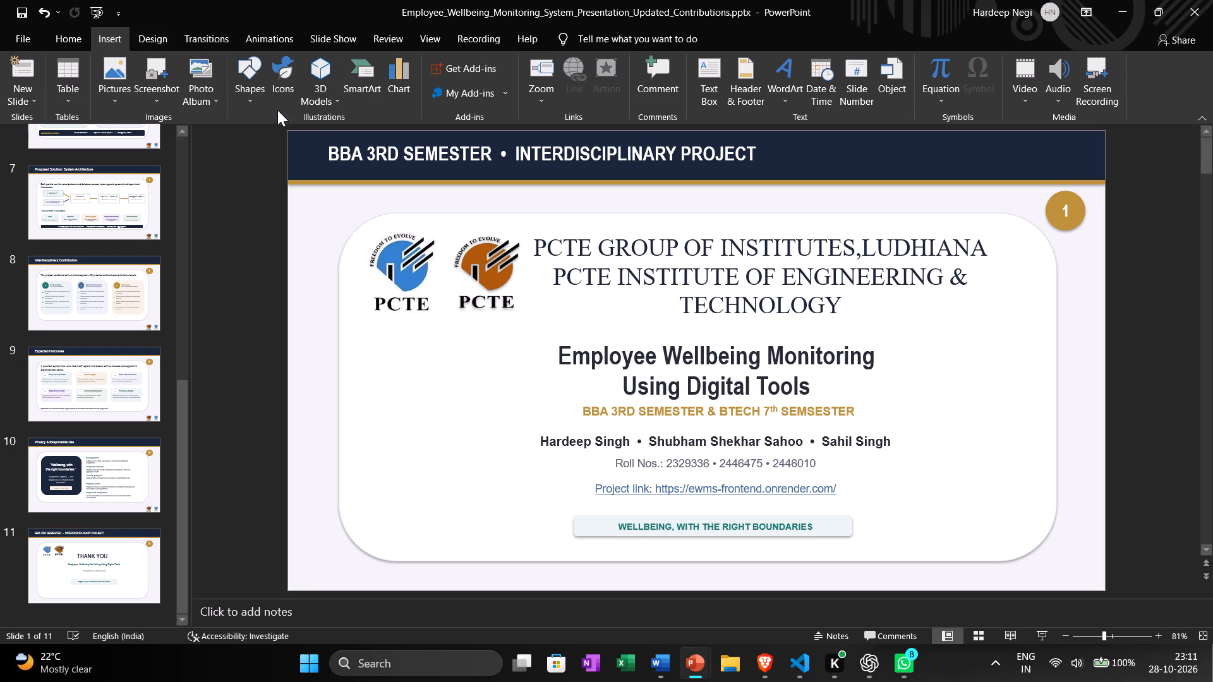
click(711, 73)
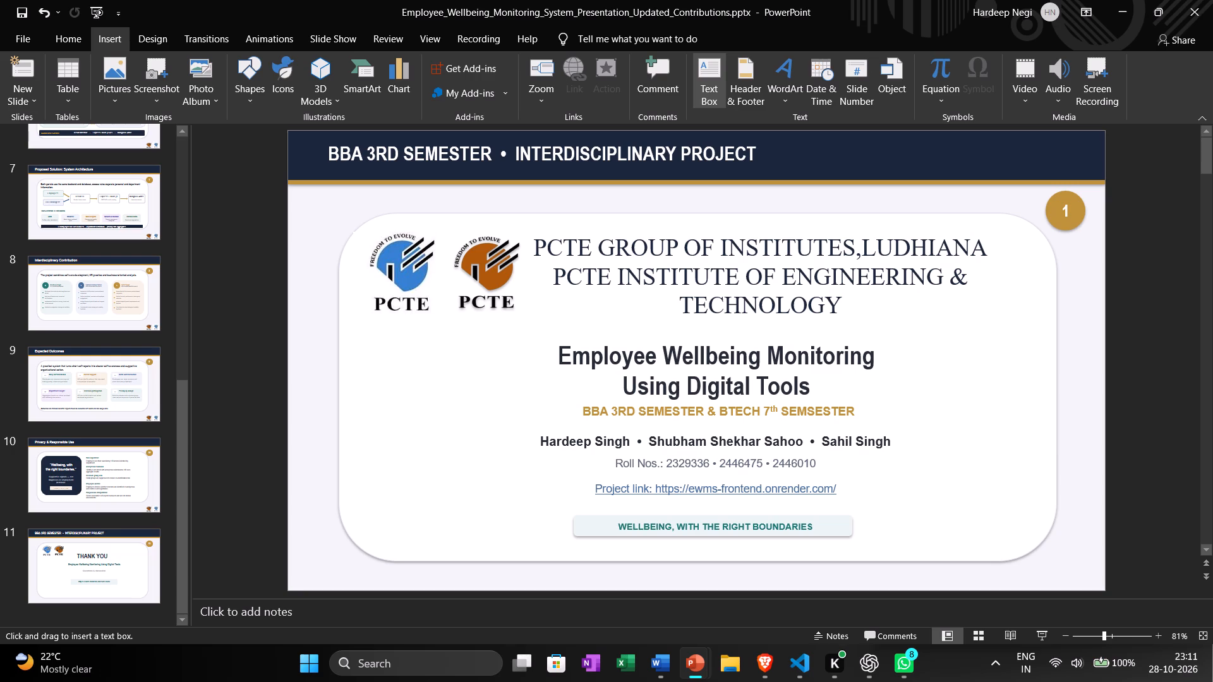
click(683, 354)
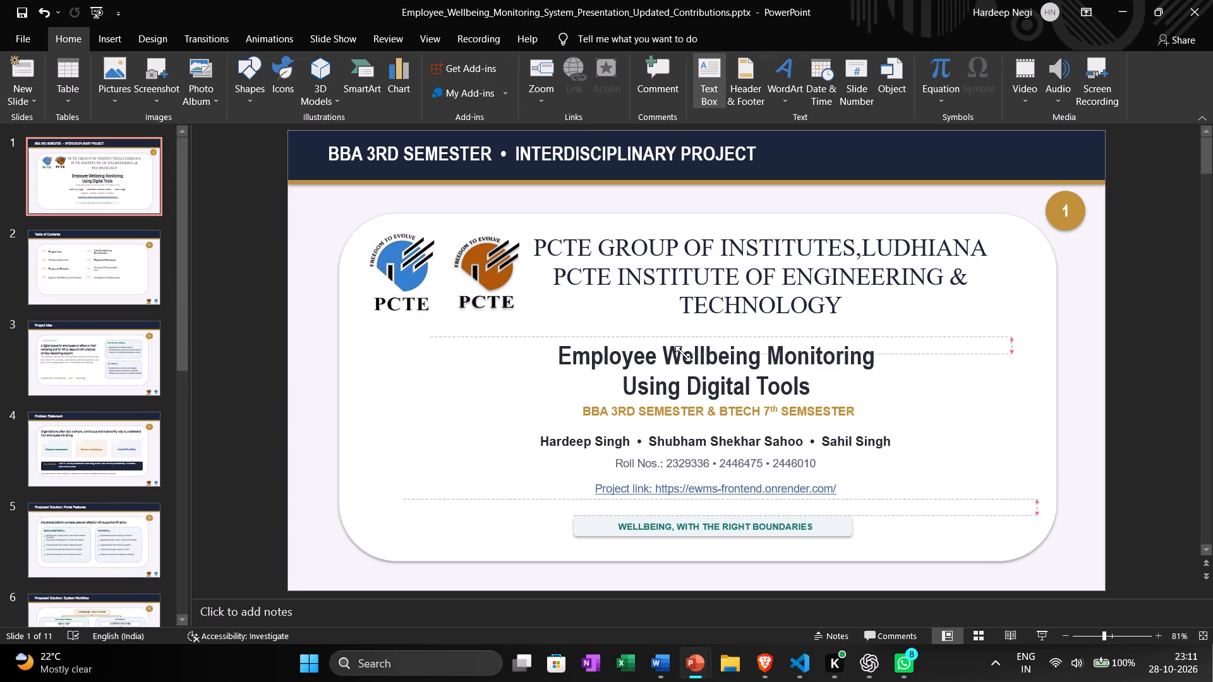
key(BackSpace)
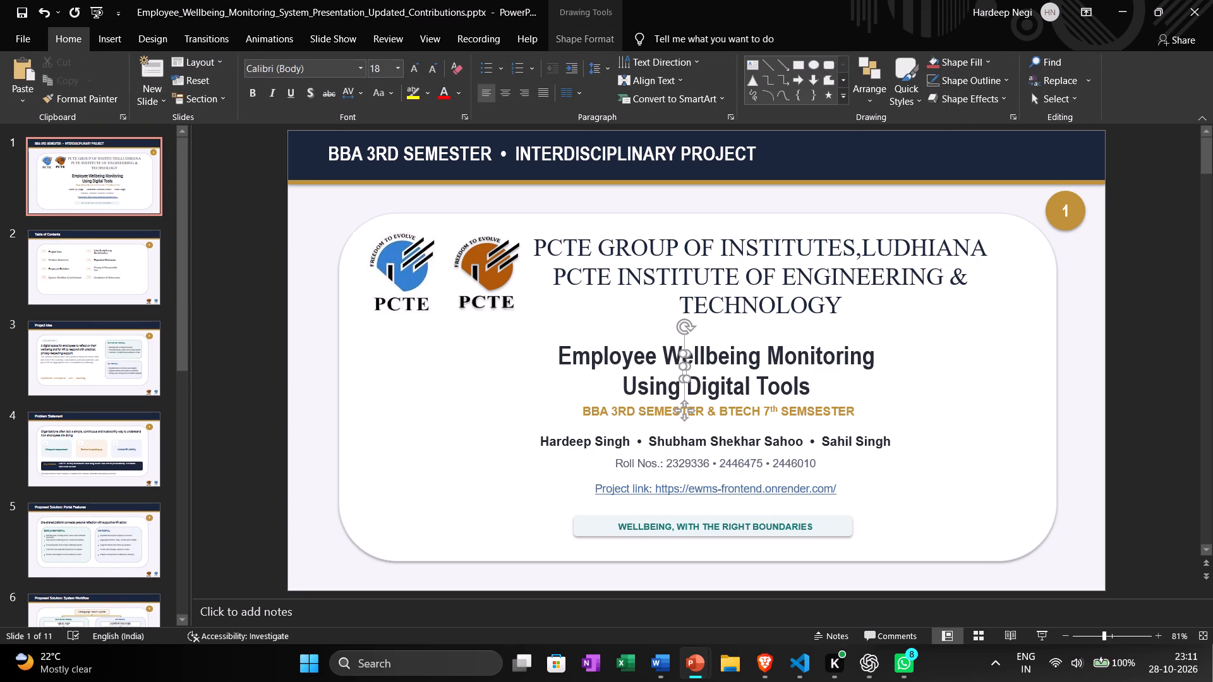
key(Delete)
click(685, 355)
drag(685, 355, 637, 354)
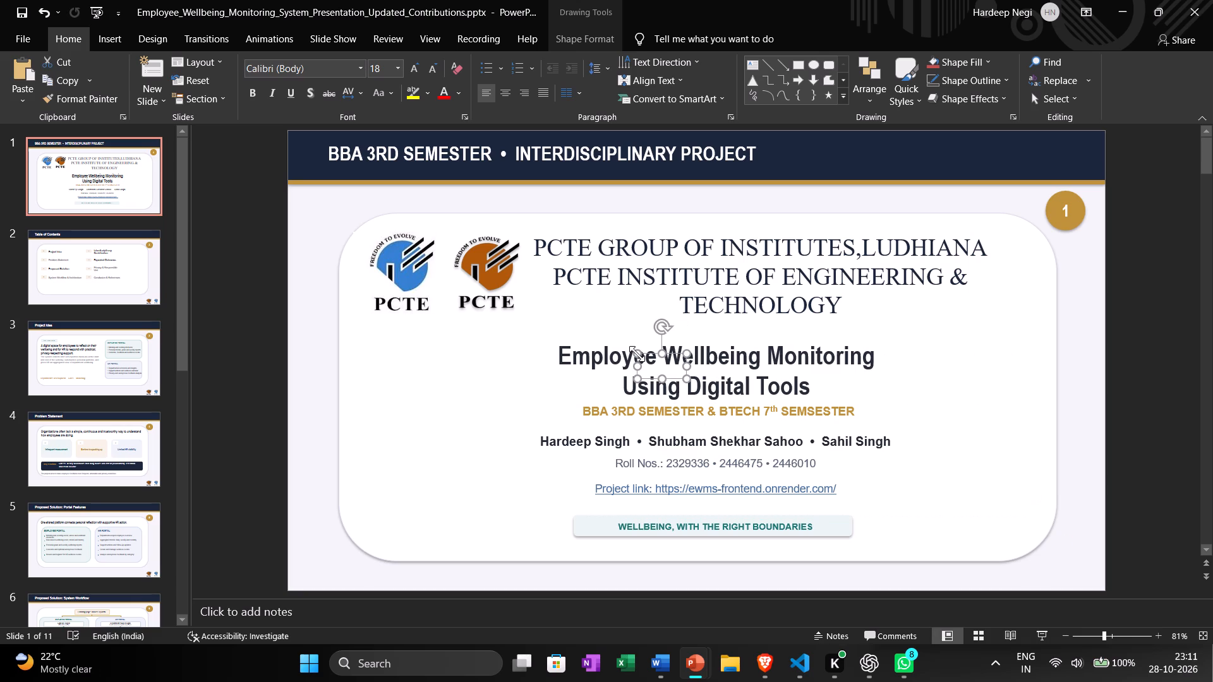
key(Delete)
Narrow the project title's text box on the title slide and reposition it slightly higher between the institute name and the semester line.
click(640, 359)
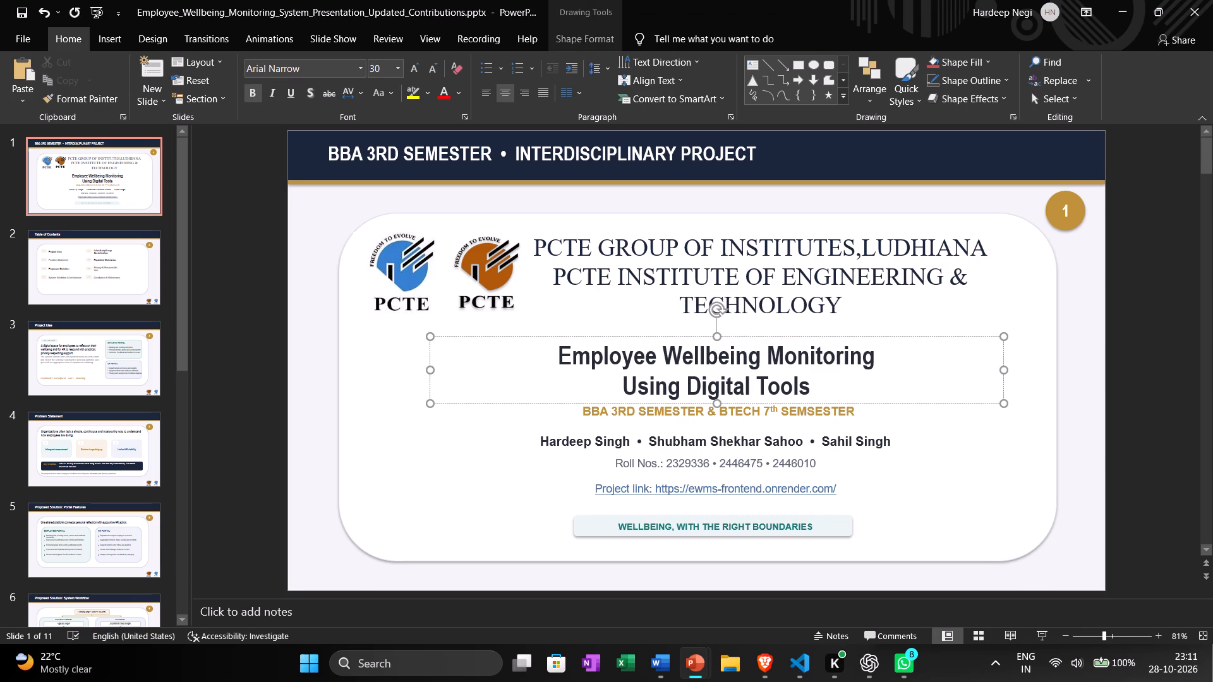
drag(433, 374, 435, 368)
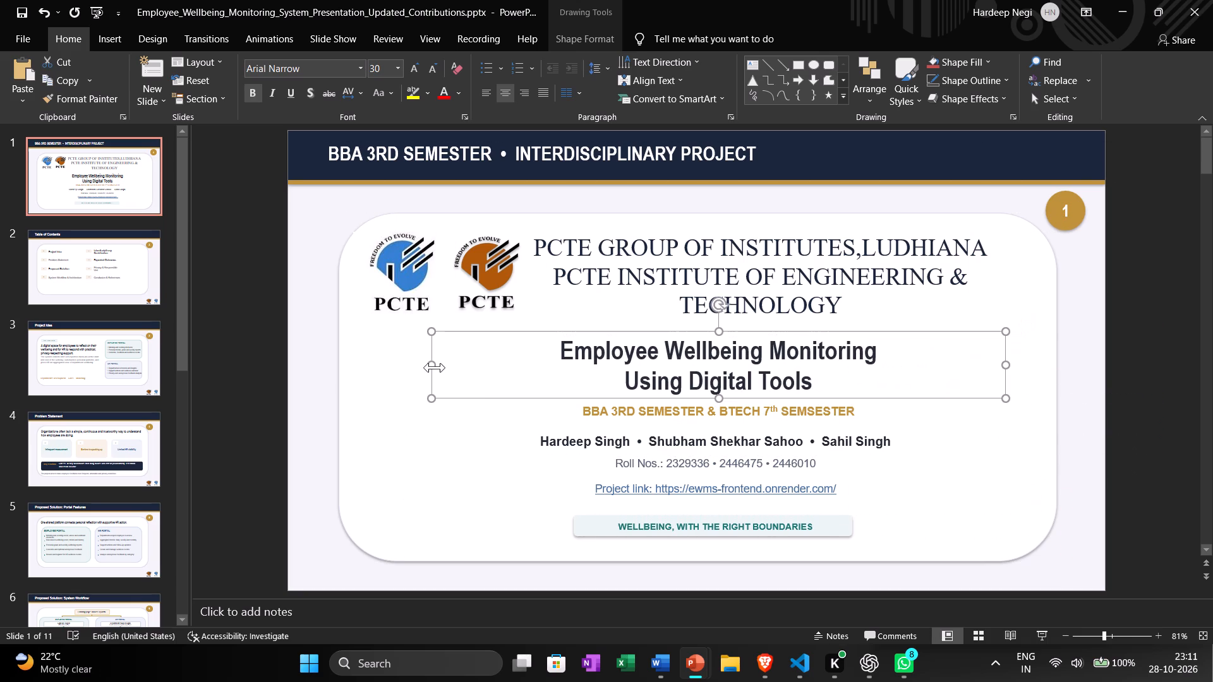
drag(435, 366, 658, 368)
drag(771, 335, 618, 335)
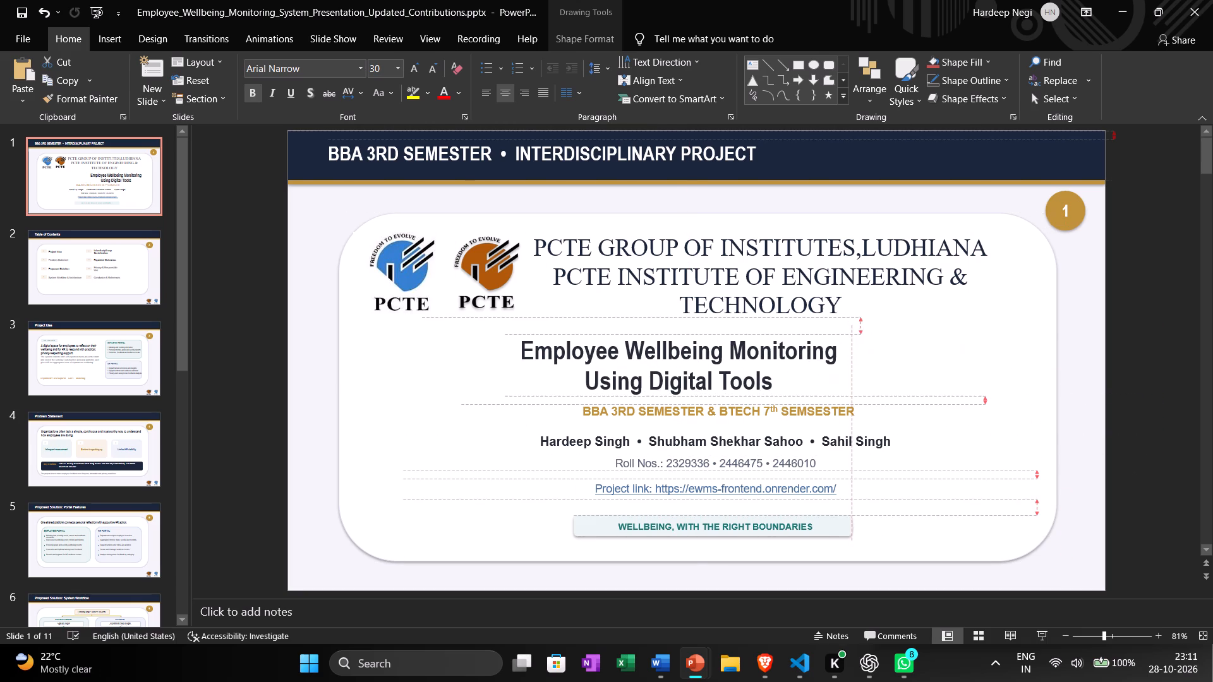
drag(618, 335, 636, 335)
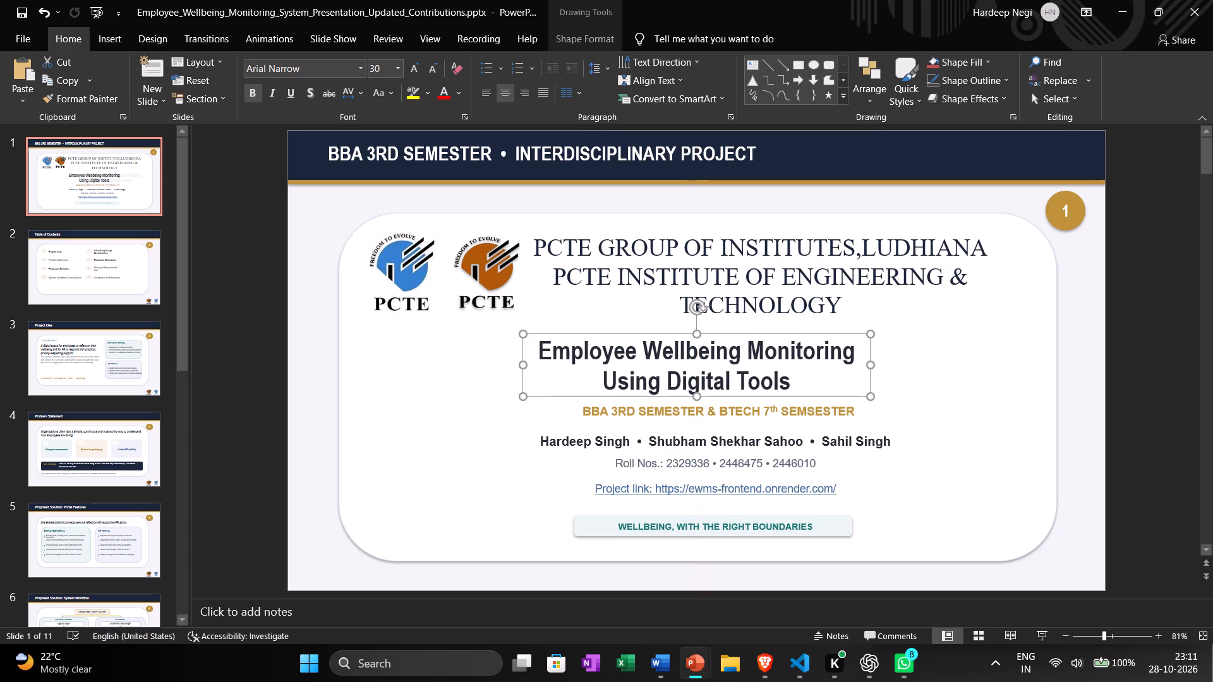
Insert a text box in the title card's lower-right corner with "BTECH Faculty Teacher:-", the teacher's name, and the start of a BBA line.
click(877, 189)
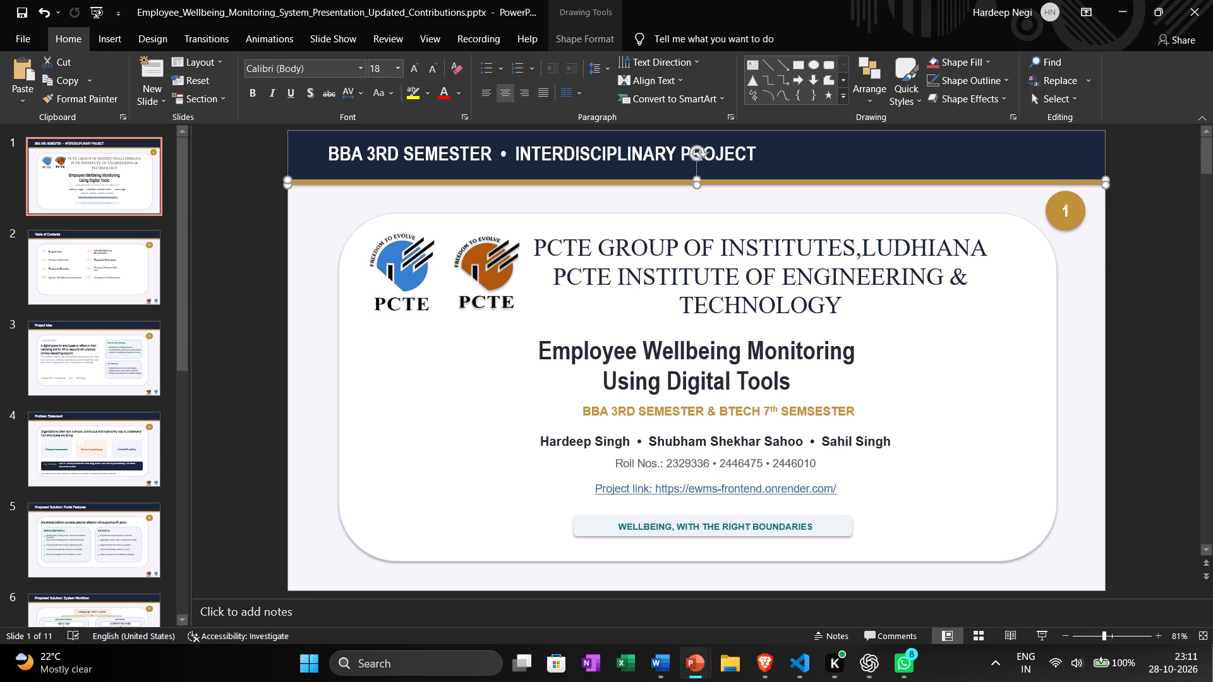
click(114, 42)
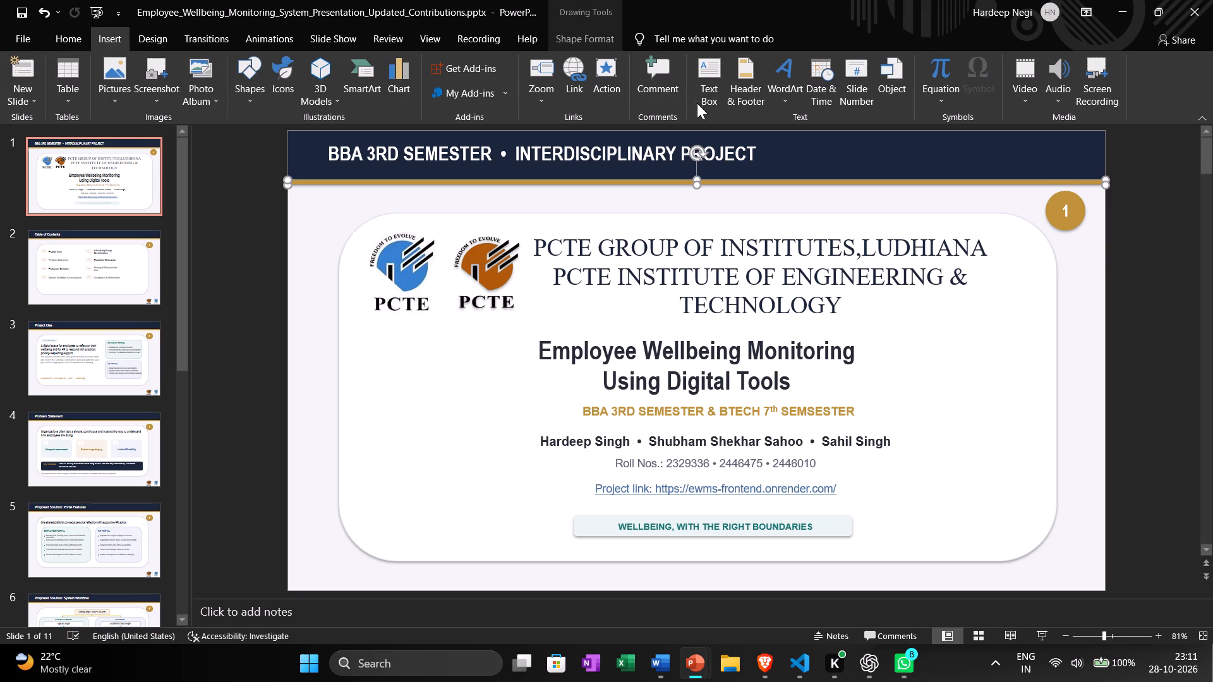
click(710, 79)
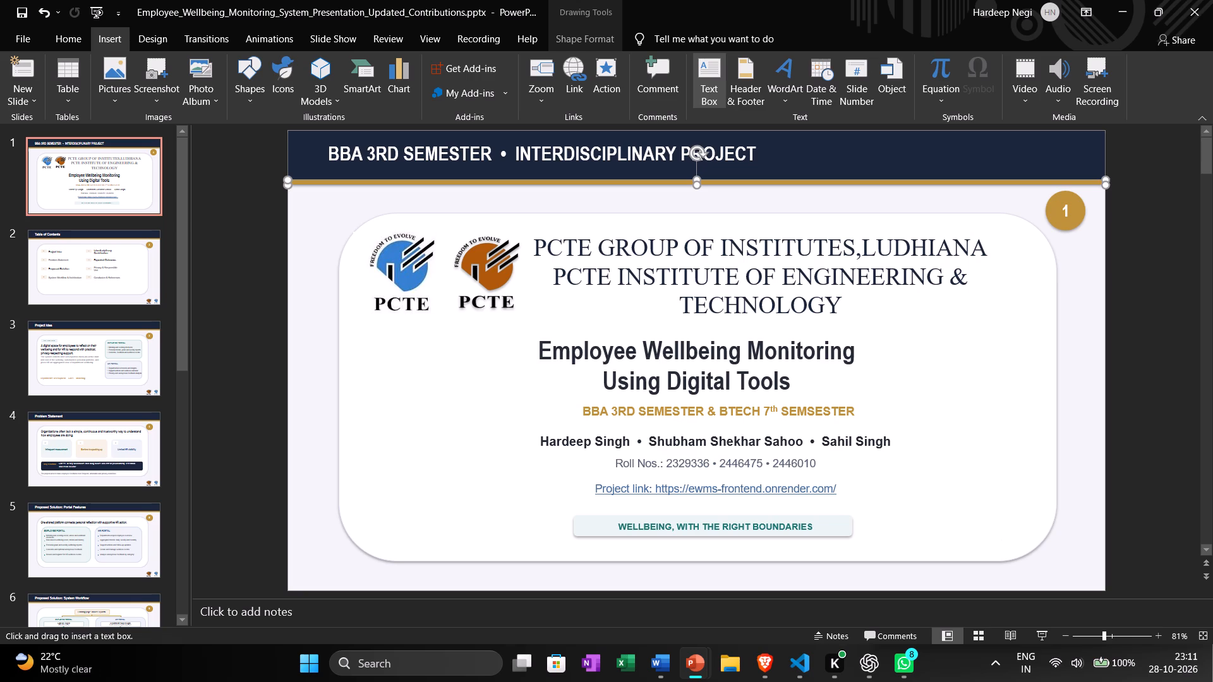
drag(868, 479, 1037, 549)
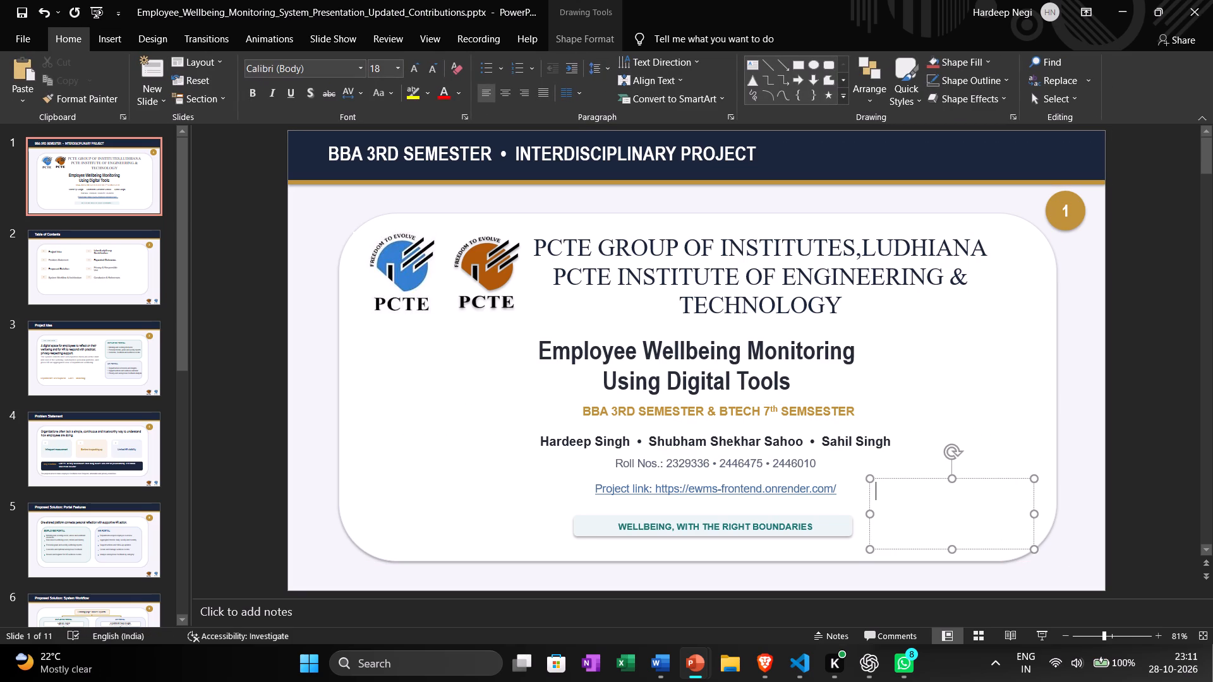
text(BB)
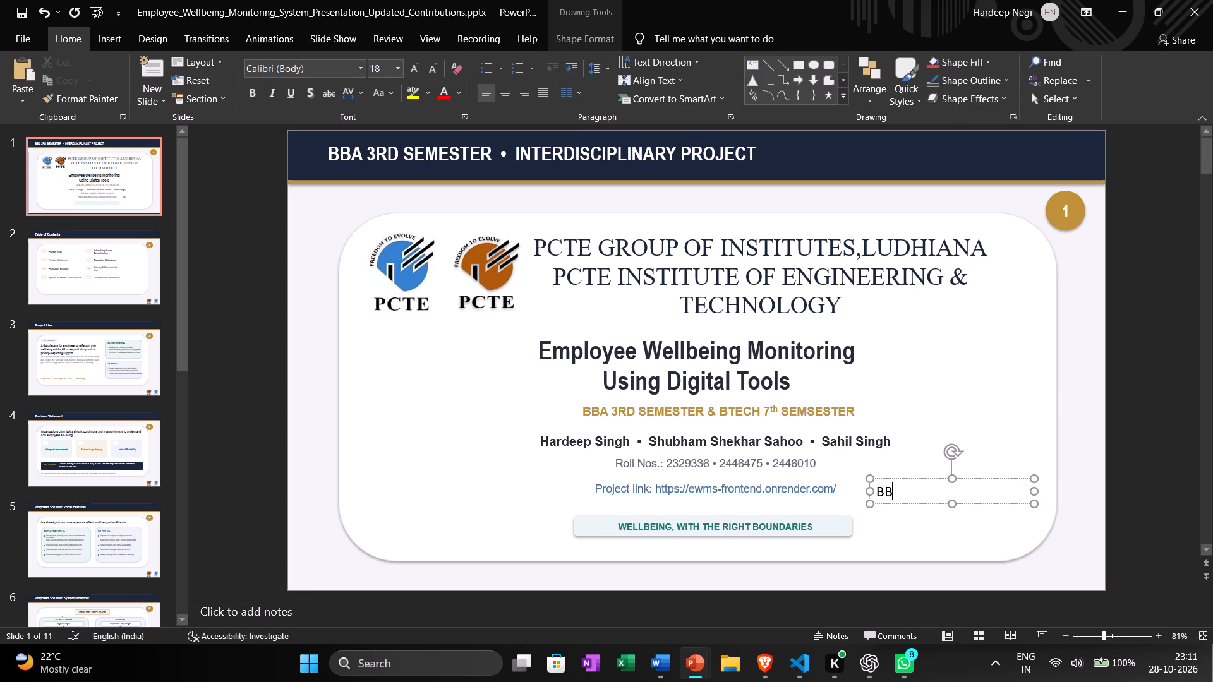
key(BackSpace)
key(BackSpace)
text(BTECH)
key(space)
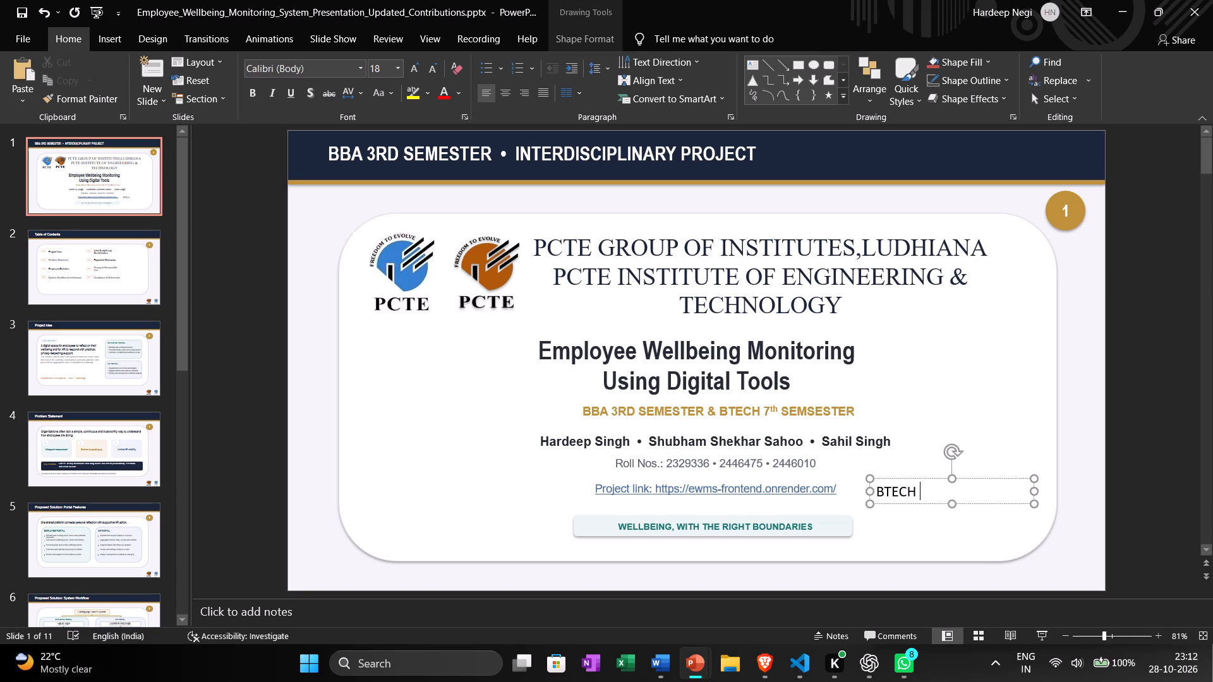
Complete the title slide's new text box to read "BTECH Faculty Teacher:-" followed by the BTECH teacher's title and name.
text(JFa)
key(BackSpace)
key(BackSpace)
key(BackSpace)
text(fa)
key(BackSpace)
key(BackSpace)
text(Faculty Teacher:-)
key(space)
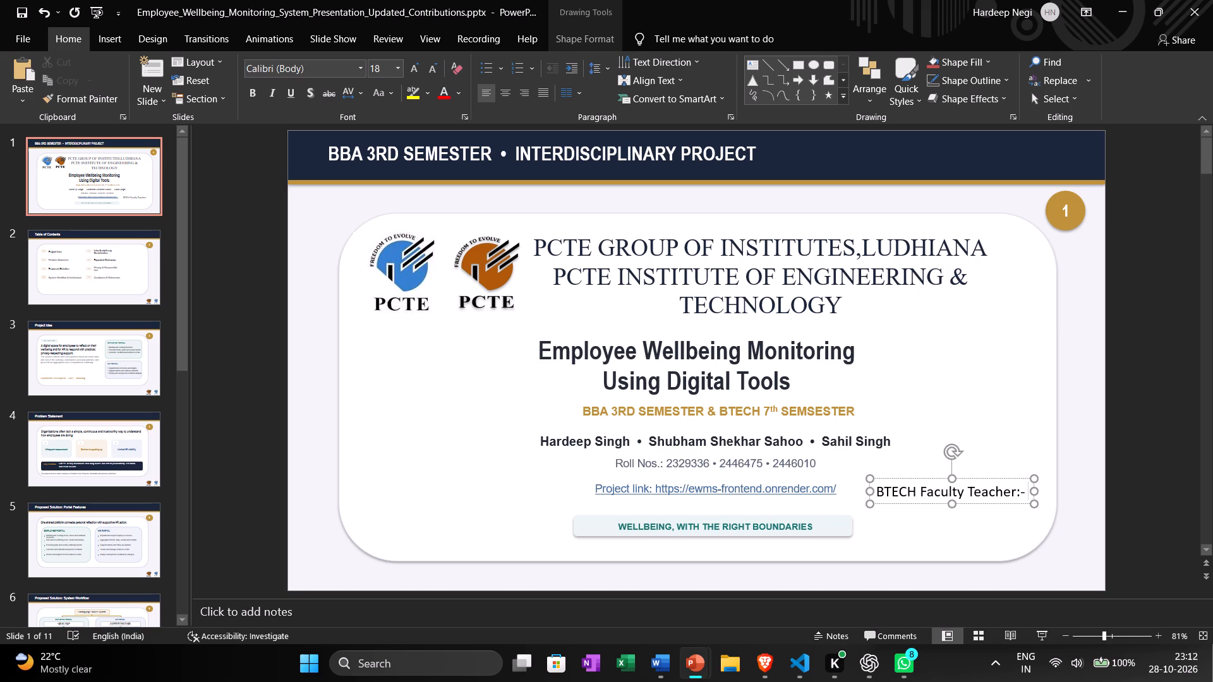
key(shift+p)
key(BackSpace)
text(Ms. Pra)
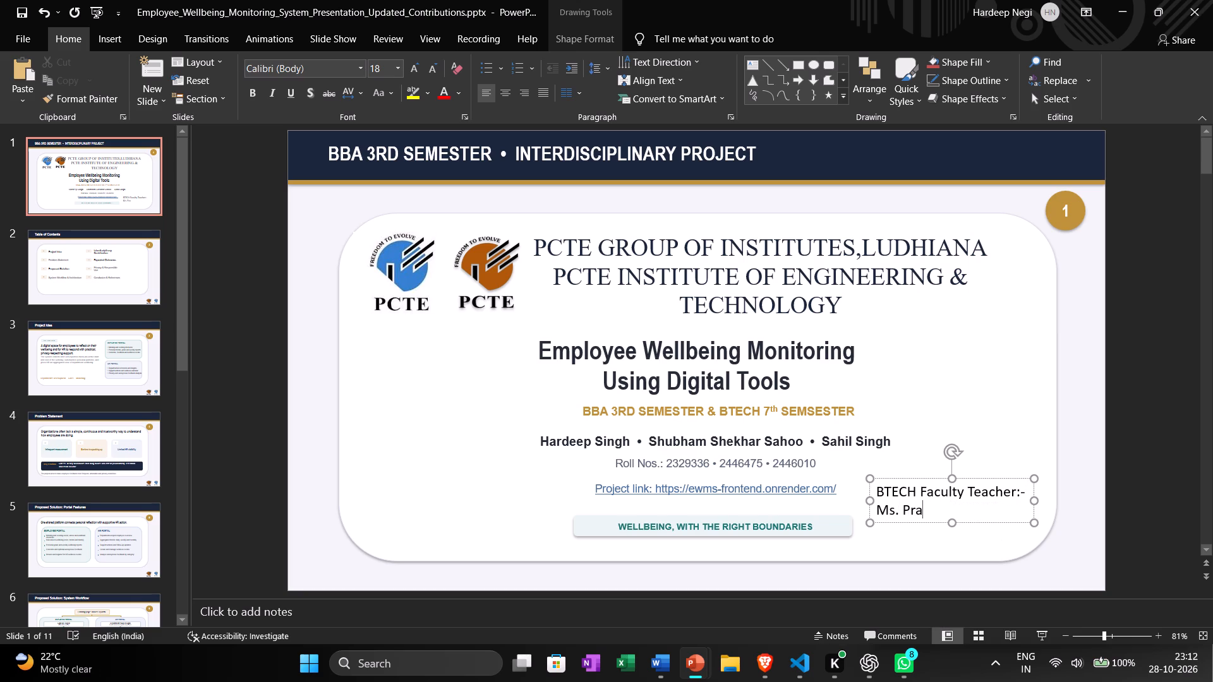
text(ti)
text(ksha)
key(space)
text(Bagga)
Add a line beginning with "BBA" beneath the BTECH teacher's name in the same text box.
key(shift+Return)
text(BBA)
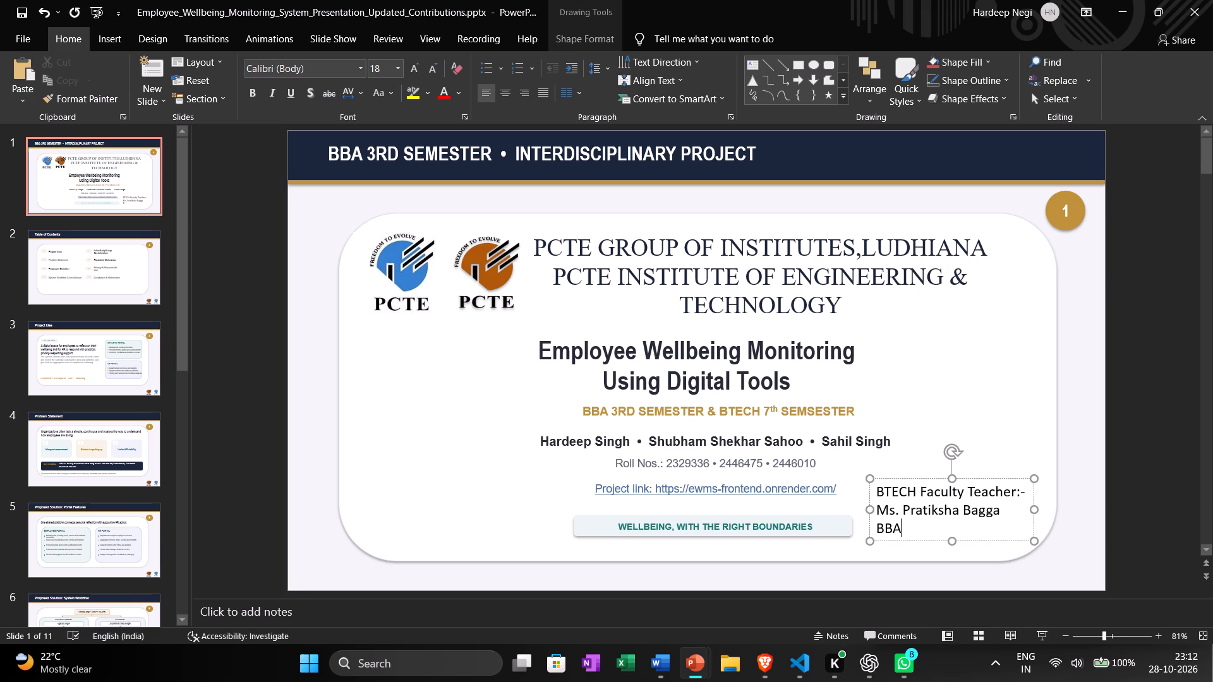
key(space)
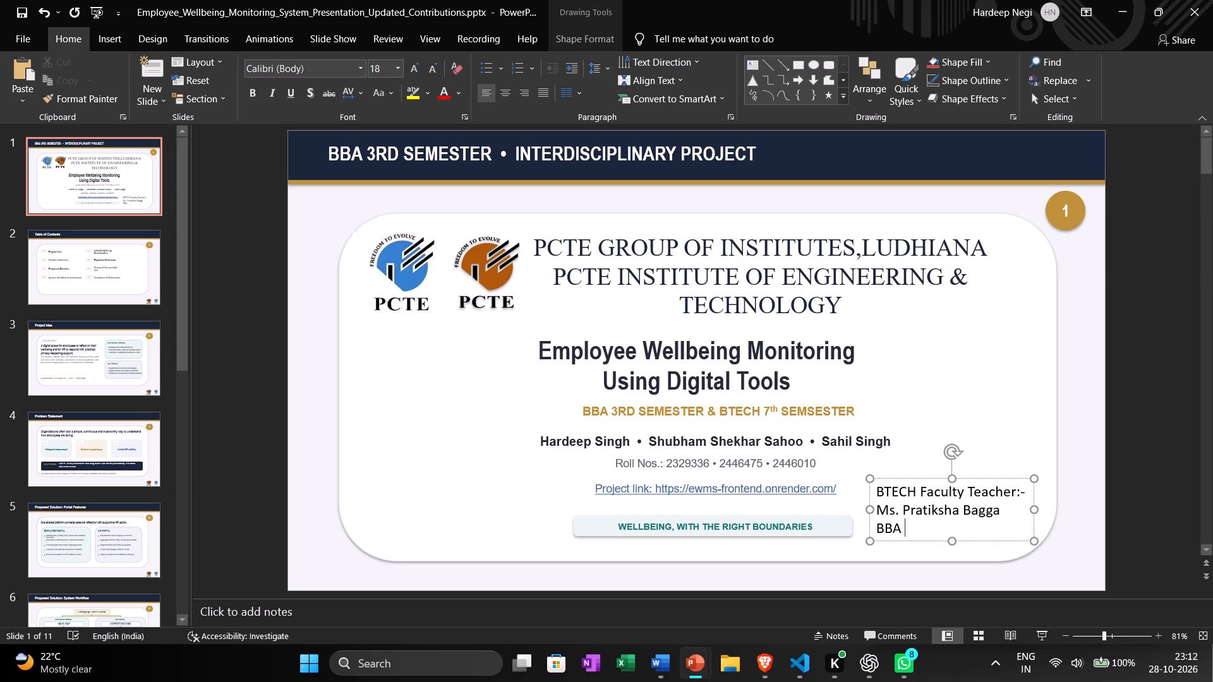
Reword the text box entries as "Project Incharge (B.Tech:-" and "Project Incharge (BBA):-", each followed by the corresponding faculty member's name.
click(1015, 493)
key(BackSpace)
key(BackSpace)
key(BackSpace)
key(BackSpace)
key(BackSpace)
key(BackSpace)
key(BackSpace)
key(BackSpace)
key(BackSpace)
key(BackSpace)
key(BackSpace)
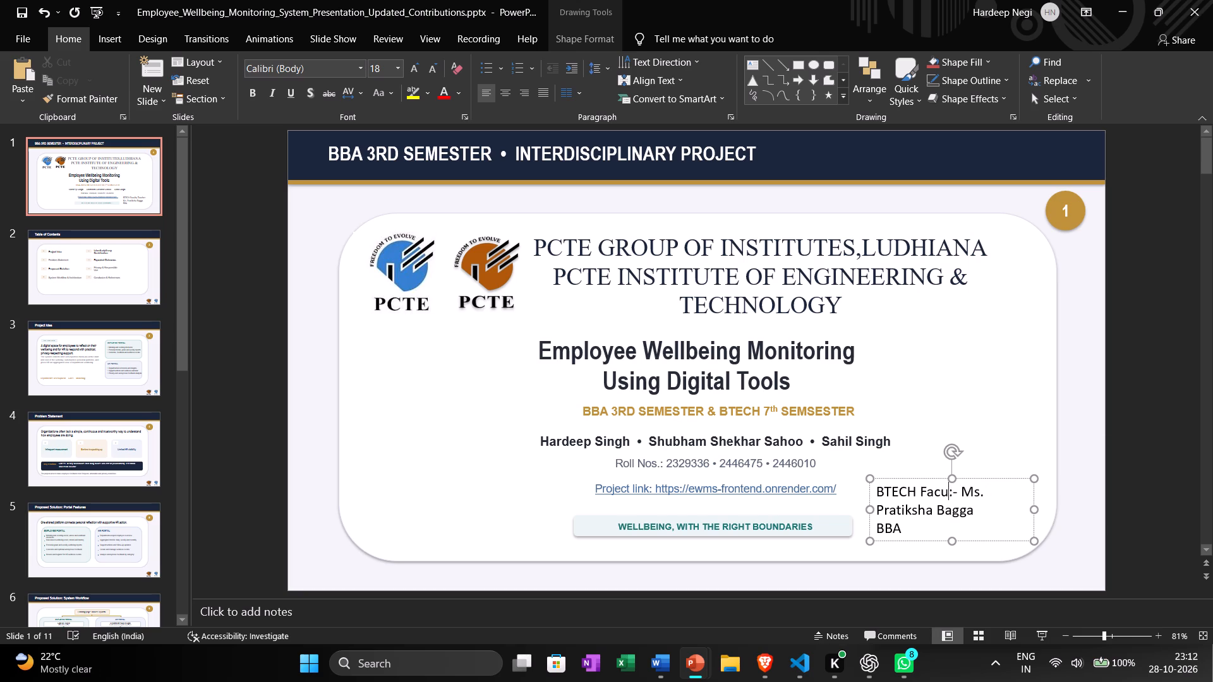
key(BackSpace)
key(BackSpace)
key(BackSpace)
key(BackSpace)
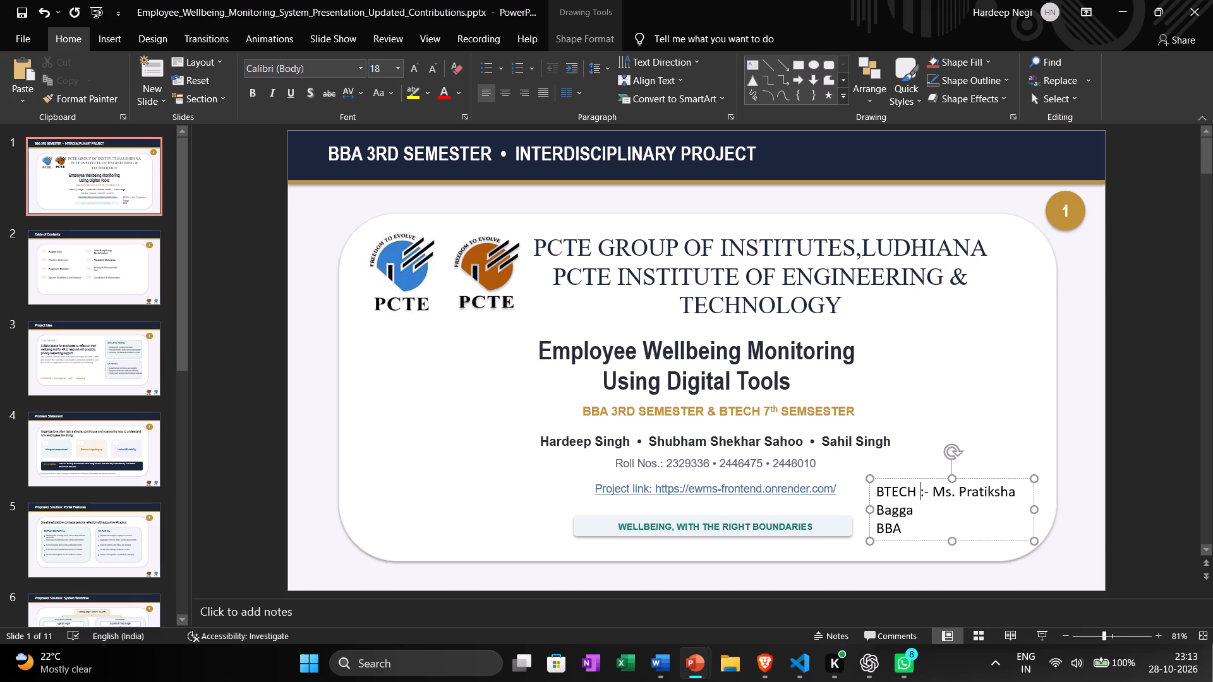
Replace the "BTECH" label before the teacher's name in the title slide's text box with "Project Incharge (B.Tech".
key(BackSpace)
key(BackSpace)
key(BackSpace)
key(BackSpace)
key(BackSpace)
key(BackSpace)
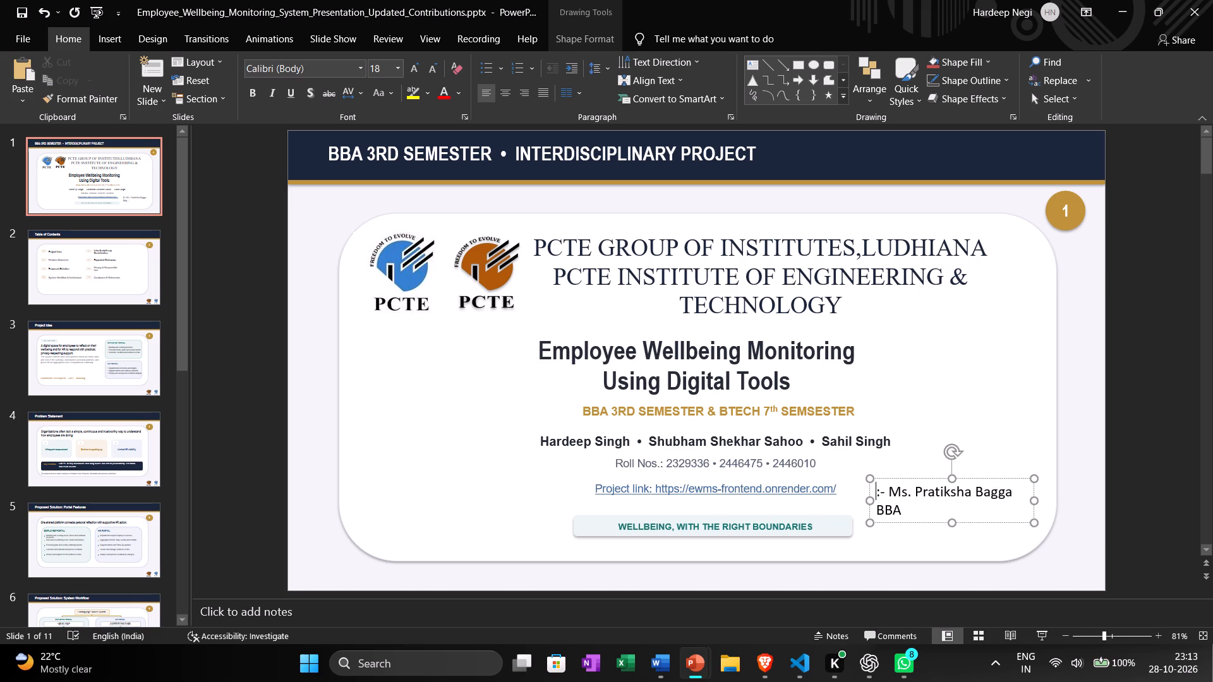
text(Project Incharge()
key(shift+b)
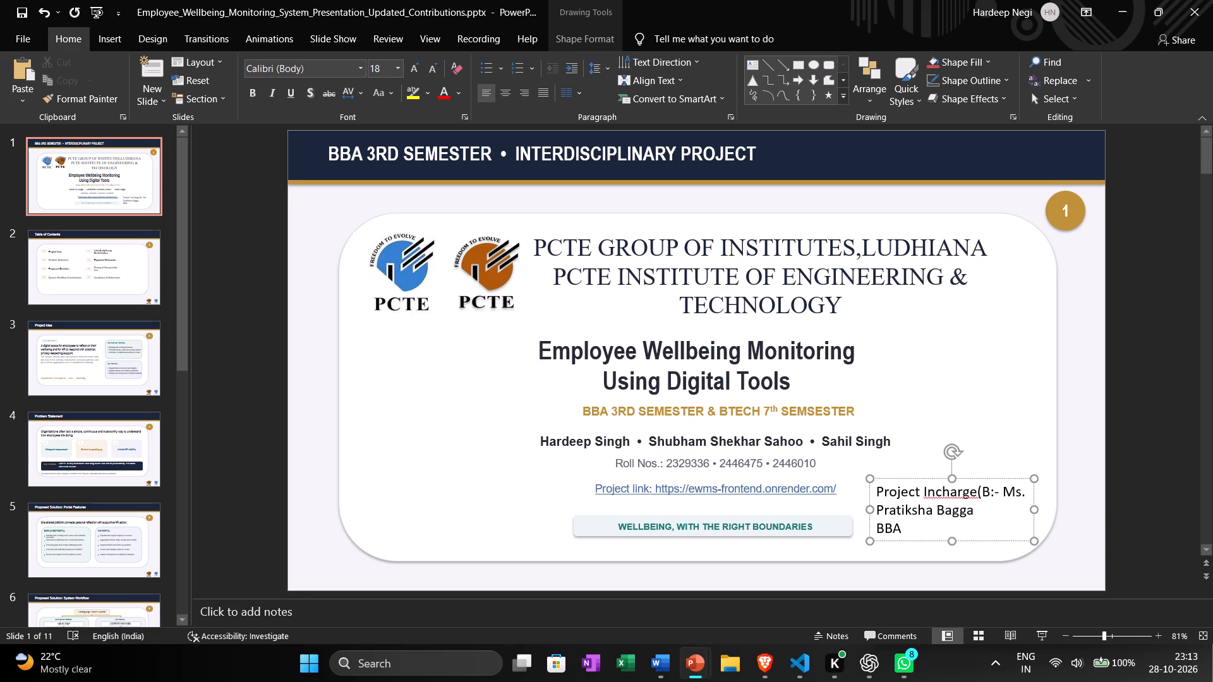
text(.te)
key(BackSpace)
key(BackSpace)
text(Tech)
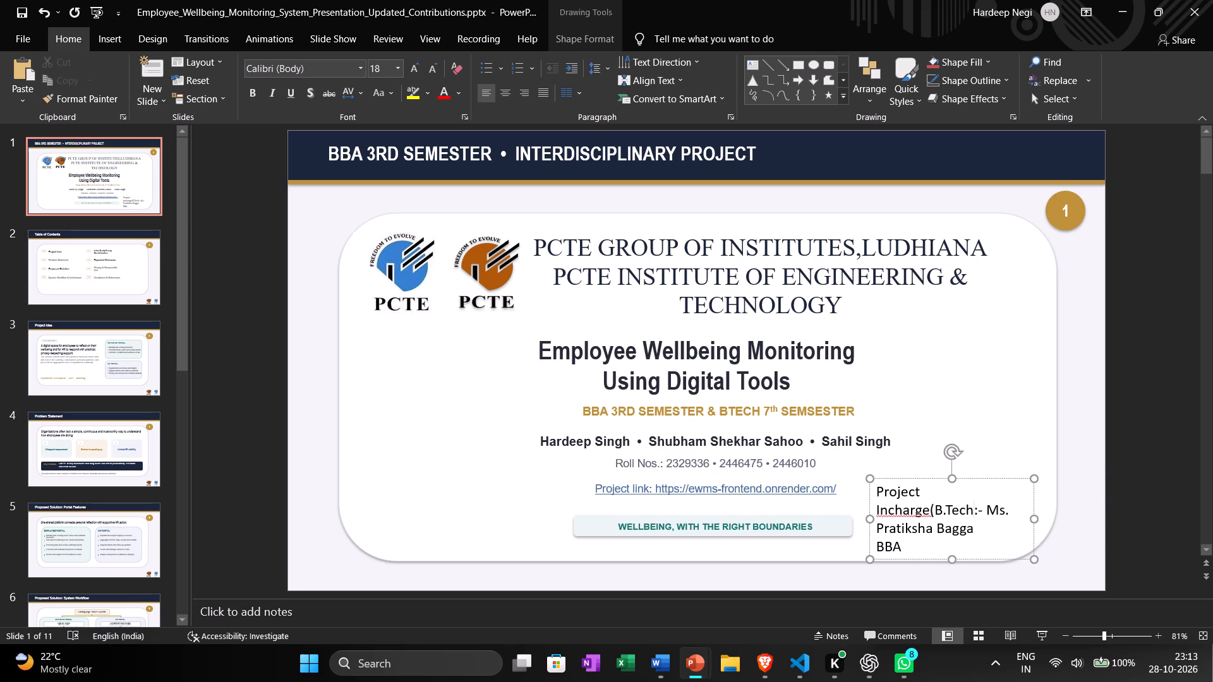
click(912, 510)
click(932, 510)
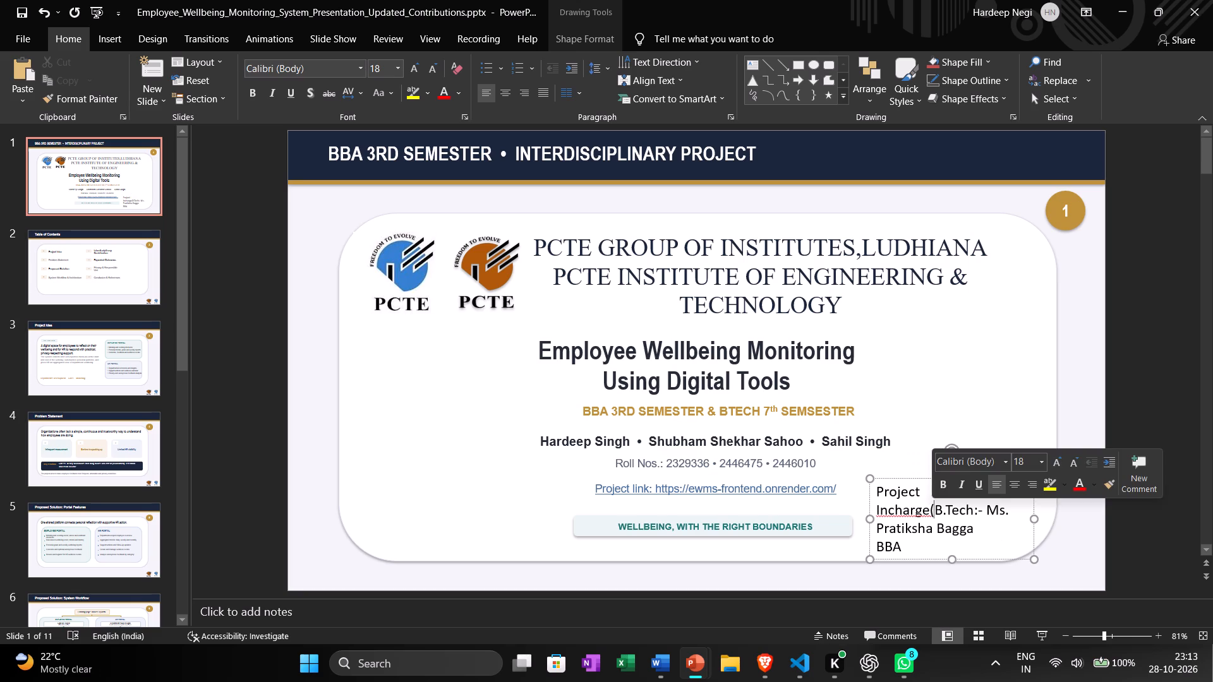
key(Left)
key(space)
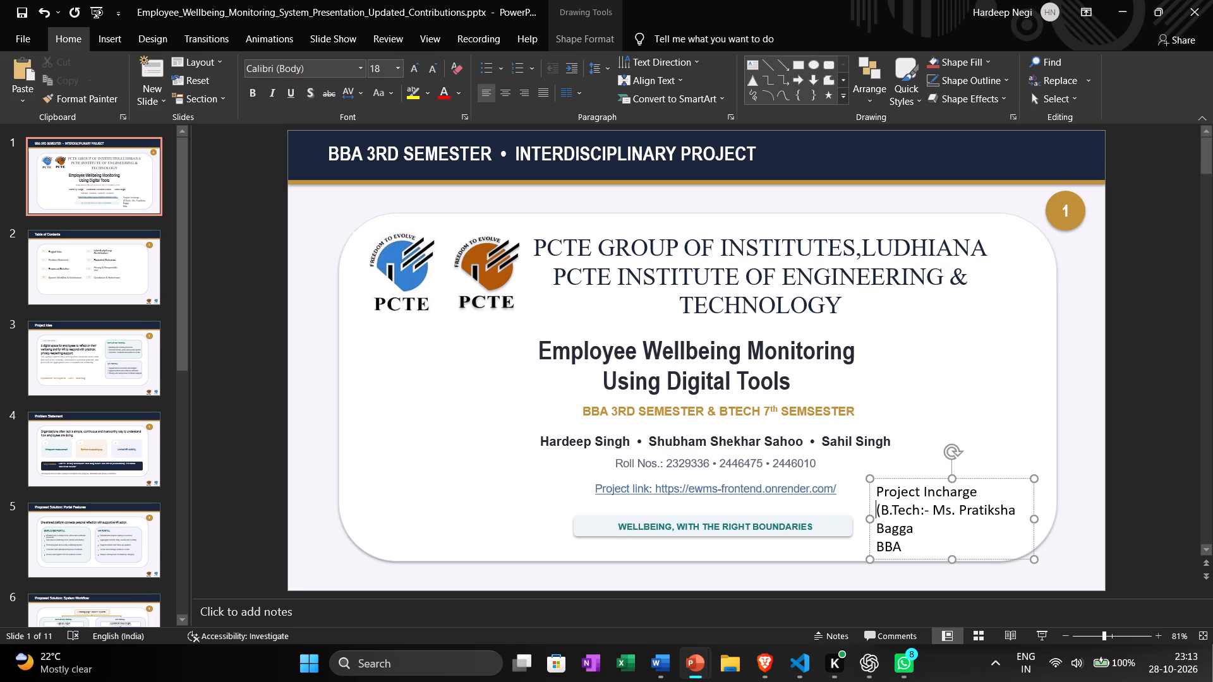
Ignore all spelling flags for the word "Incharge" in the text box.
click(919, 530)
click(907, 493)
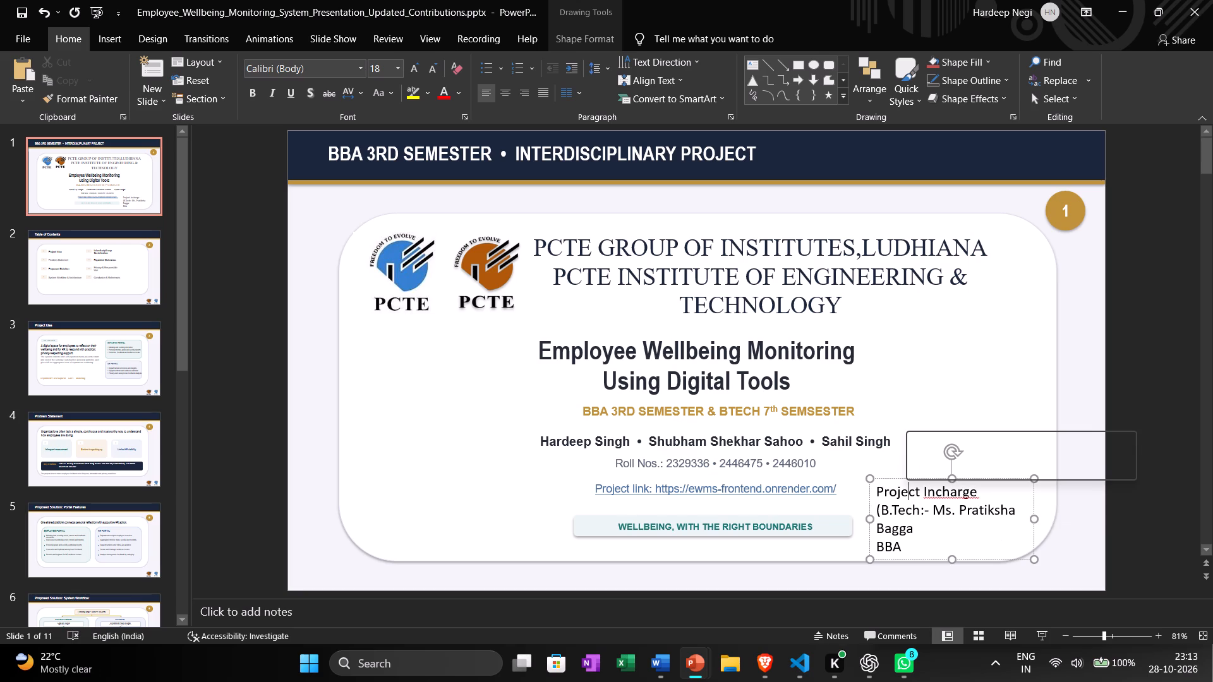
click(936, 492)
right_click(936, 492)
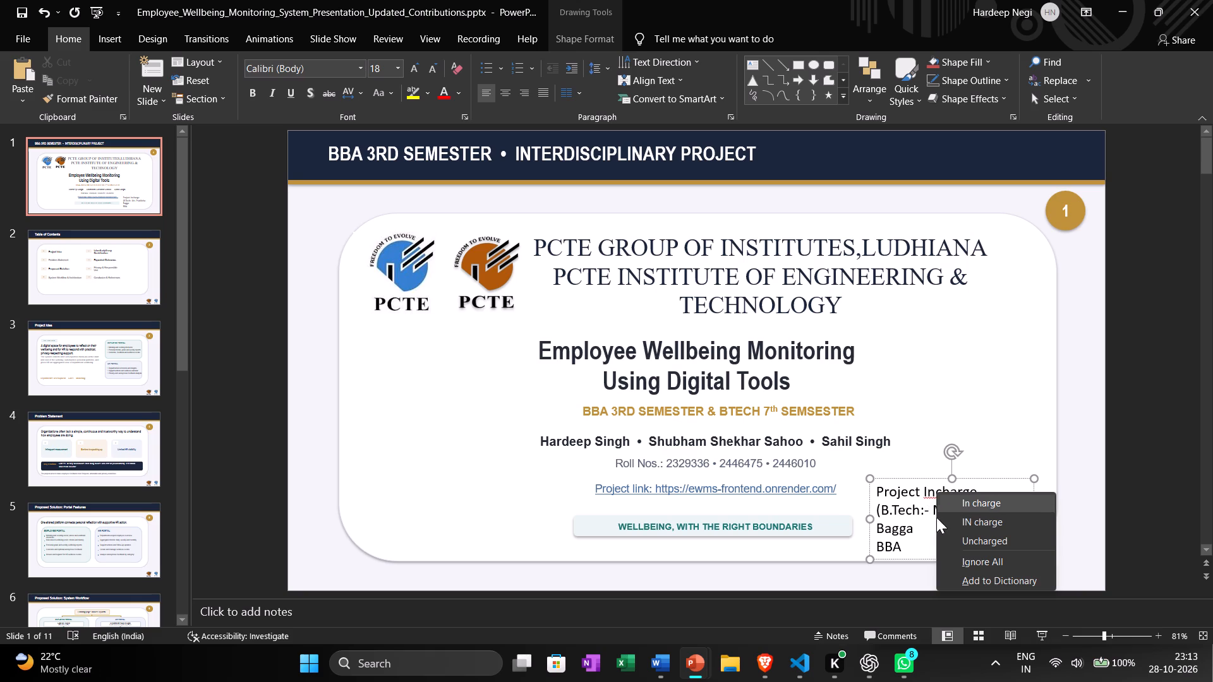
click(960, 556)
Replace the "BBA" line at the bottom of the text box with "Project Incharge (BBA):-".
click(906, 551)
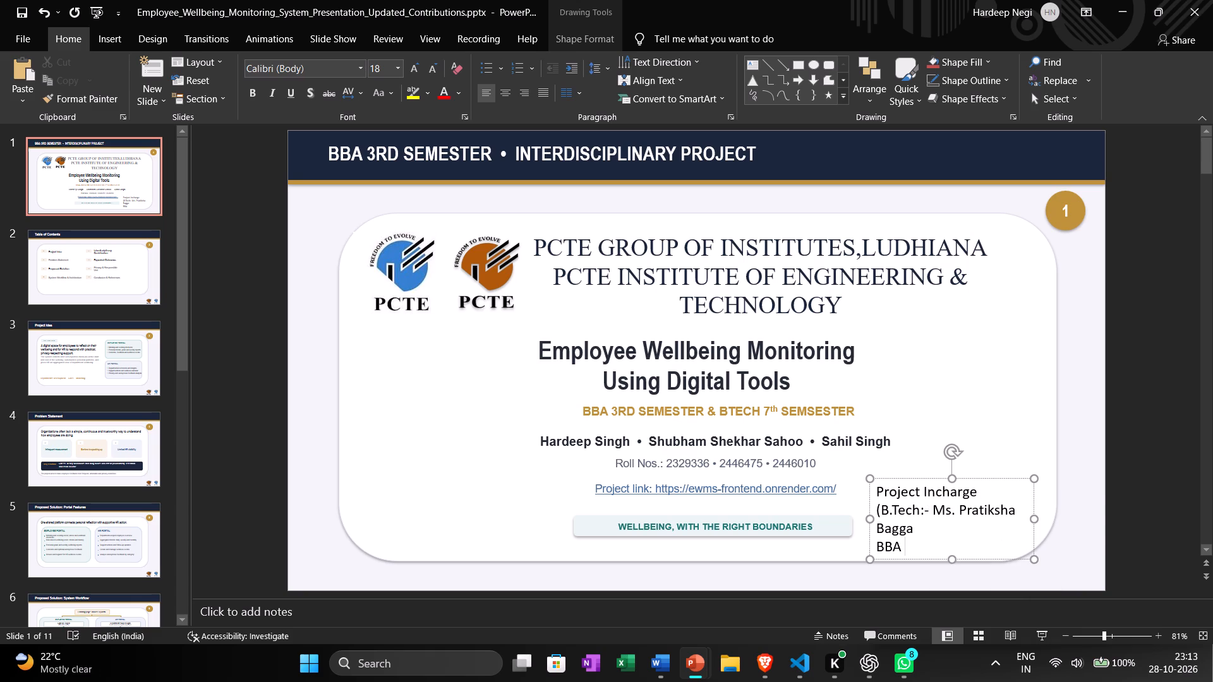
key(BackSpace)
key(BackSpace)
key(BackSpace)
key(BackSpace)
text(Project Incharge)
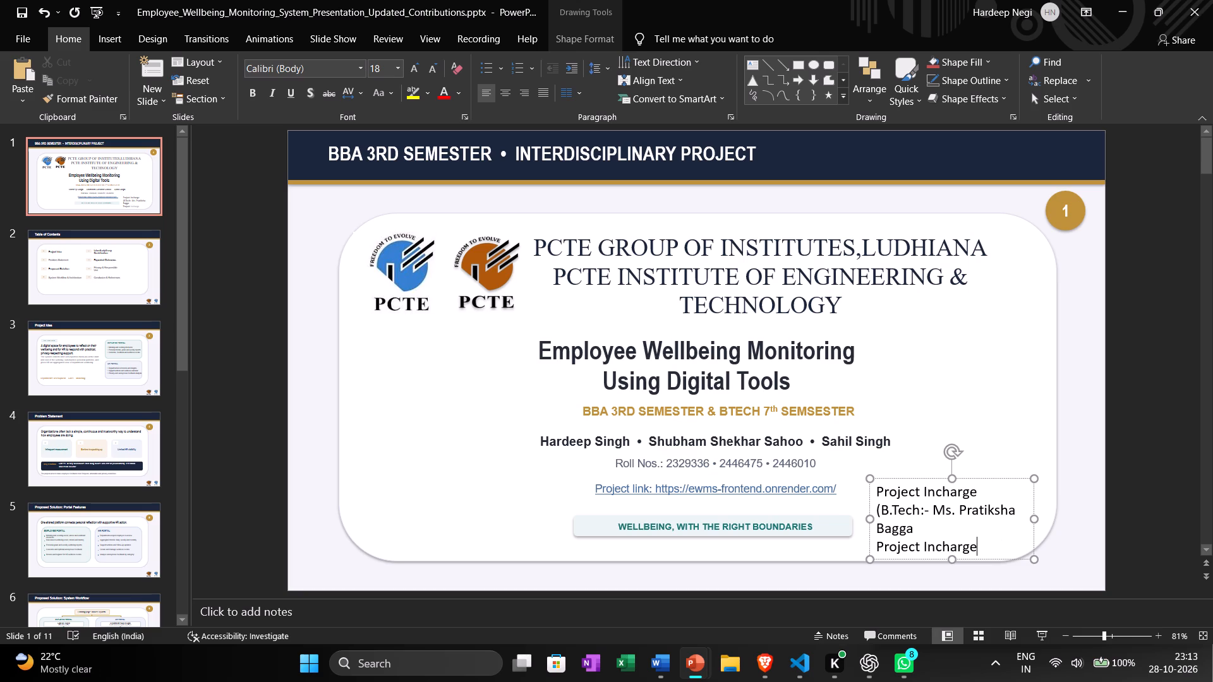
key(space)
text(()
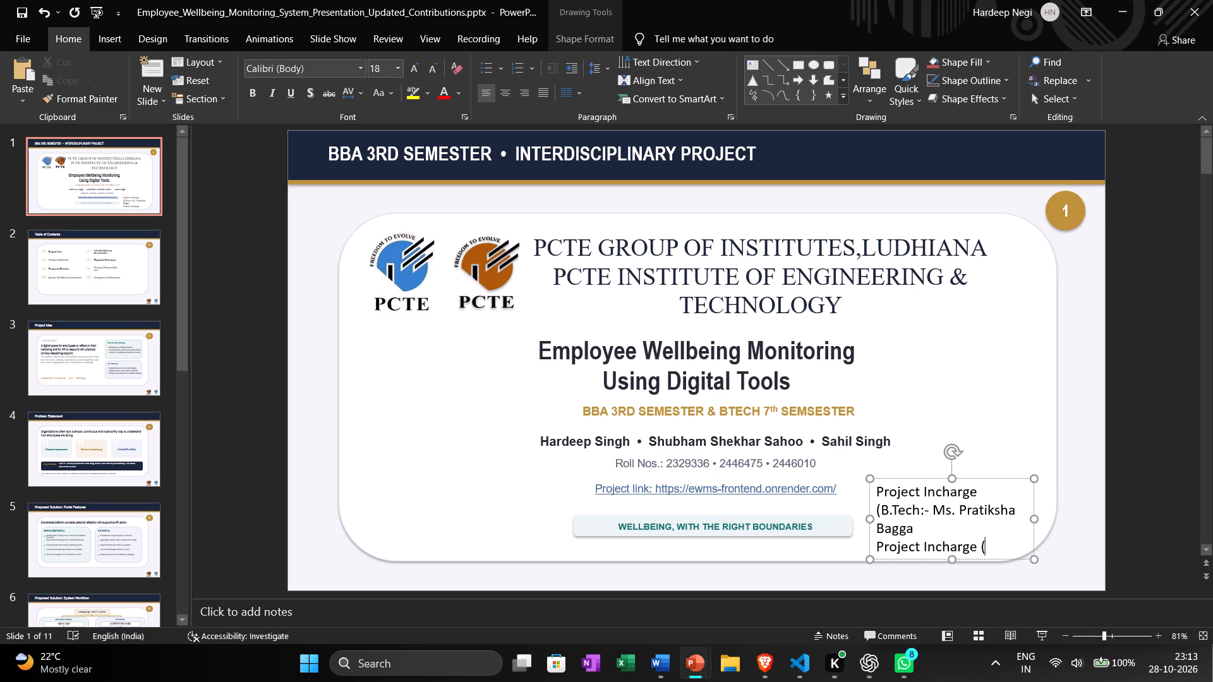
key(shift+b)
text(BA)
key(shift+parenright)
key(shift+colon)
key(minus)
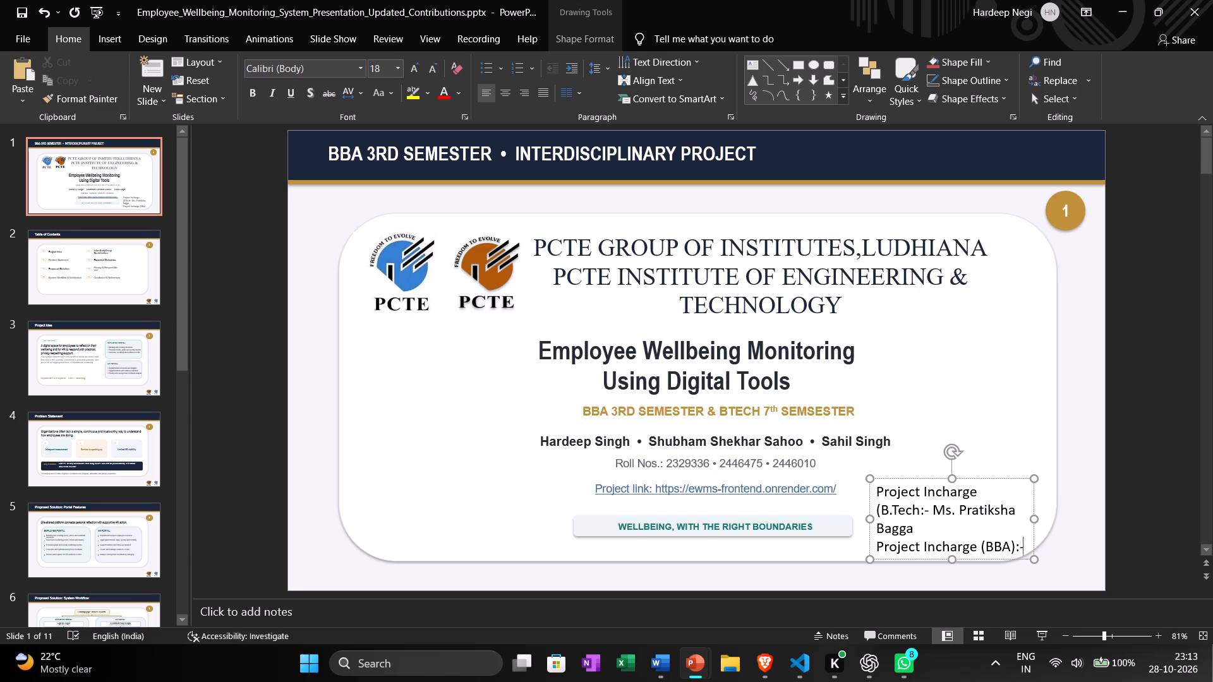
Enter "Mr." and the BBA faculty member's name after the BBA label, ignoring the spelling flag on the name.
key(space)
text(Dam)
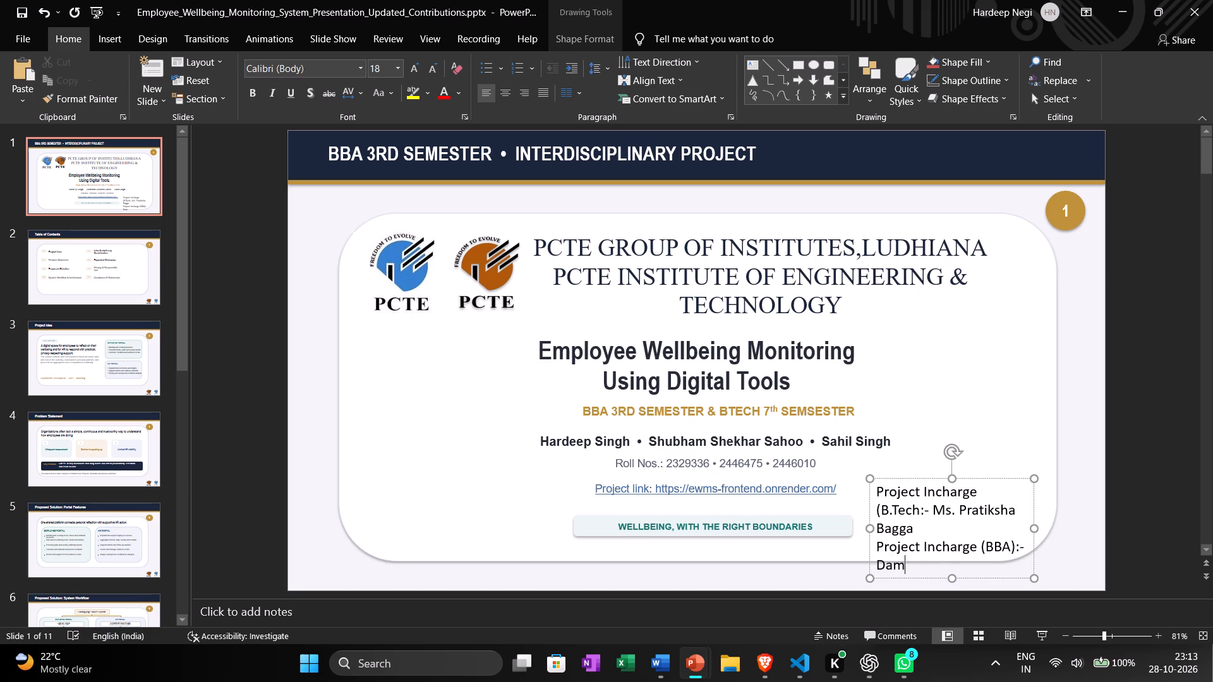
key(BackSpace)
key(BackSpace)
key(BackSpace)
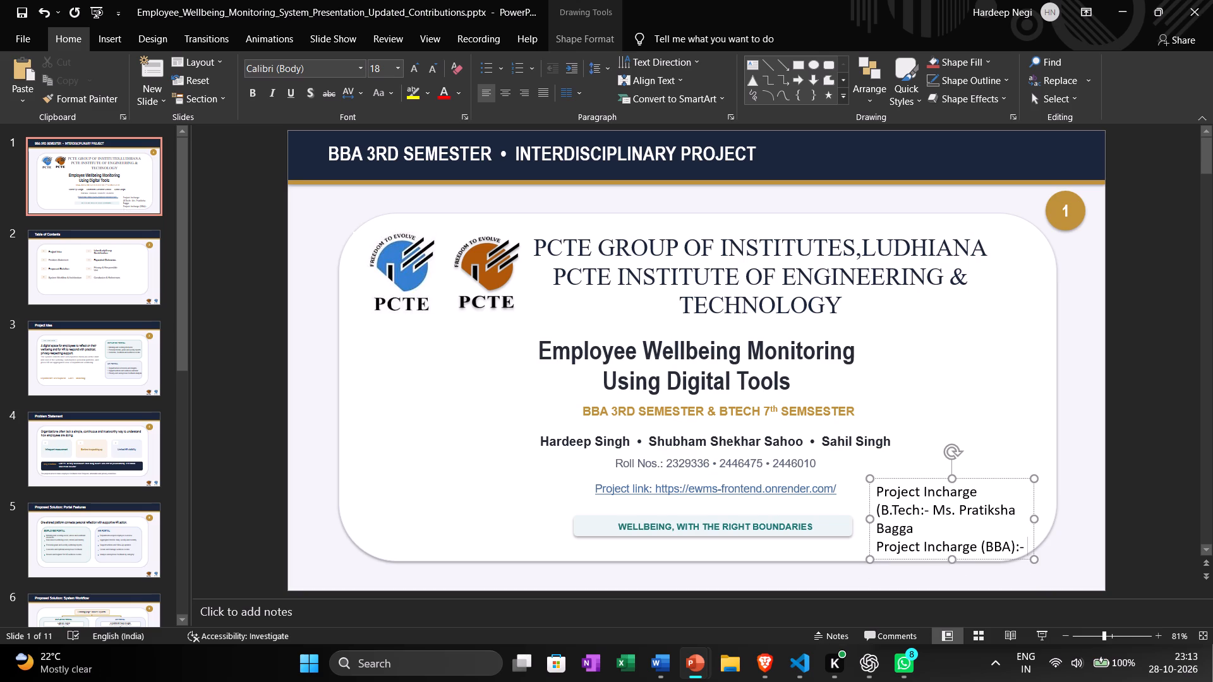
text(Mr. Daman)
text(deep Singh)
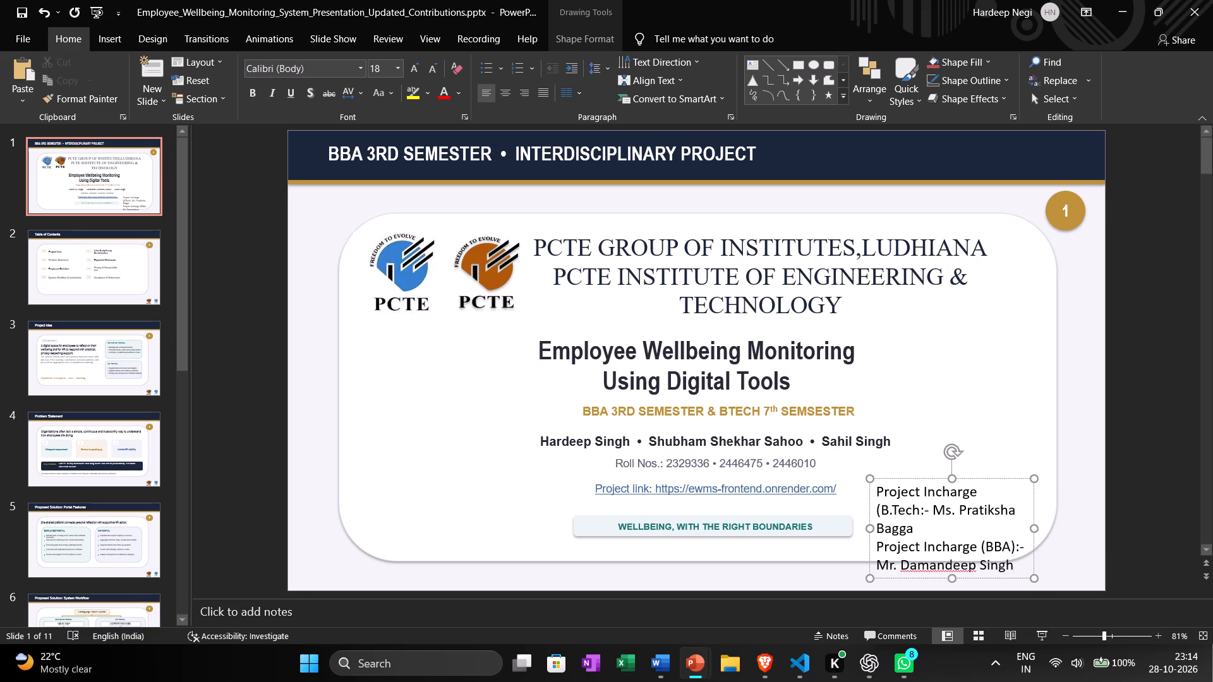
click(935, 560)
right_click(935, 560)
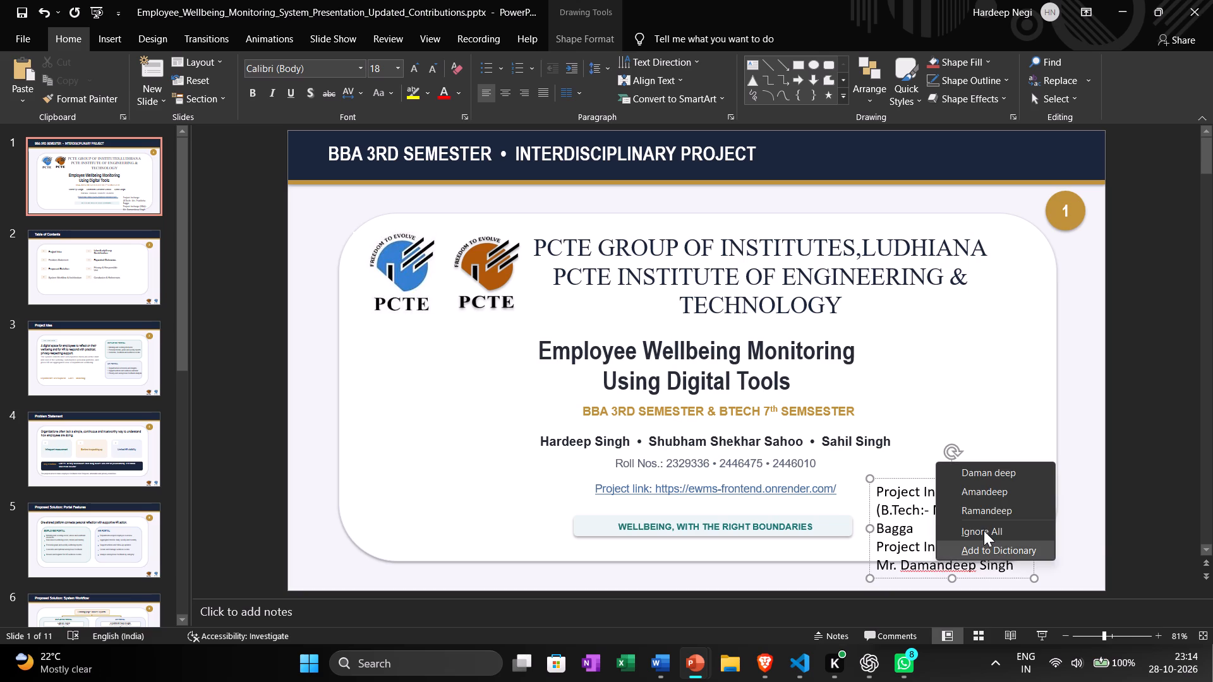
click(984, 530)
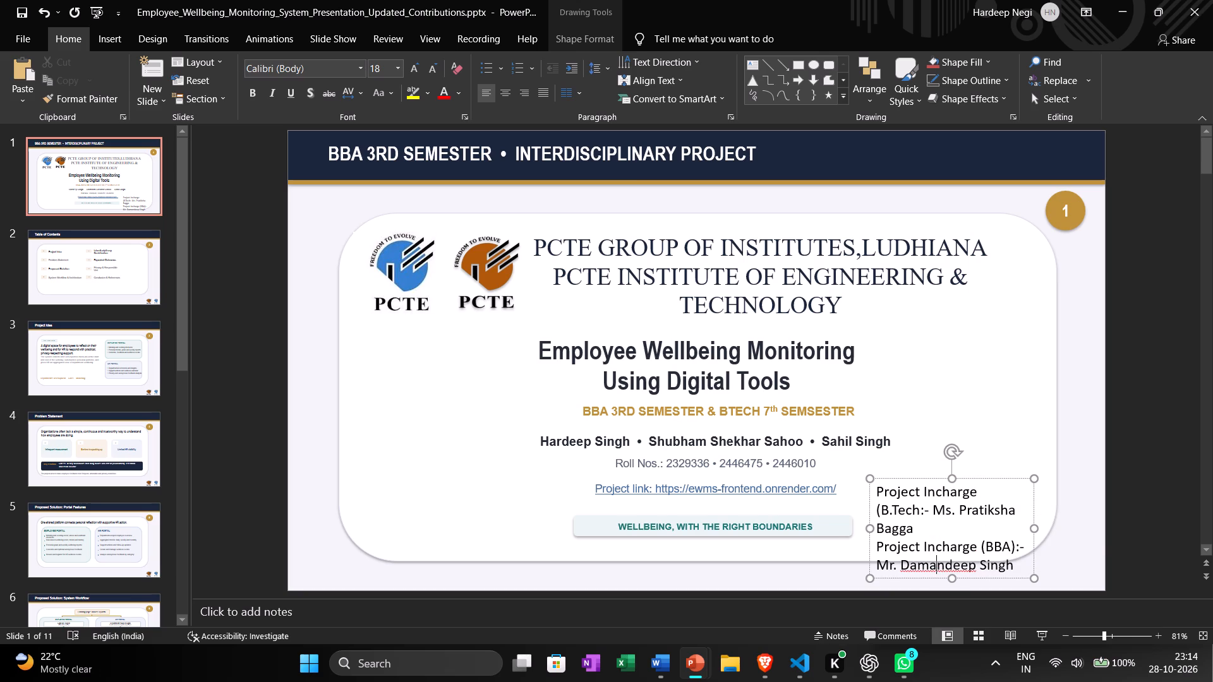
Move the project incharge text box slightly up inside the title card and widen it so "Project Incharge (B.Tech:-" fits on one line.
drag(958, 480, 961, 464)
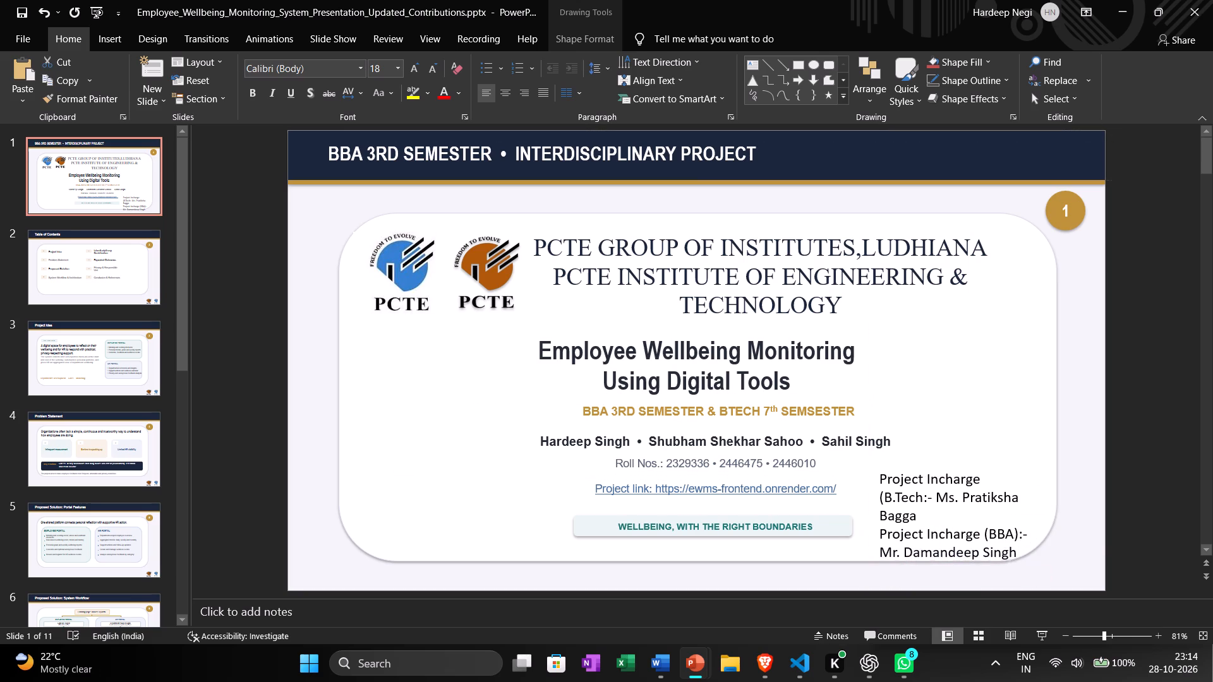
drag(961, 464, 960, 462)
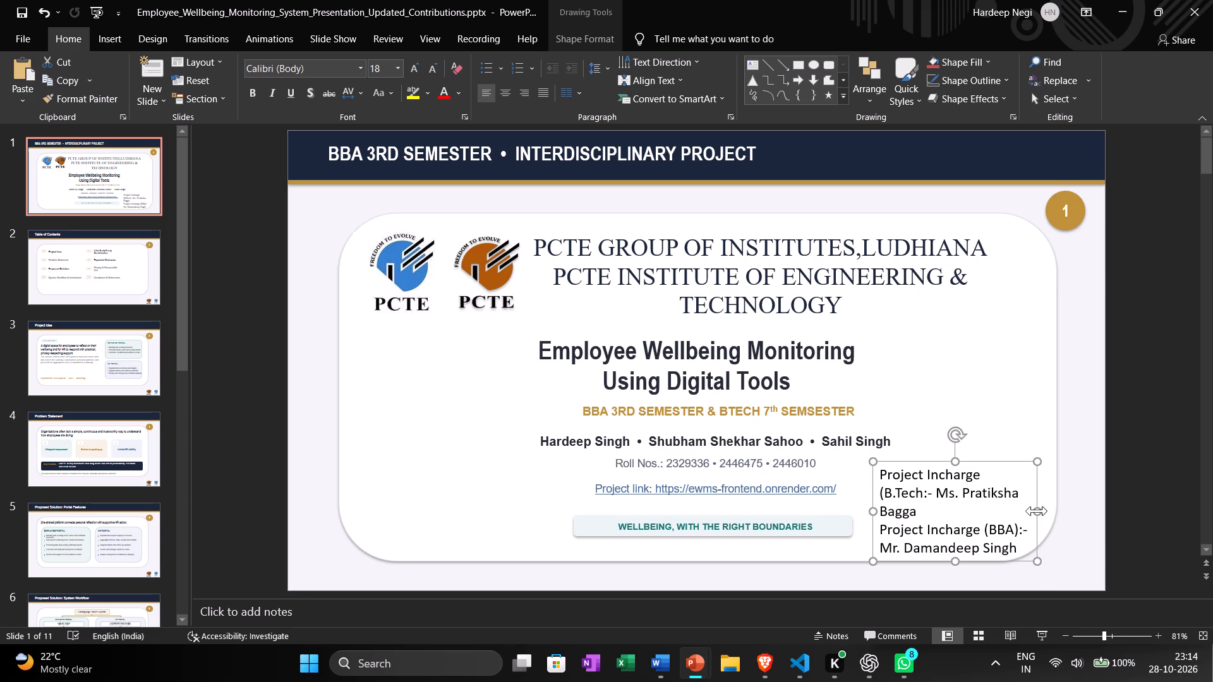
drag(1038, 512, 1045, 512)
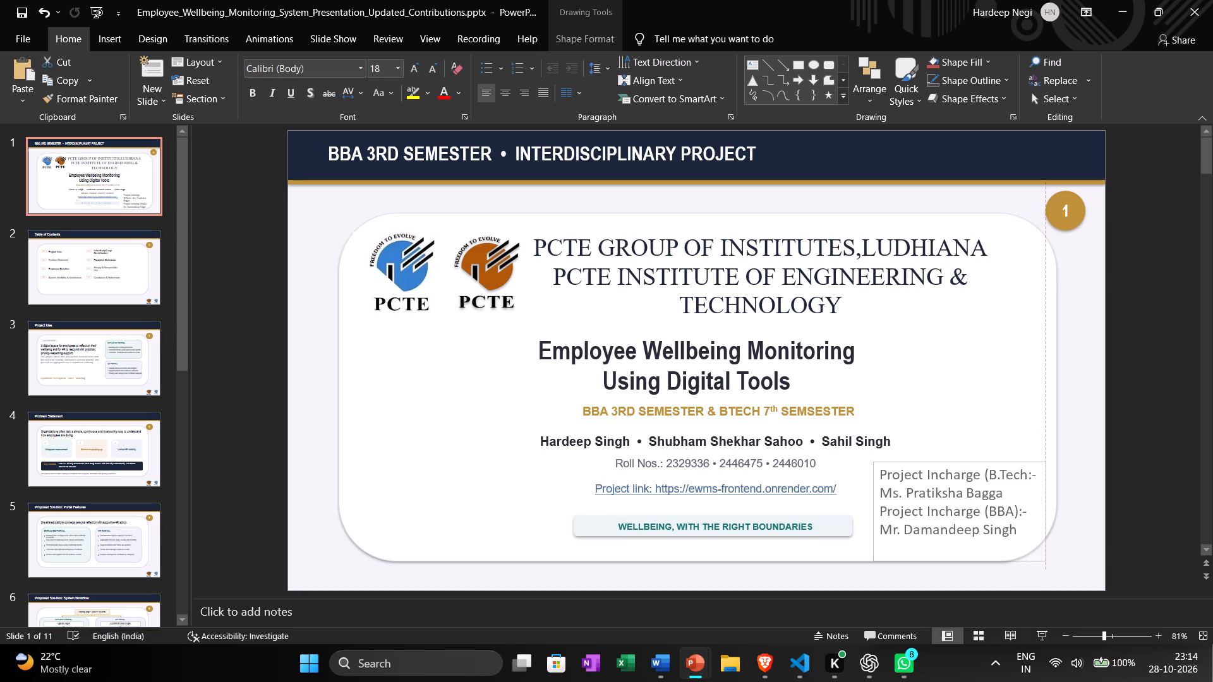
Move the Project Incharge text box slightly down and right, closer to the lower-right corner of the title card.
drag(994, 464, 994, 469)
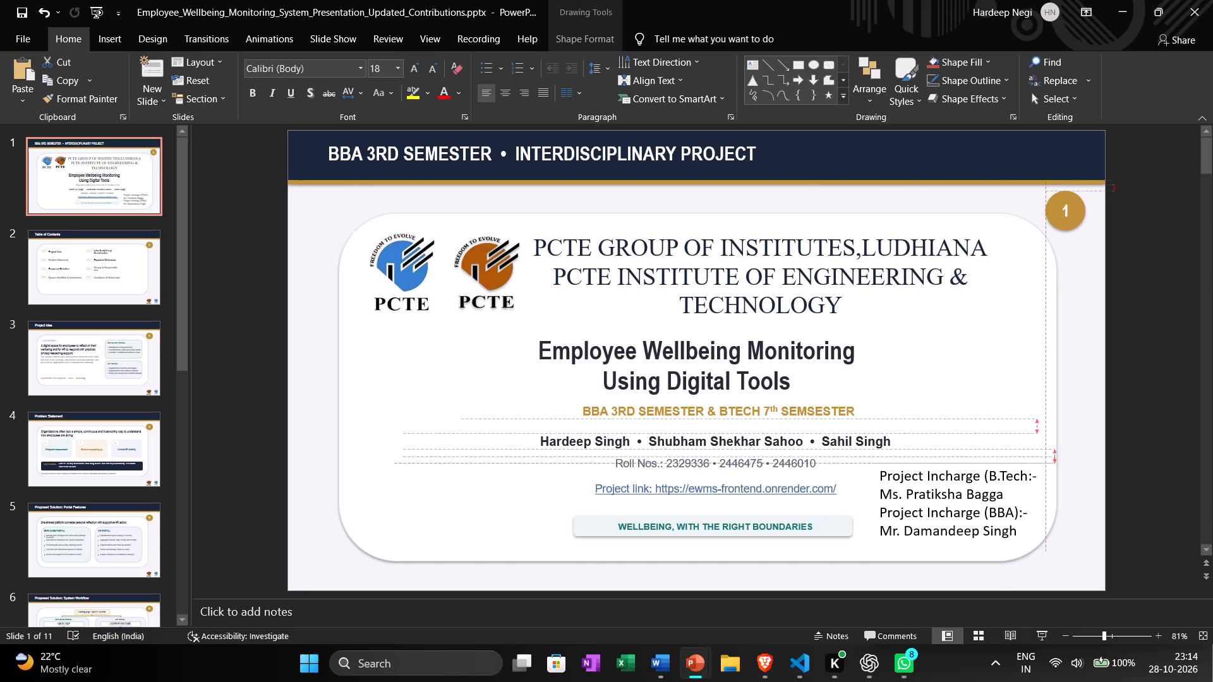
drag(994, 469, 1001, 476)
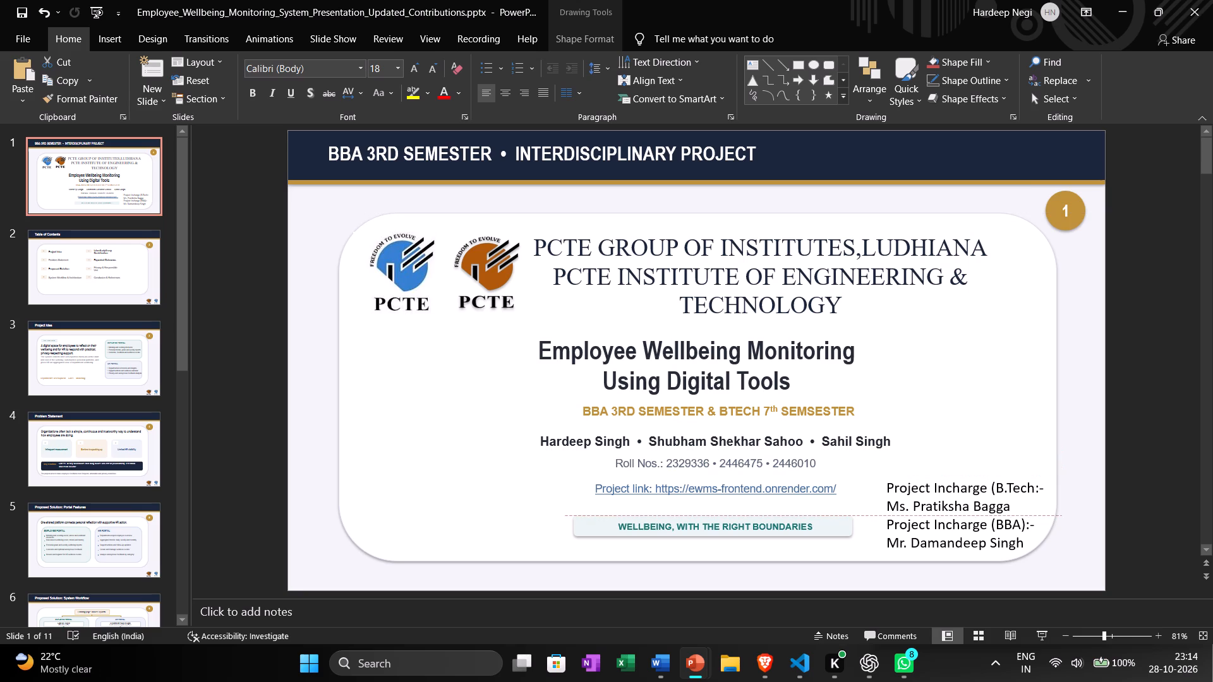
drag(1001, 476, 1001, 481)
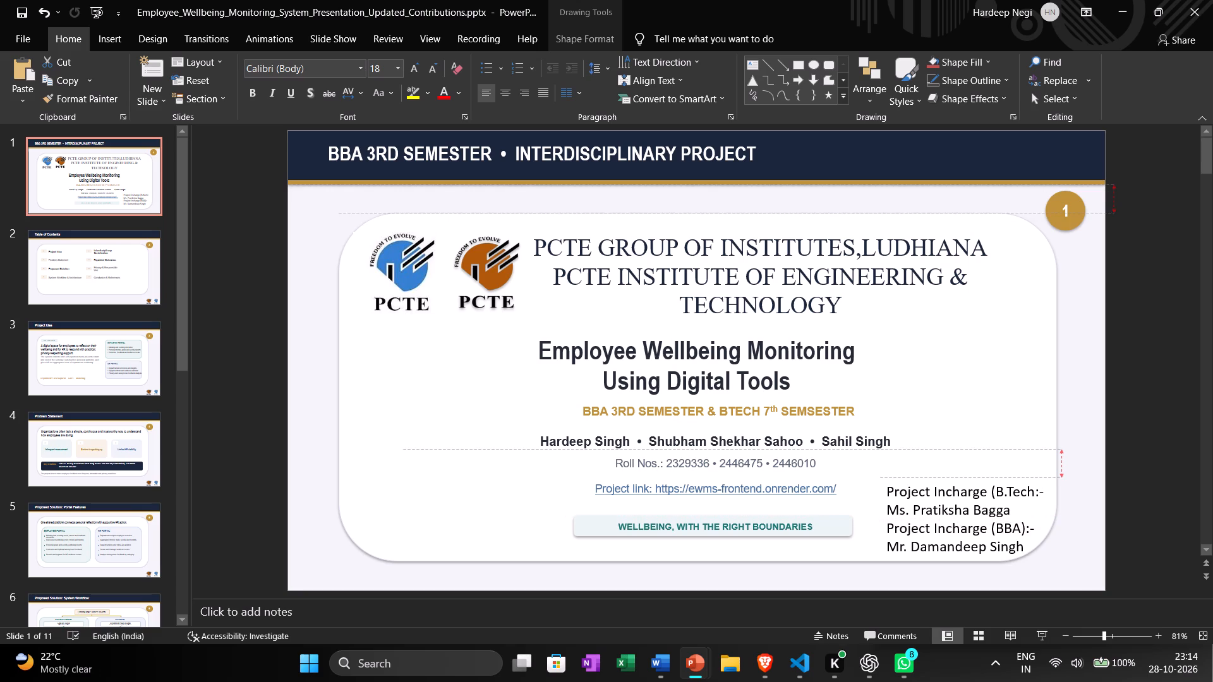
drag(1001, 481, 1001, 481)
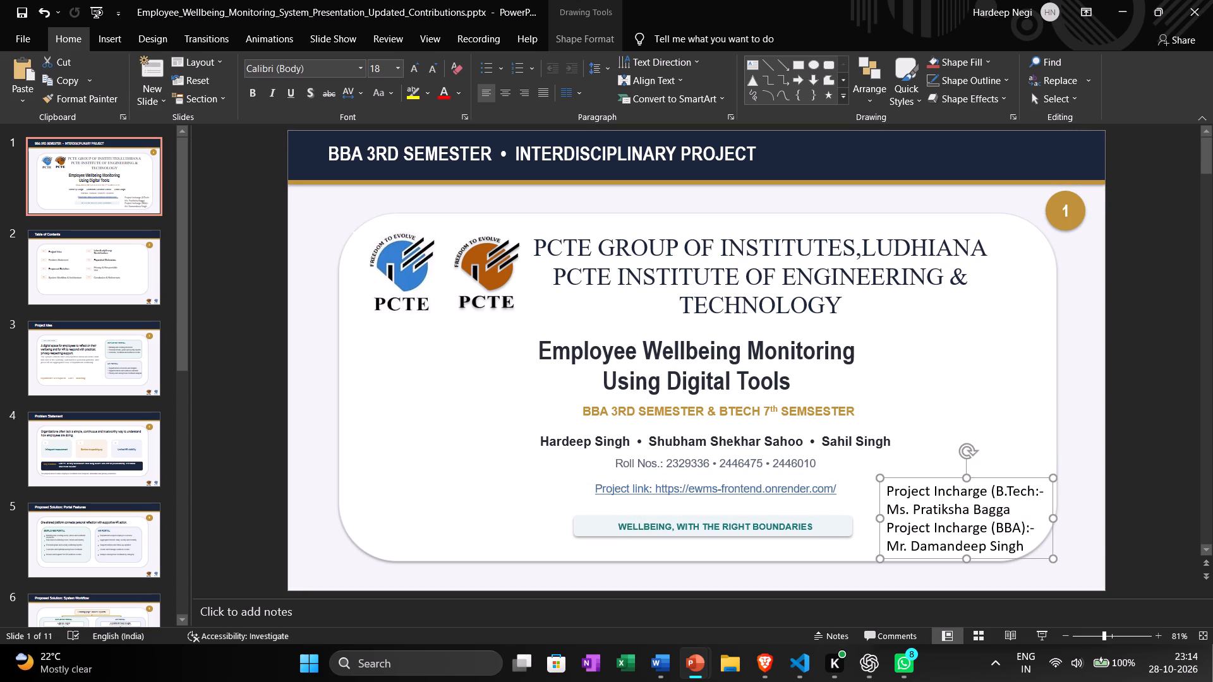
Set all the text in the Project Incharge text box to font size 16.
drag(1027, 546, 900, 494)
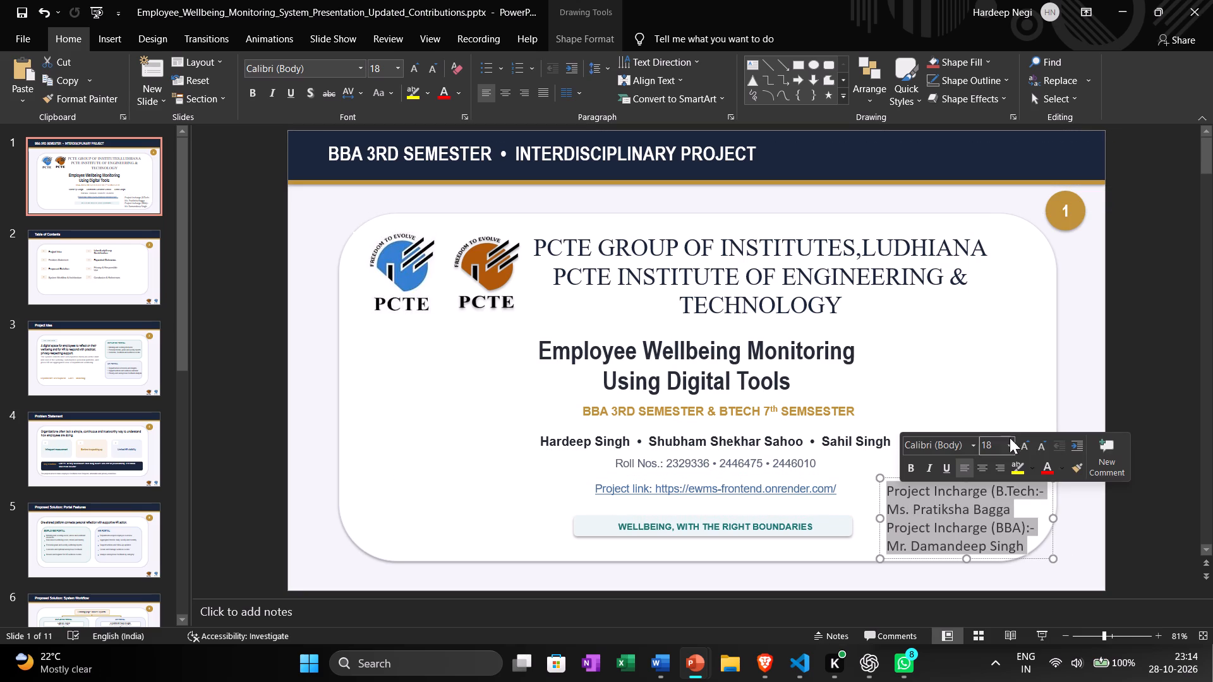
click(996, 444)
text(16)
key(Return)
click(1085, 539)
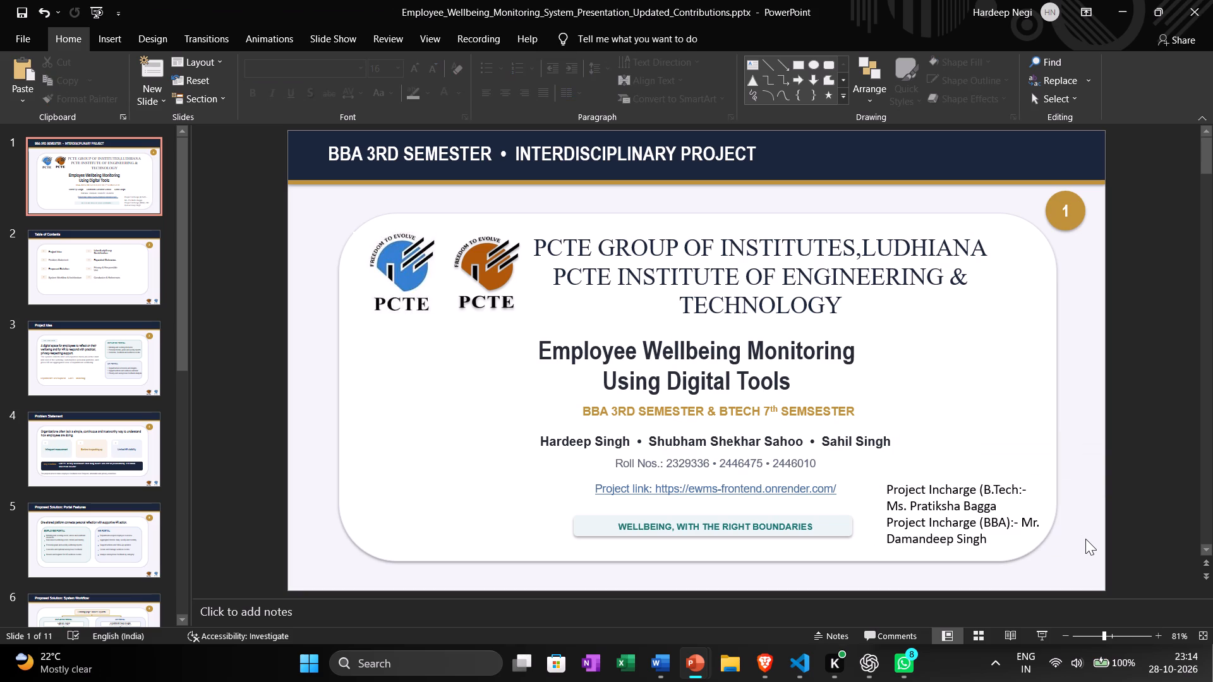
Nudge the Project Incharge text box slightly down and right within the card's lower-right corner.
drag(966, 505, 948, 481)
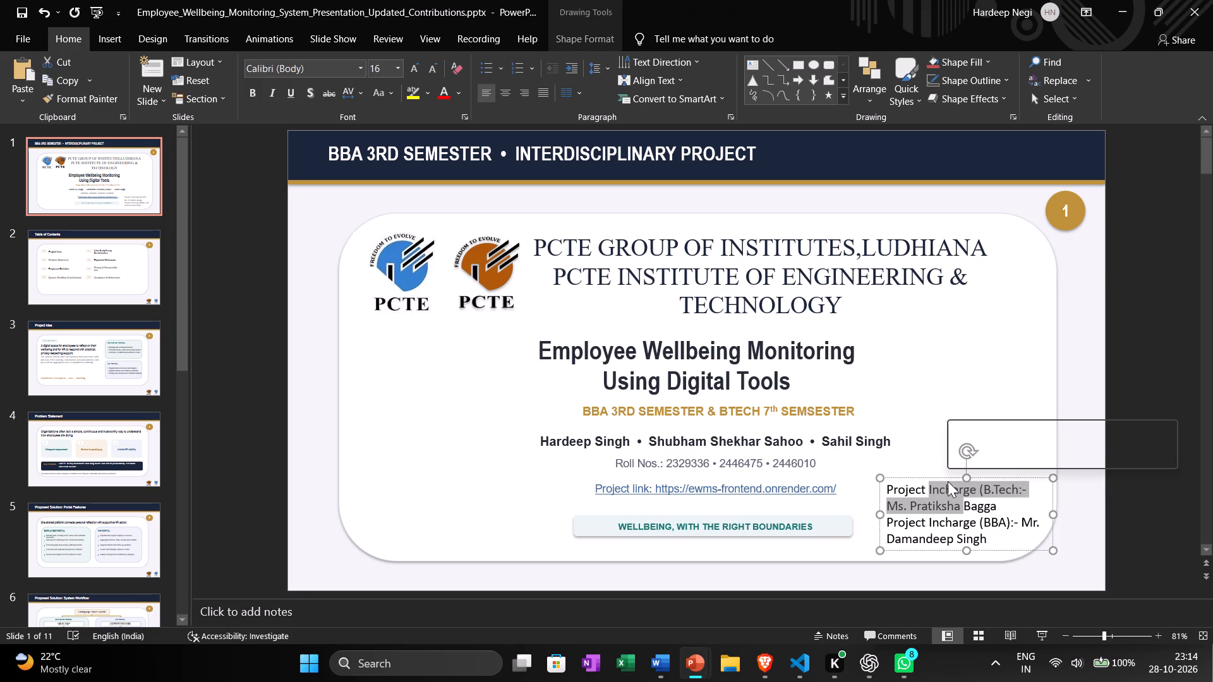
drag(931, 477, 939, 481)
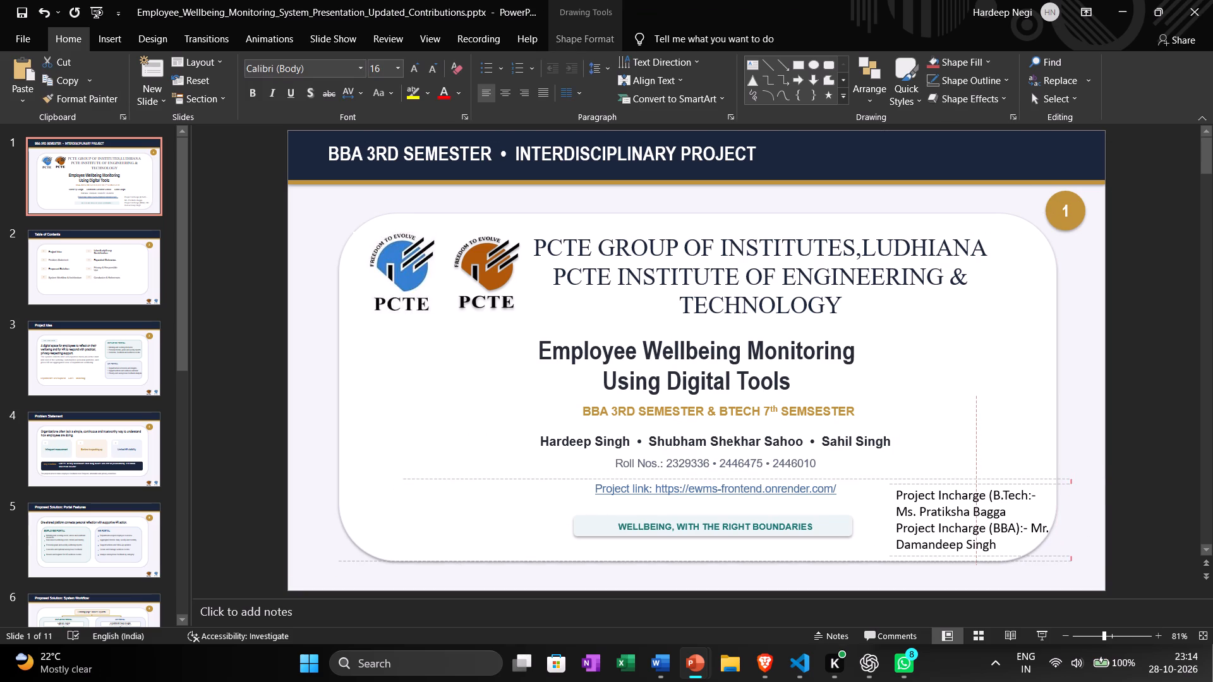
drag(939, 481, 936, 484)
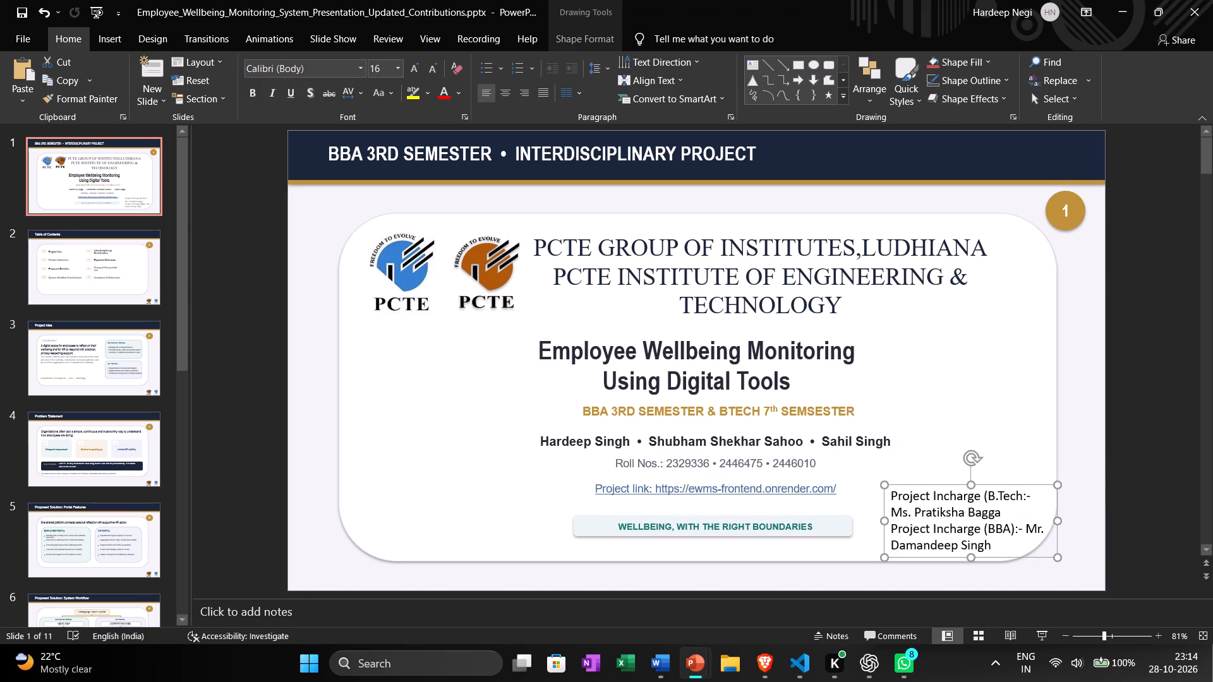
Break the line after "Project Incharge (BBA):-" so the faculty member's title and name sit together on their own line.
click(1030, 532)
key(Return)
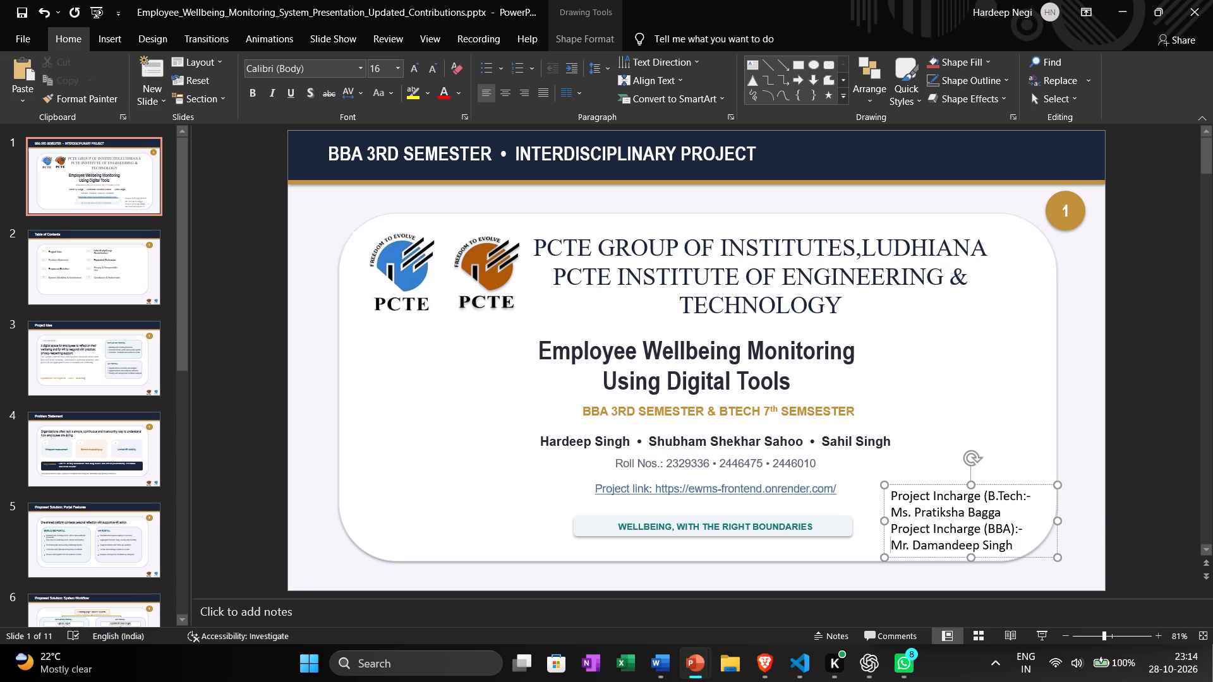
click(1089, 517)
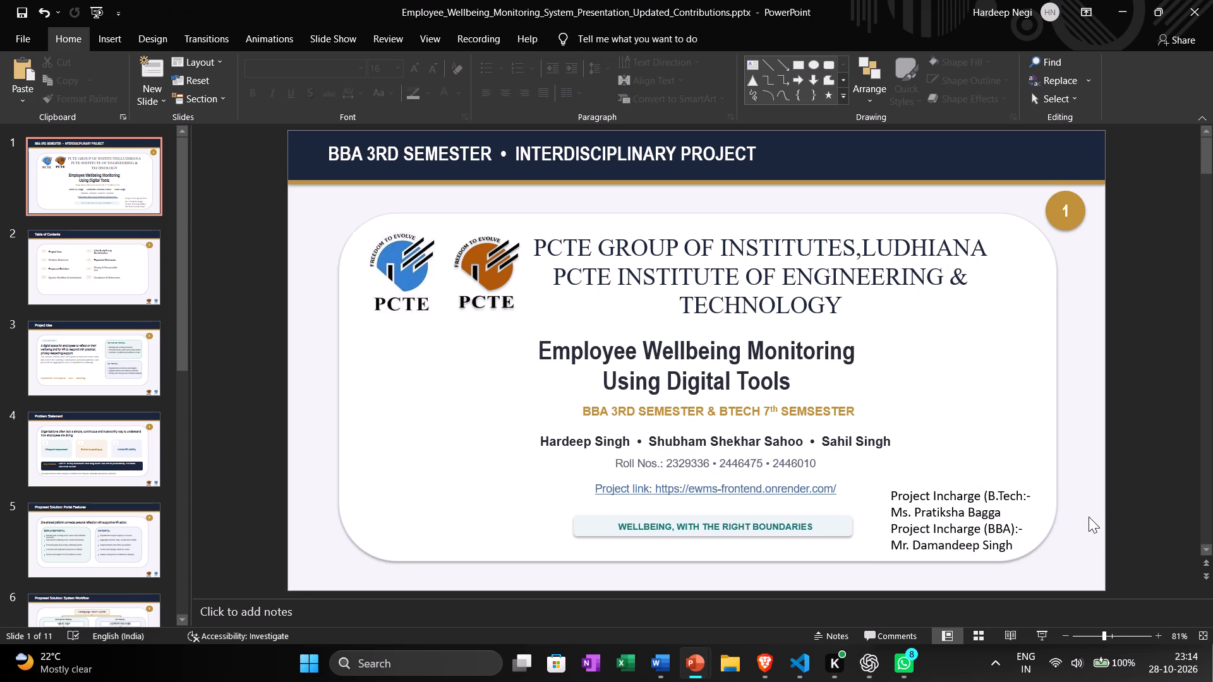
Add the missing closing parenthesis after "B.Tech" in the first Project Incharge label.
click(1020, 496)
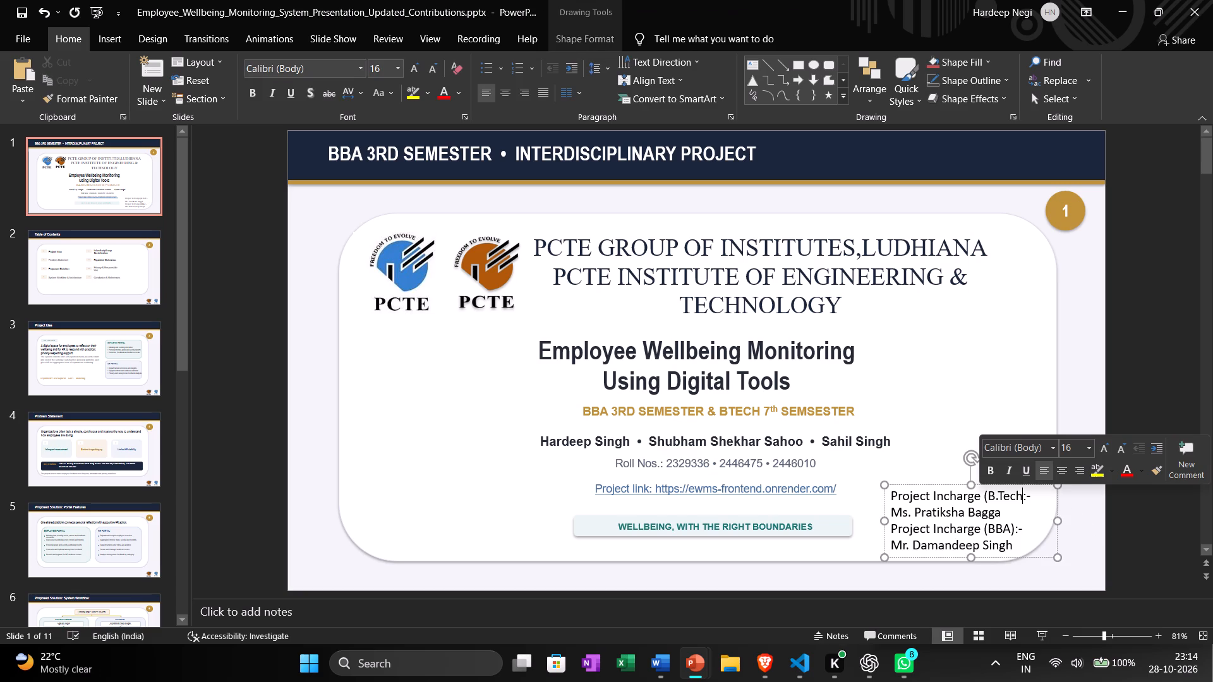
key(shift+parenright)
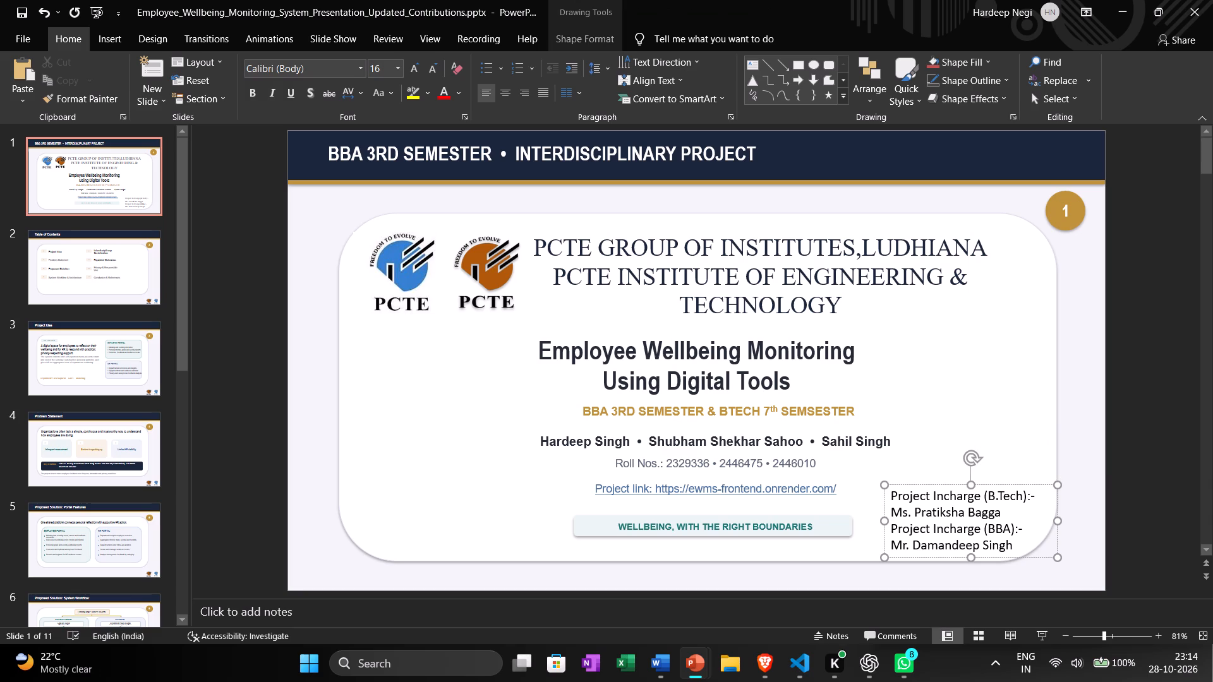
click(1089, 532)
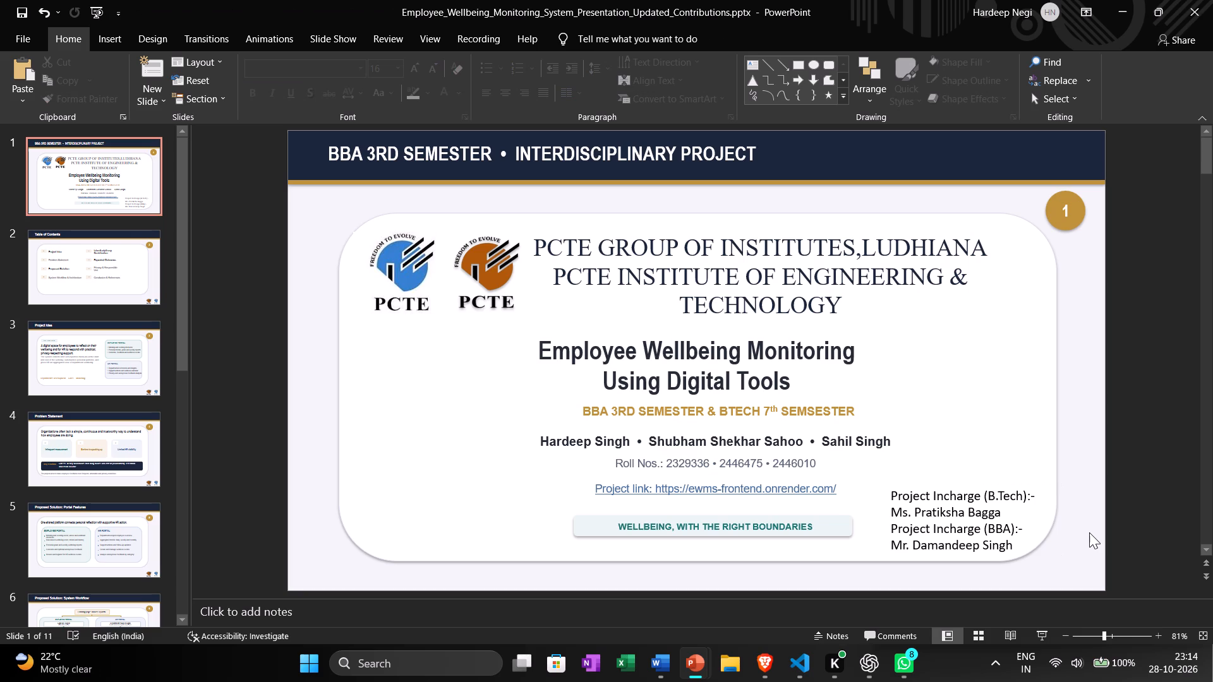
Remove the "h" after the initial "S" in the second student's first name on the title slide.
click(663, 443)
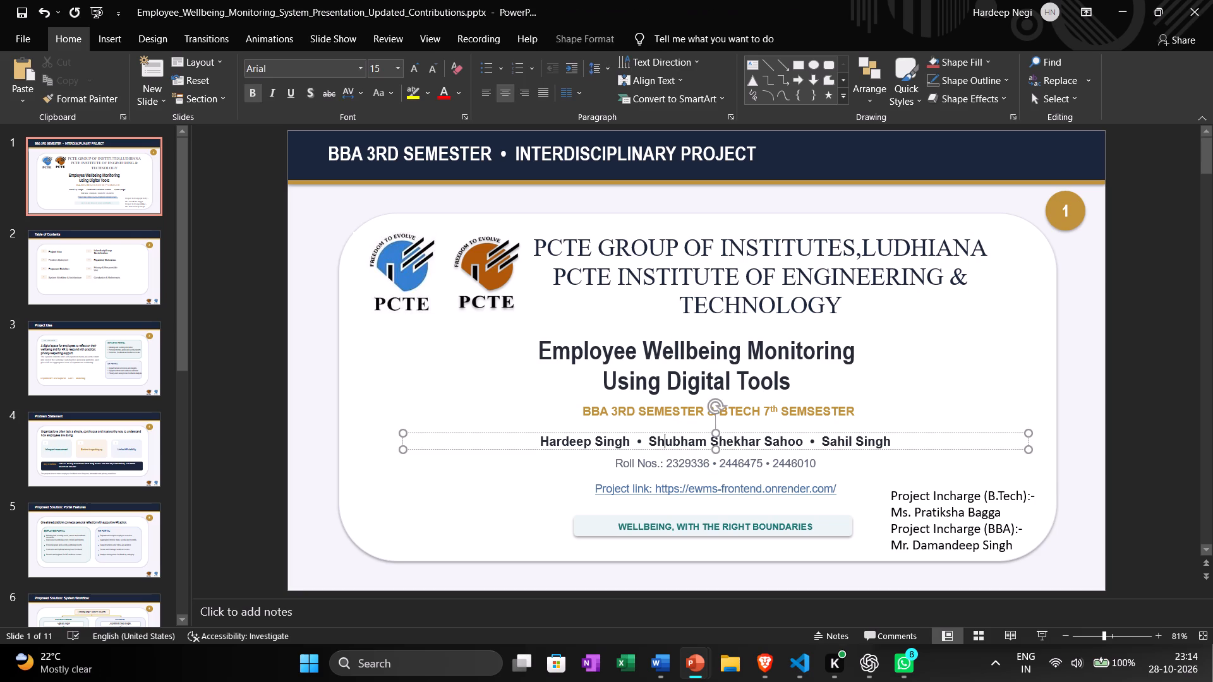
key(BackSpace)
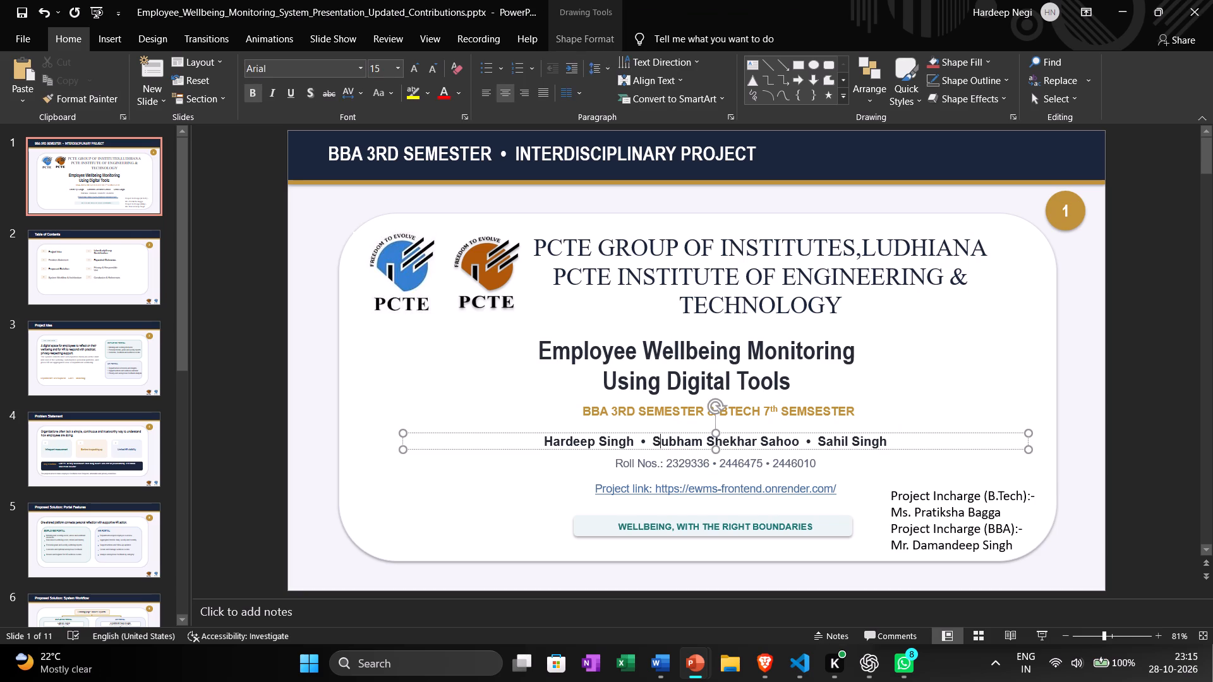
Remove the "h" after the initial "S" in the second student's middle name on the title slide.
click(721, 443)
key(BackSpace)
click(674, 443)
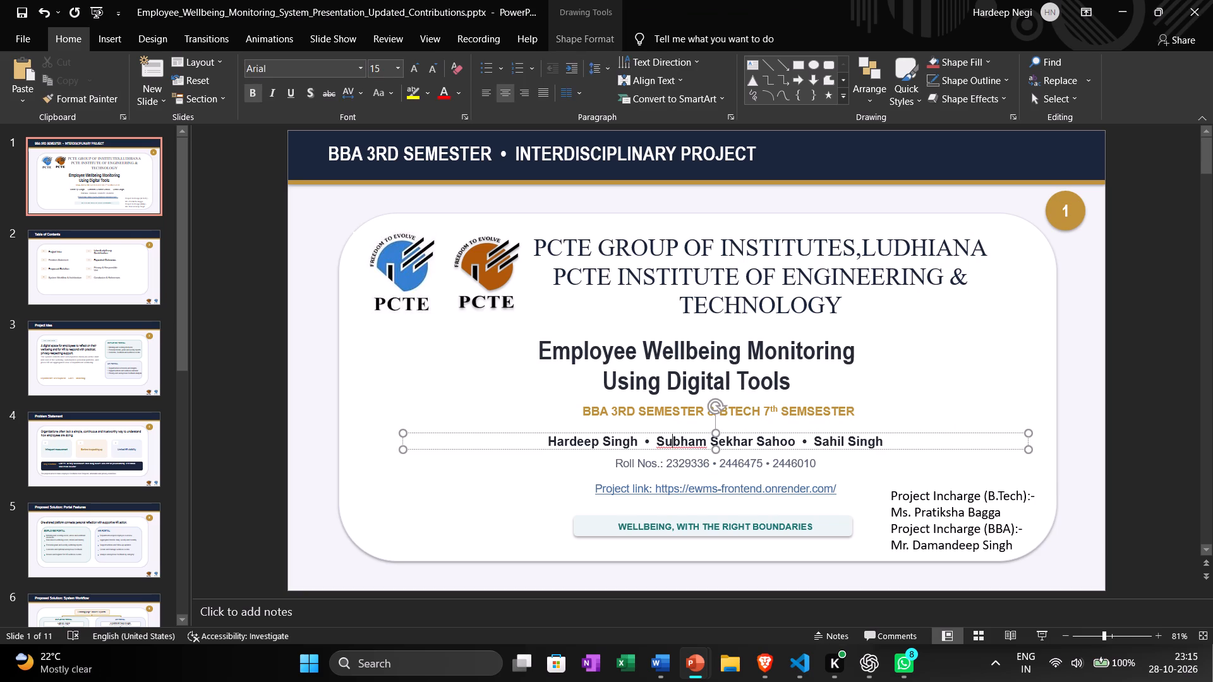
right_click(674, 443)
click(709, 547)
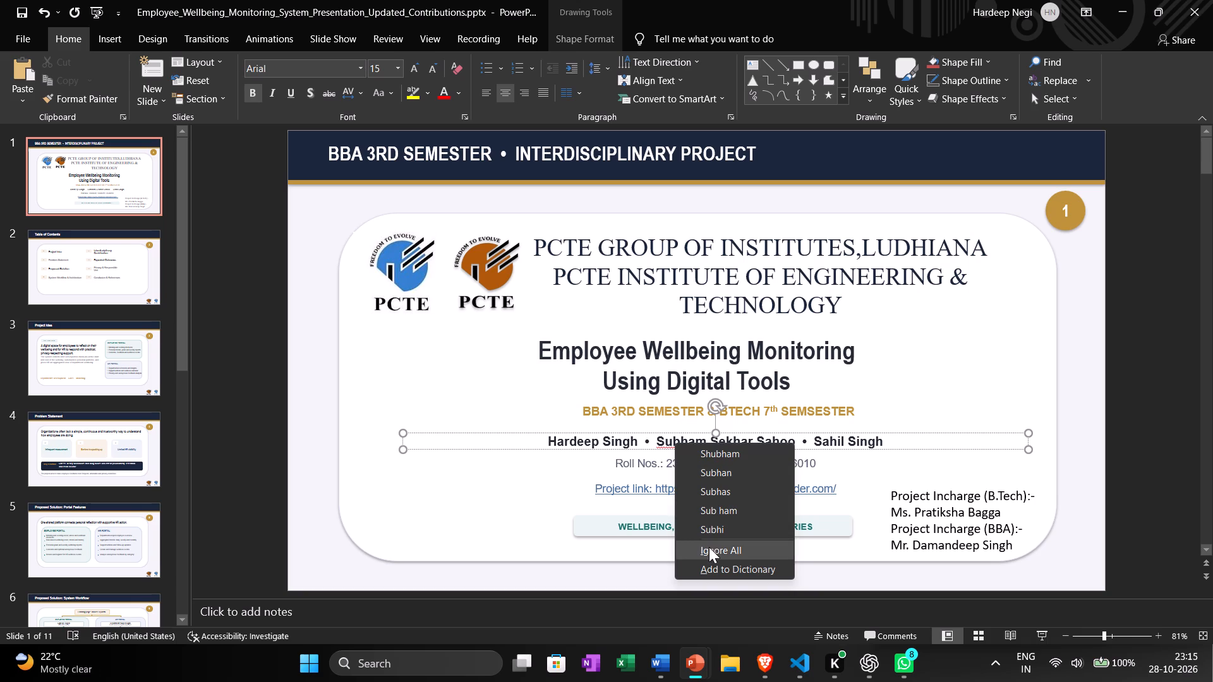
click(1116, 445)
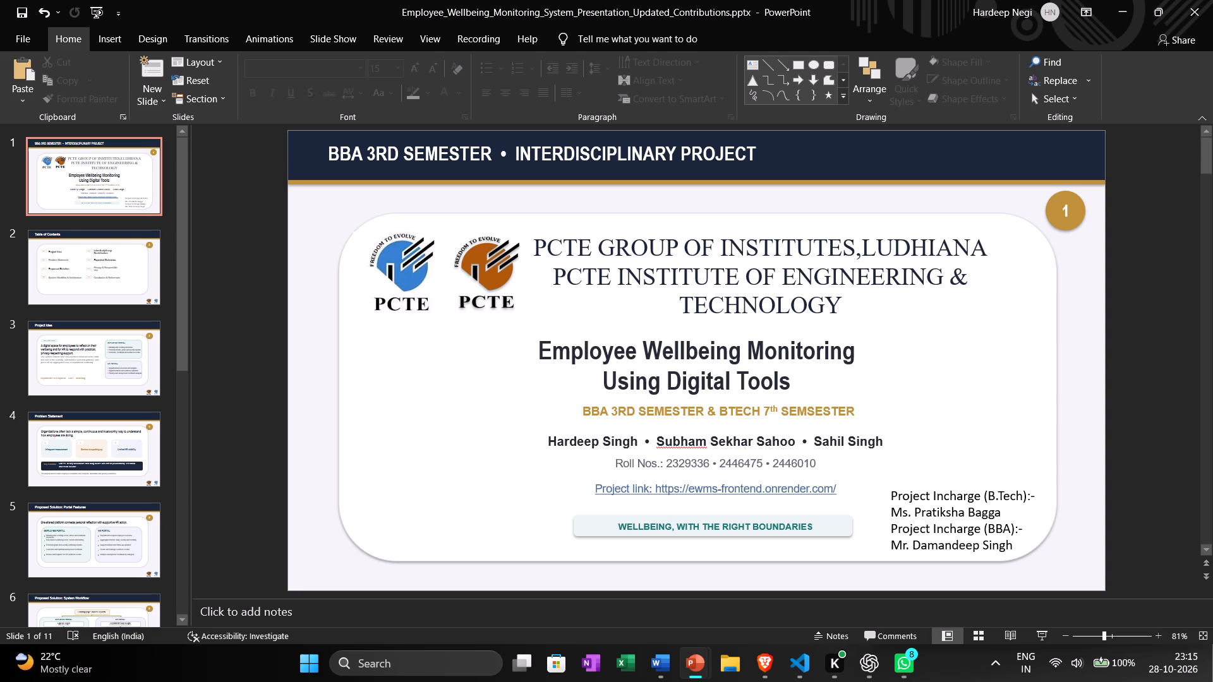
Make entries 02, 04, 07 and 08 on the Table of Contents slide bold to match the other entries.
click(125, 280)
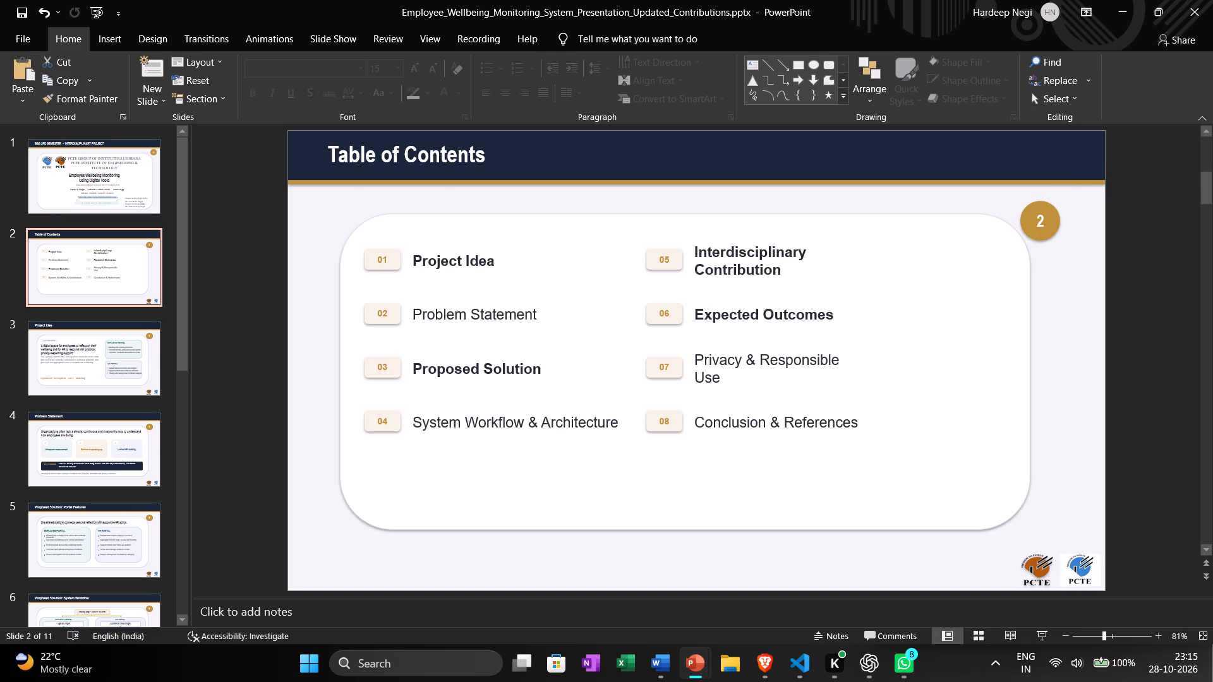
click(529, 311)
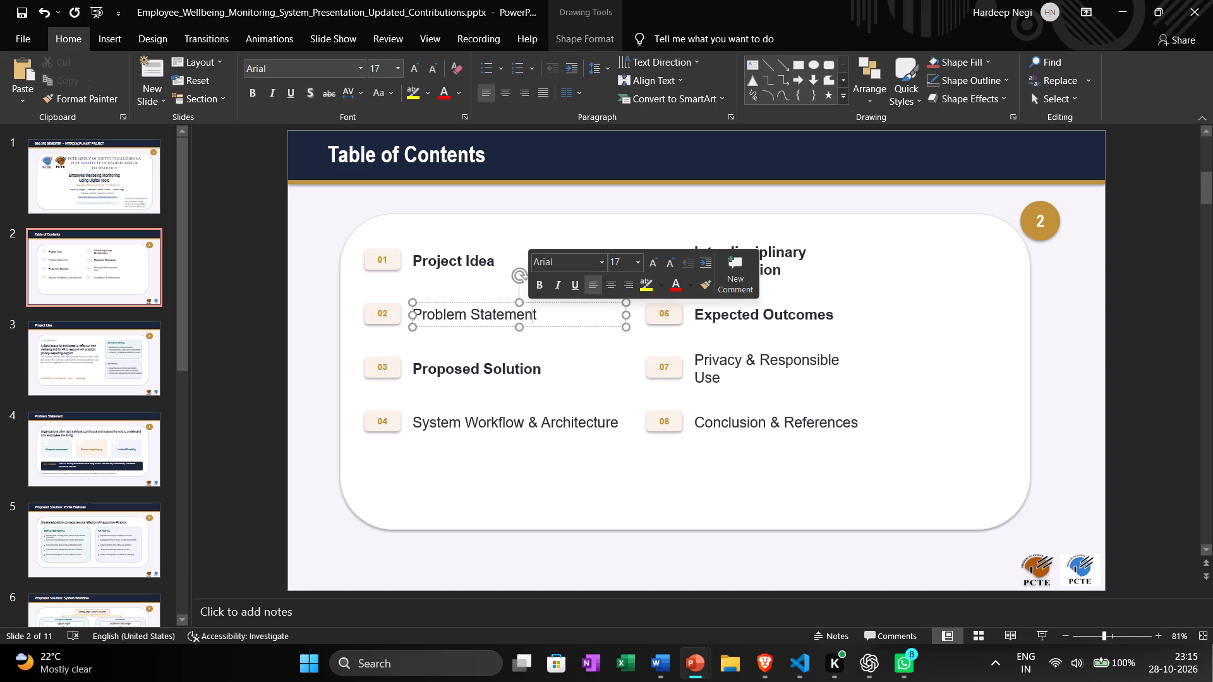
key(ctrl+a)
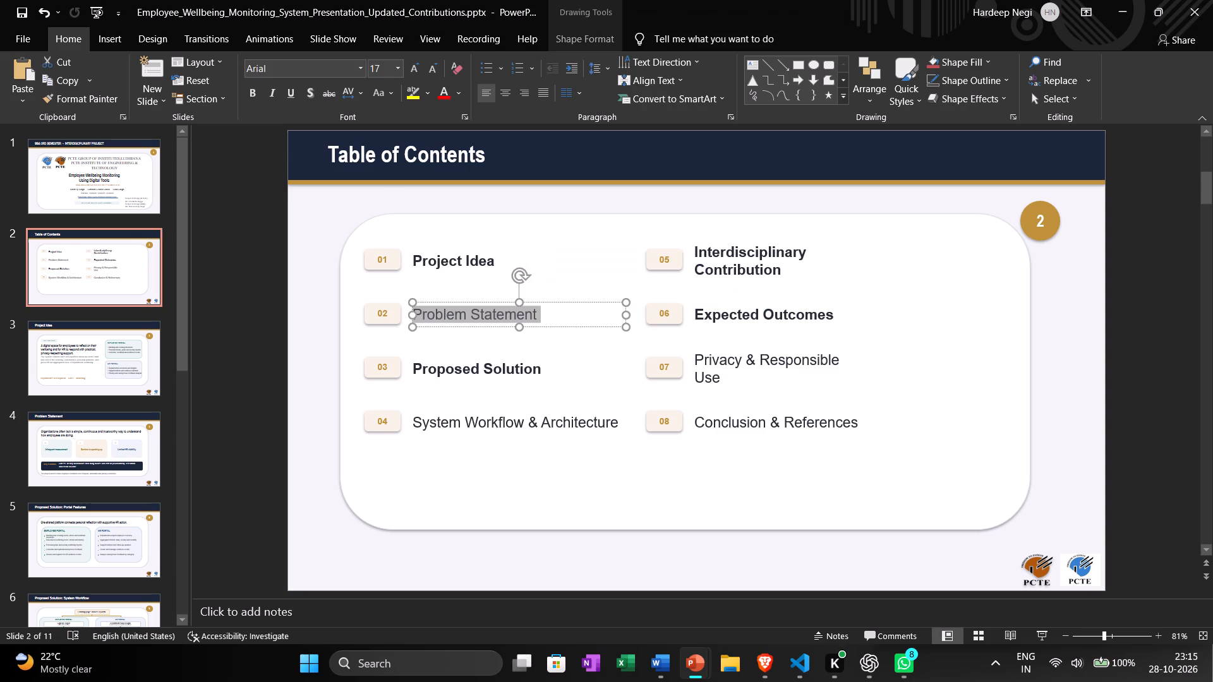
click(253, 96)
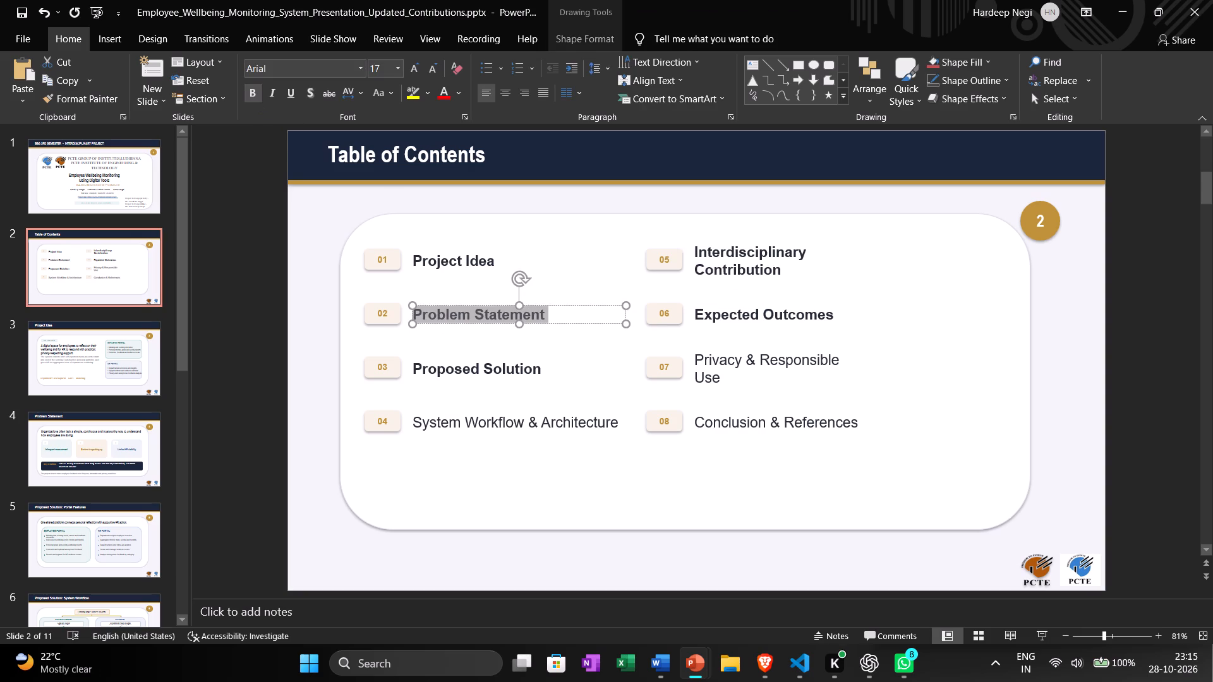
click(453, 423)
key(ctrl+a)
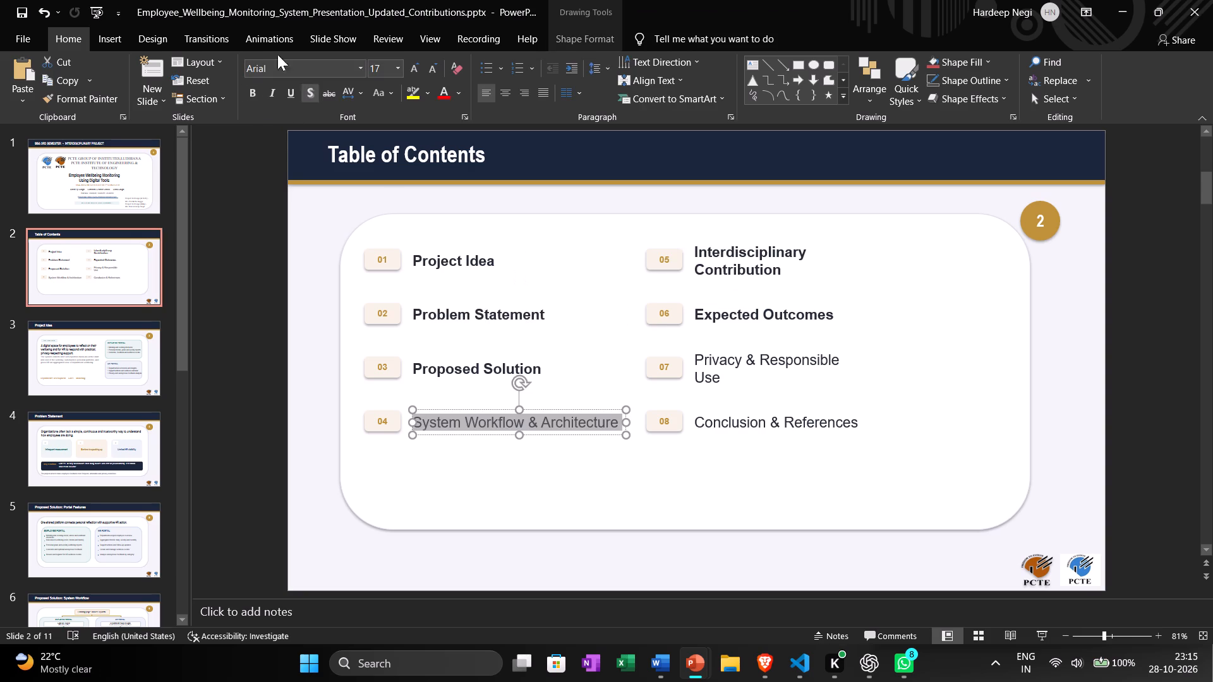
click(251, 98)
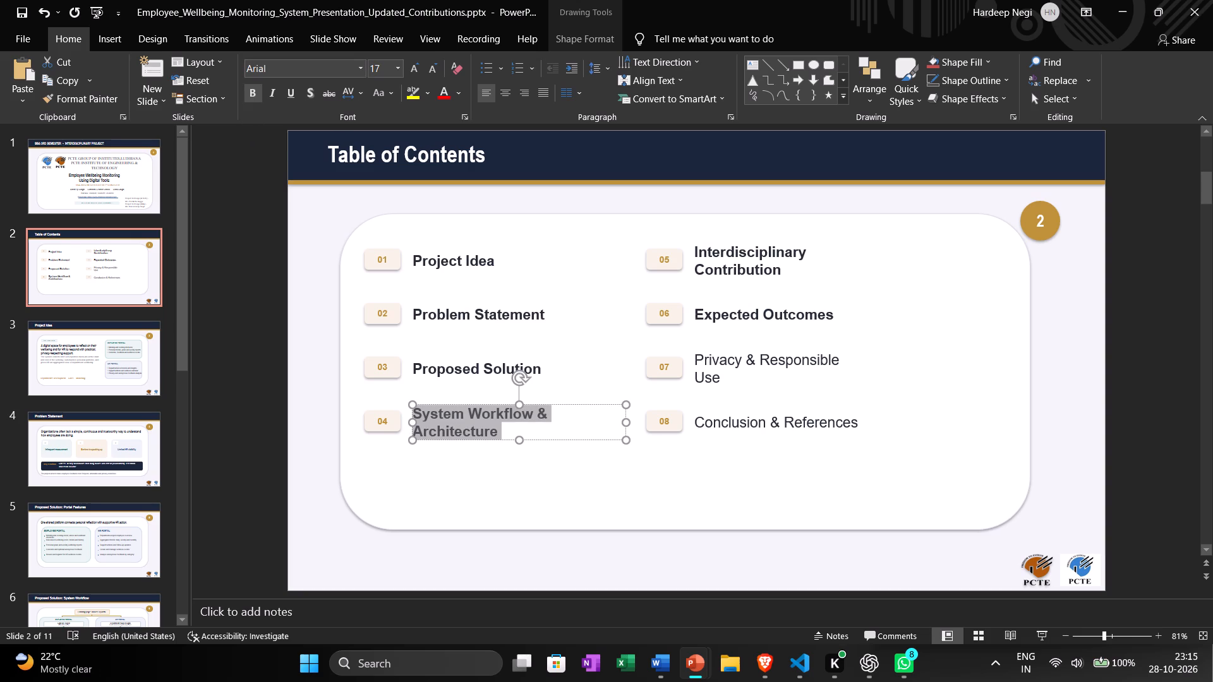
click(719, 362)
key(ctrl+a)
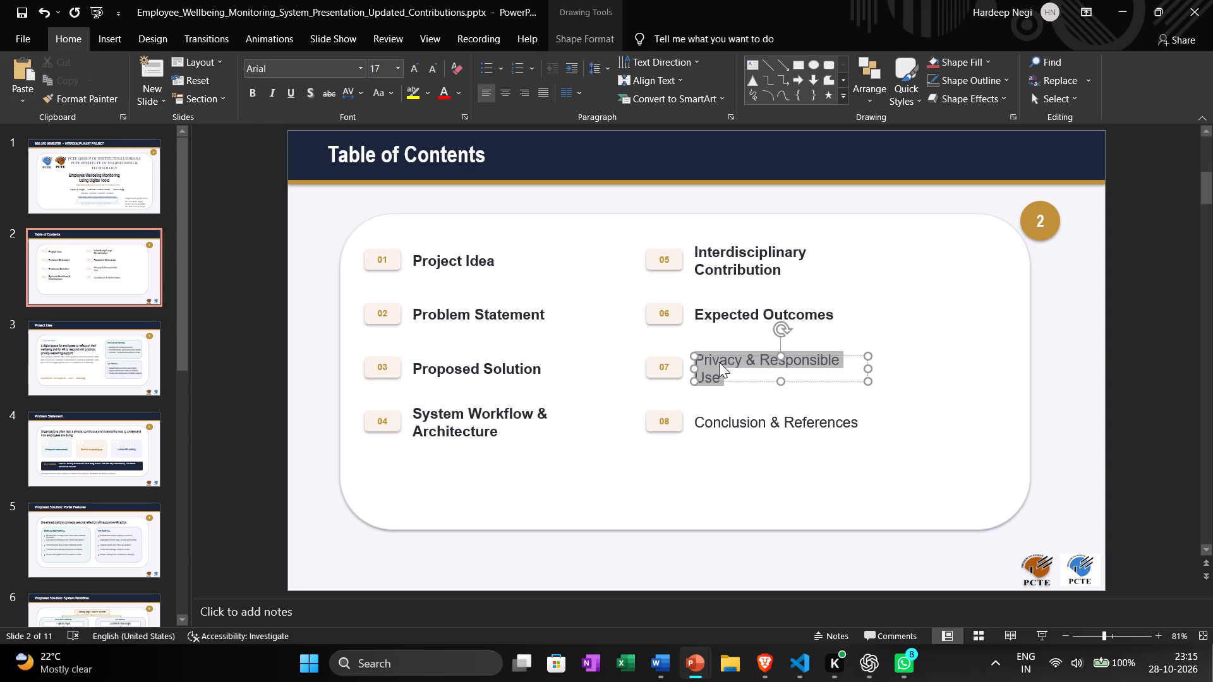
click(251, 86)
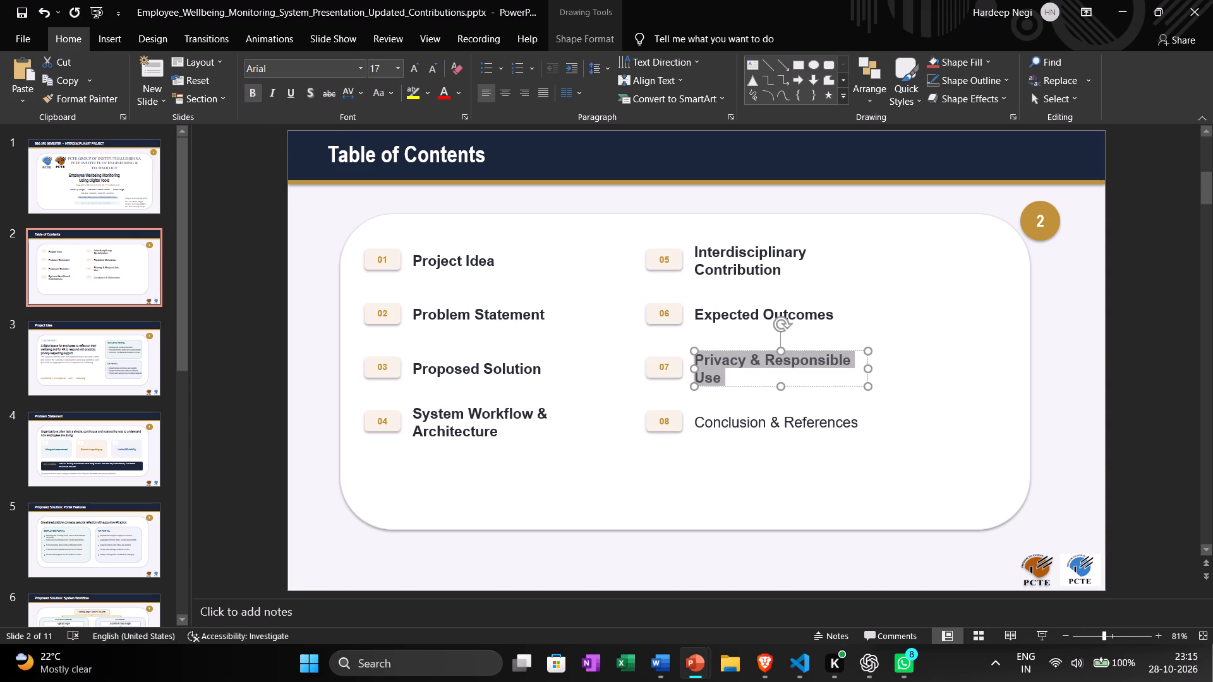
click(740, 429)
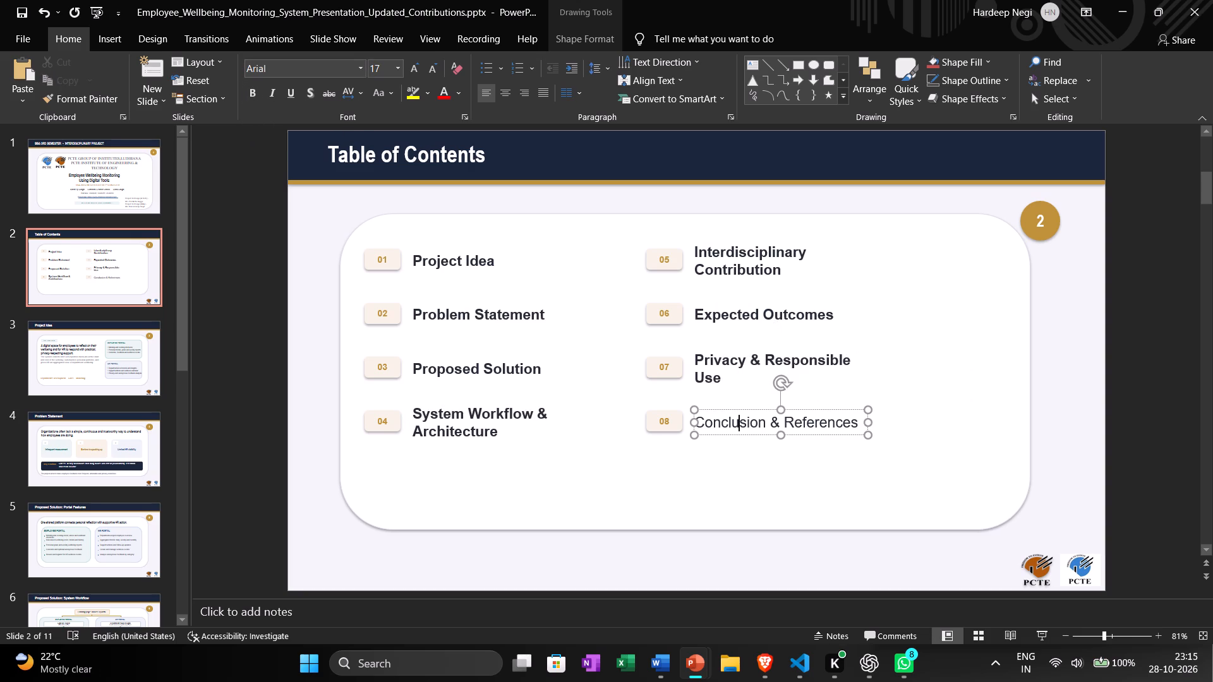
key(ctrl+a)
click(254, 92)
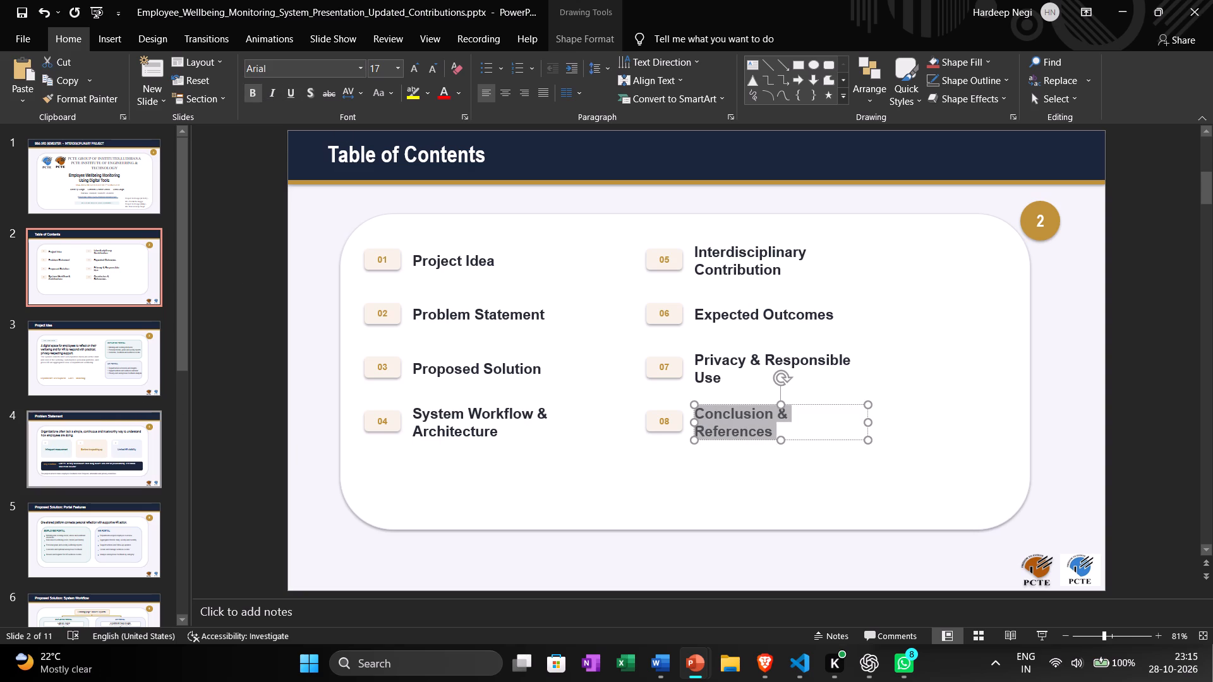
Widen the "Conclusion & References" text box slightly so its text fits on one line.
drag(871, 424, 895, 424)
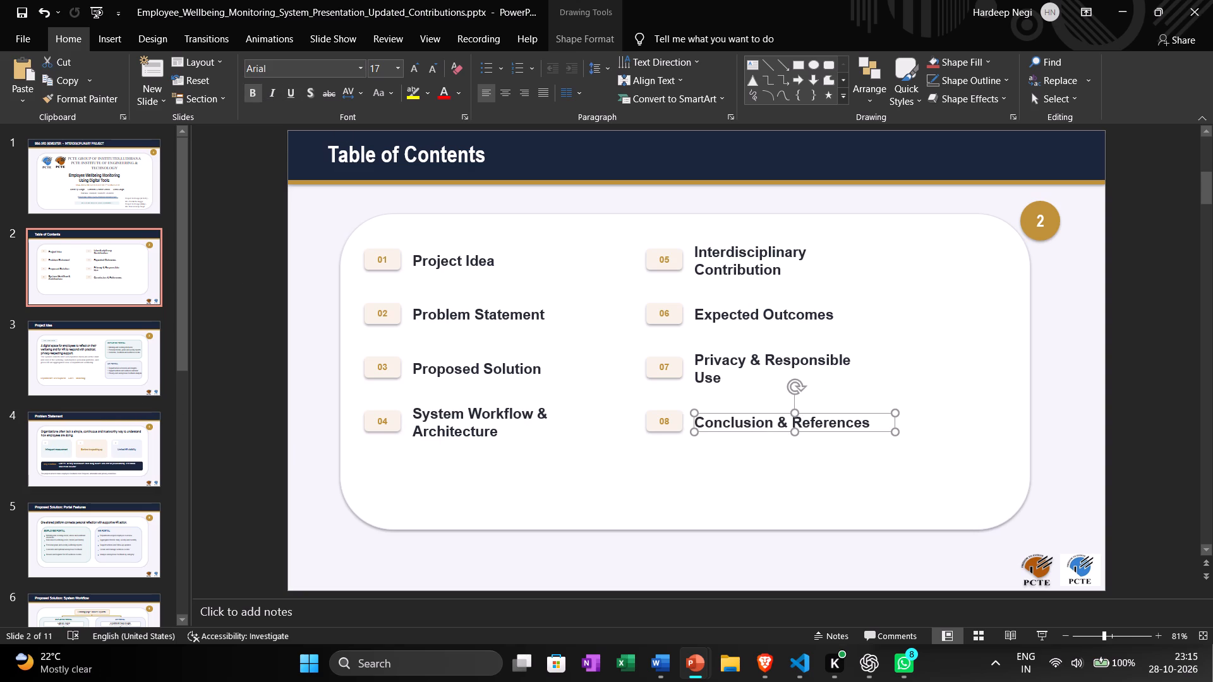
Review the whole presentation as a slide show, from the title slide through to the Thank You slide.
click(95, 527)
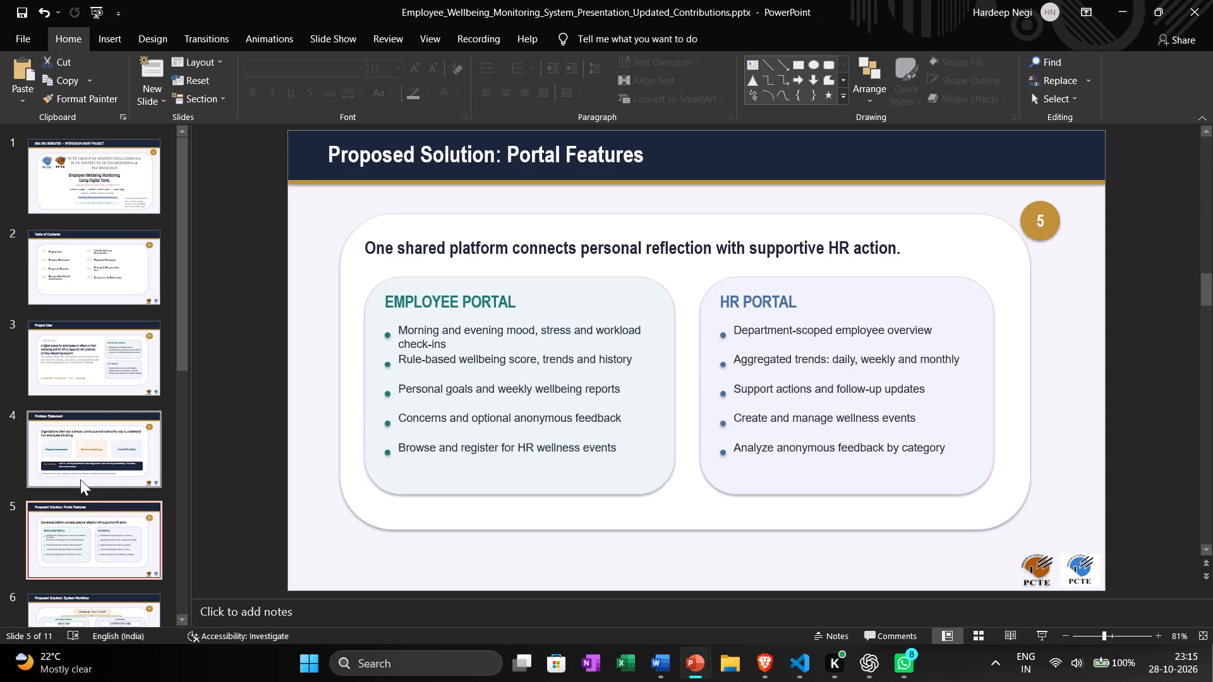
click(68, 451)
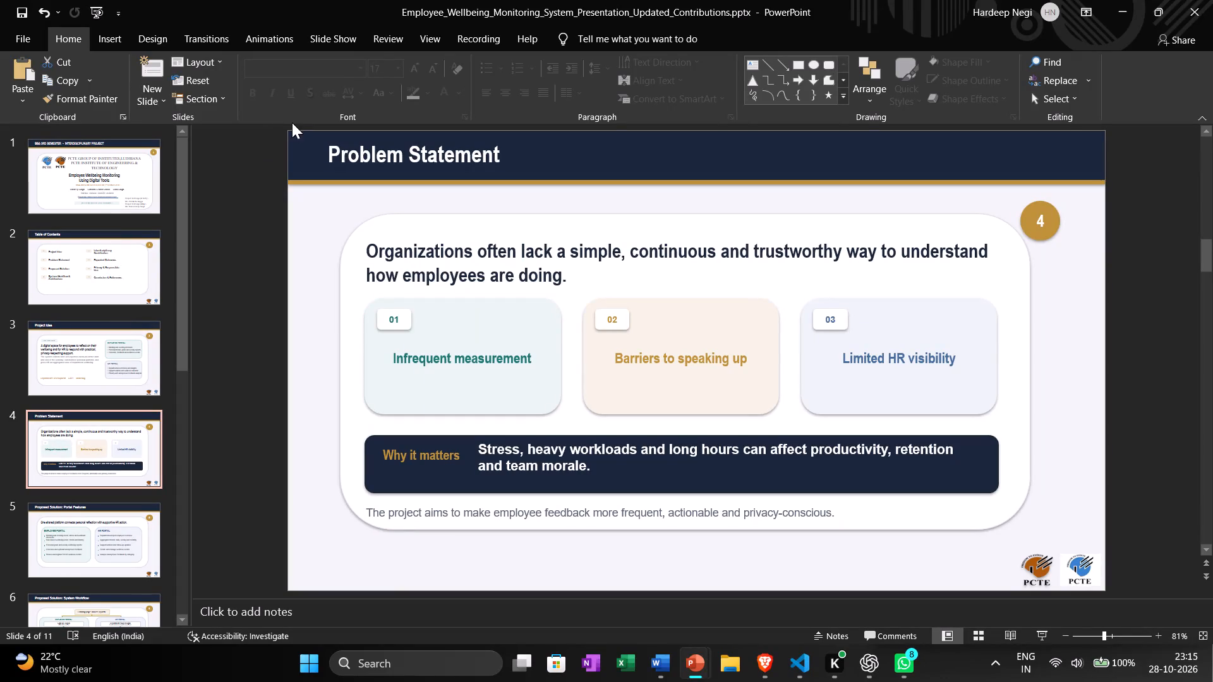
click(332, 29)
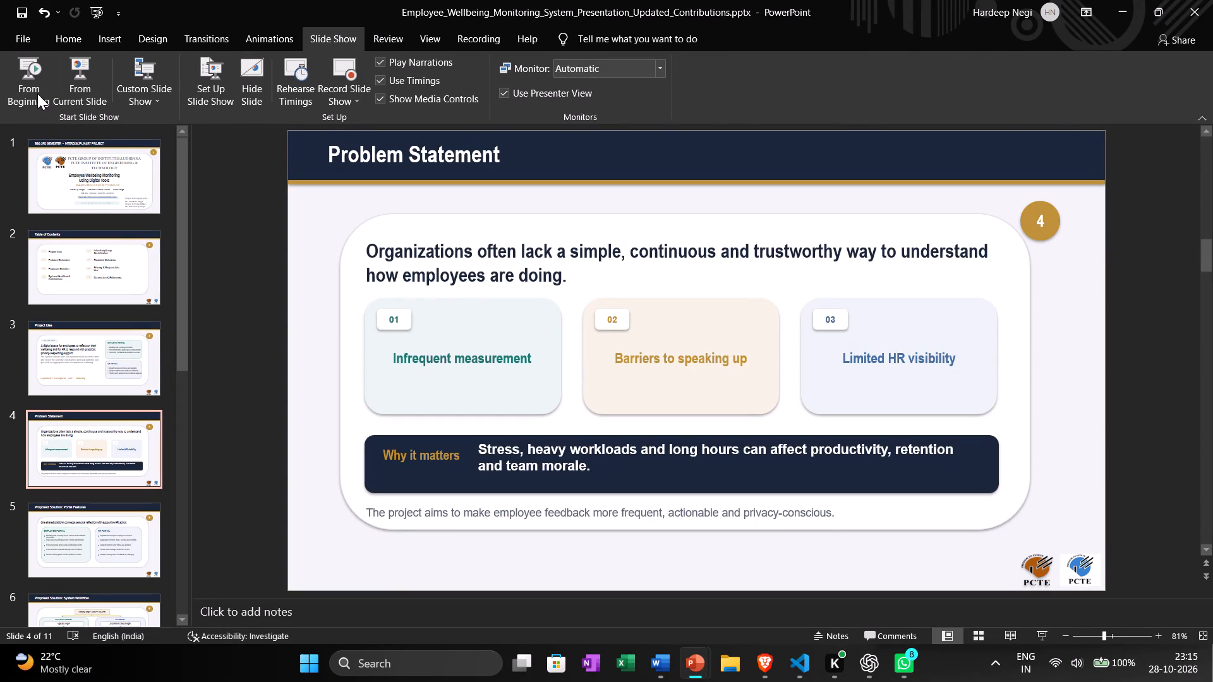
click(37, 93)
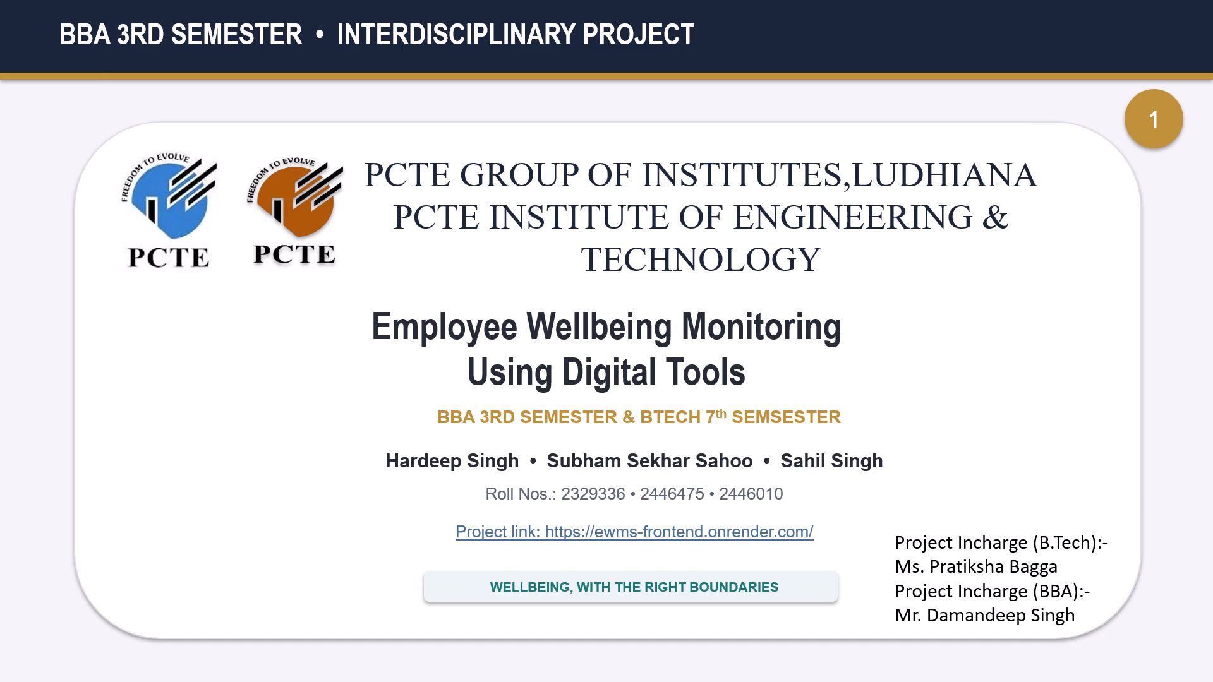
key(Right)
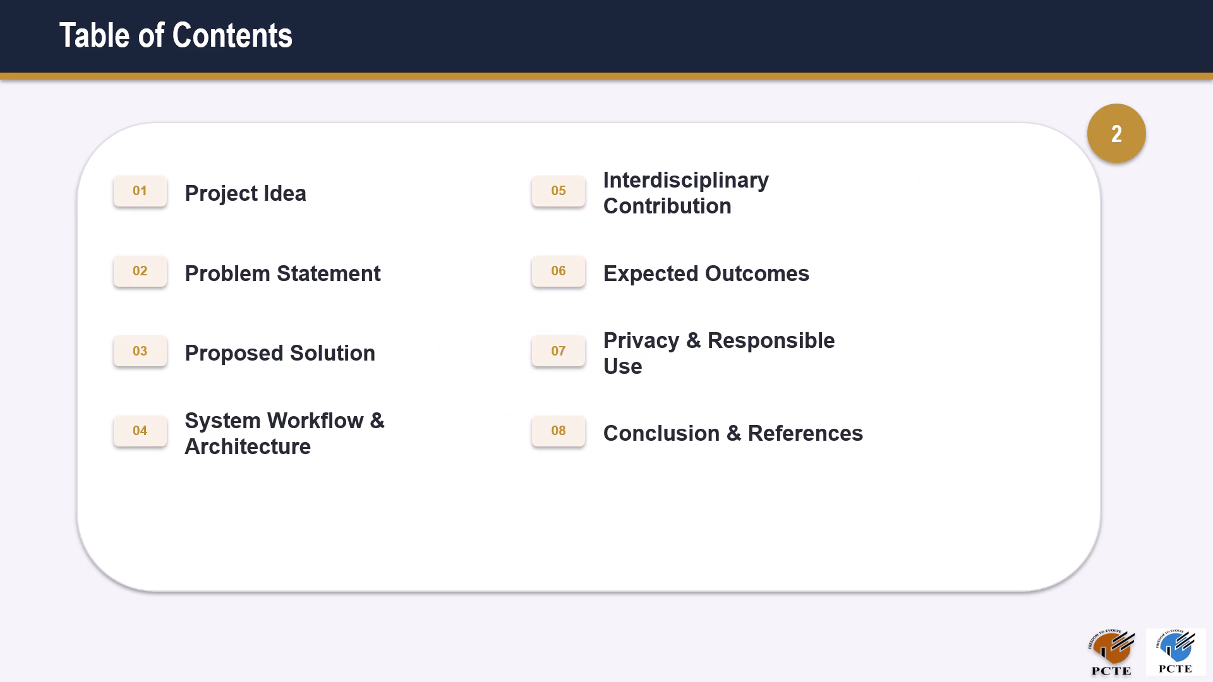
key(Right)
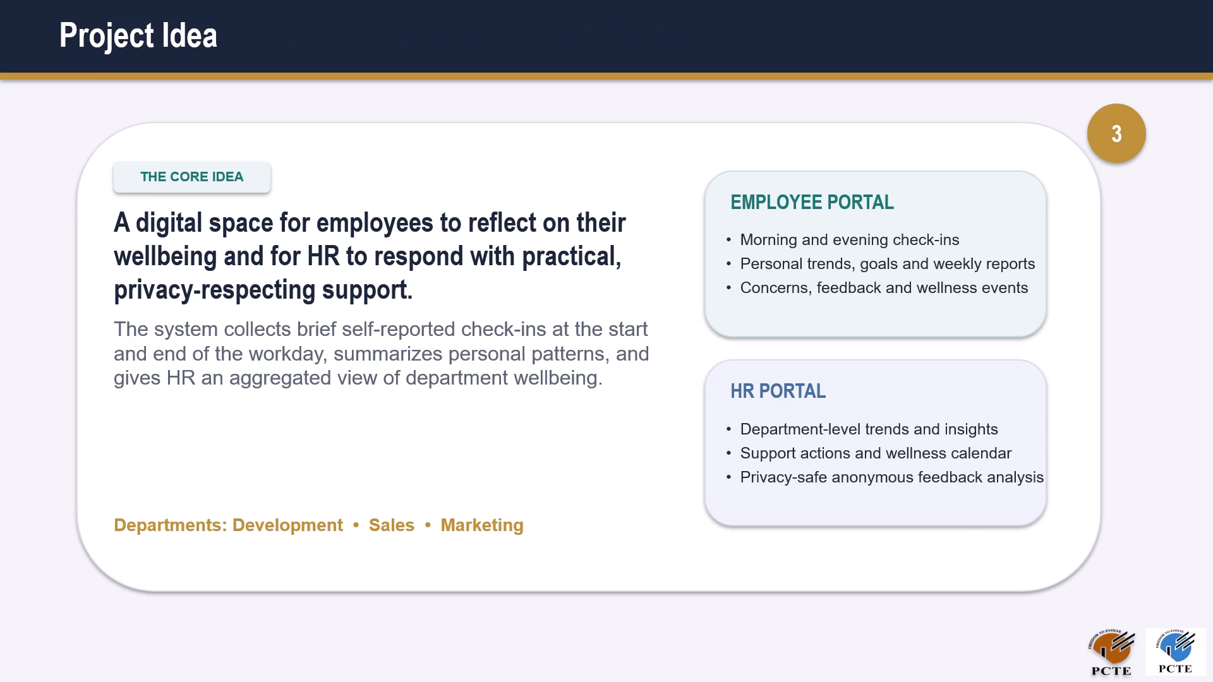
key(Right)
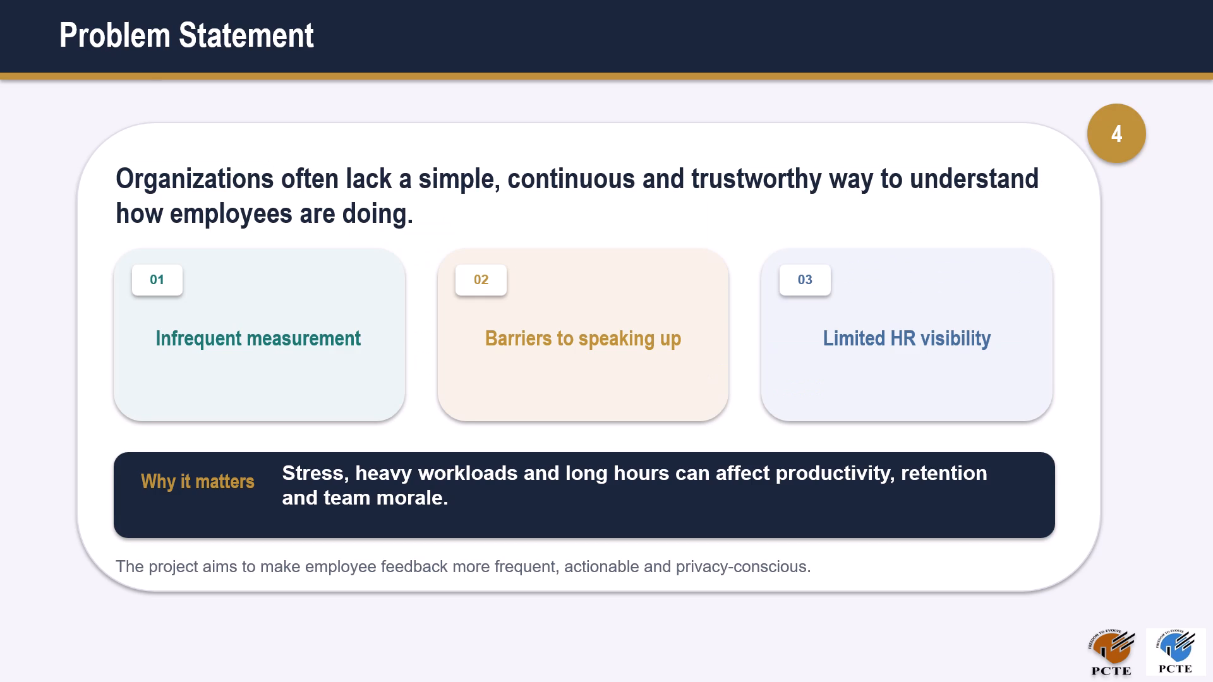
key(Right)
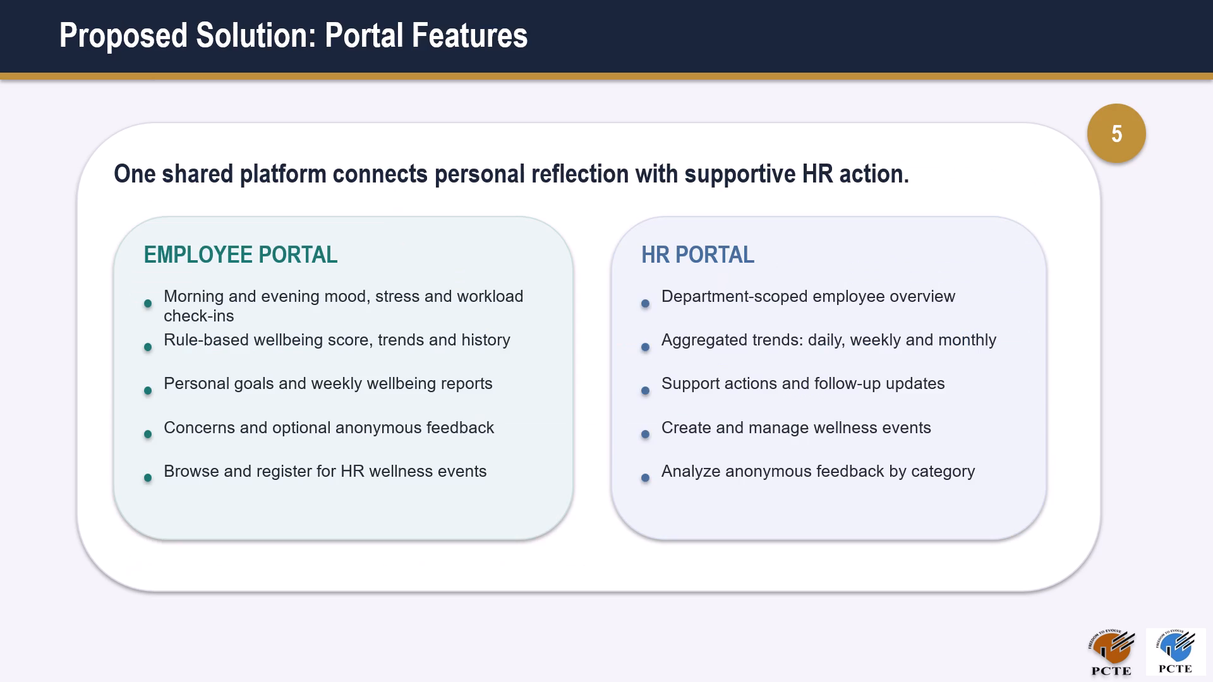
key(Right)
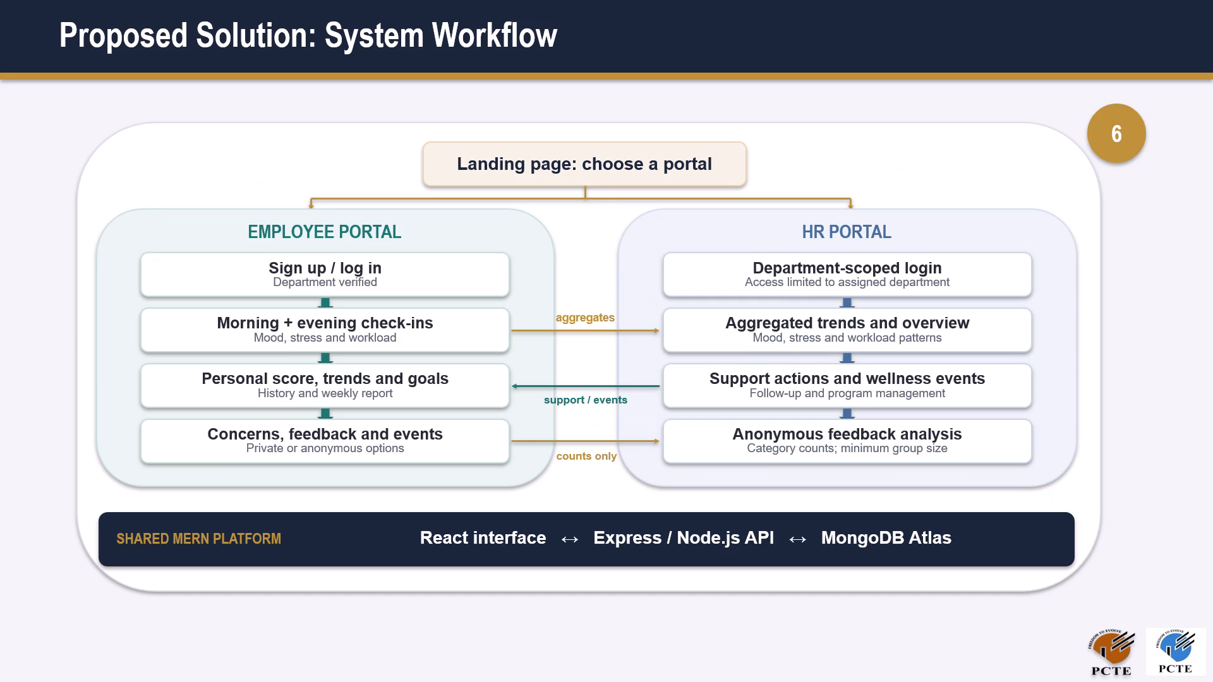
key(Right)
key(Right)
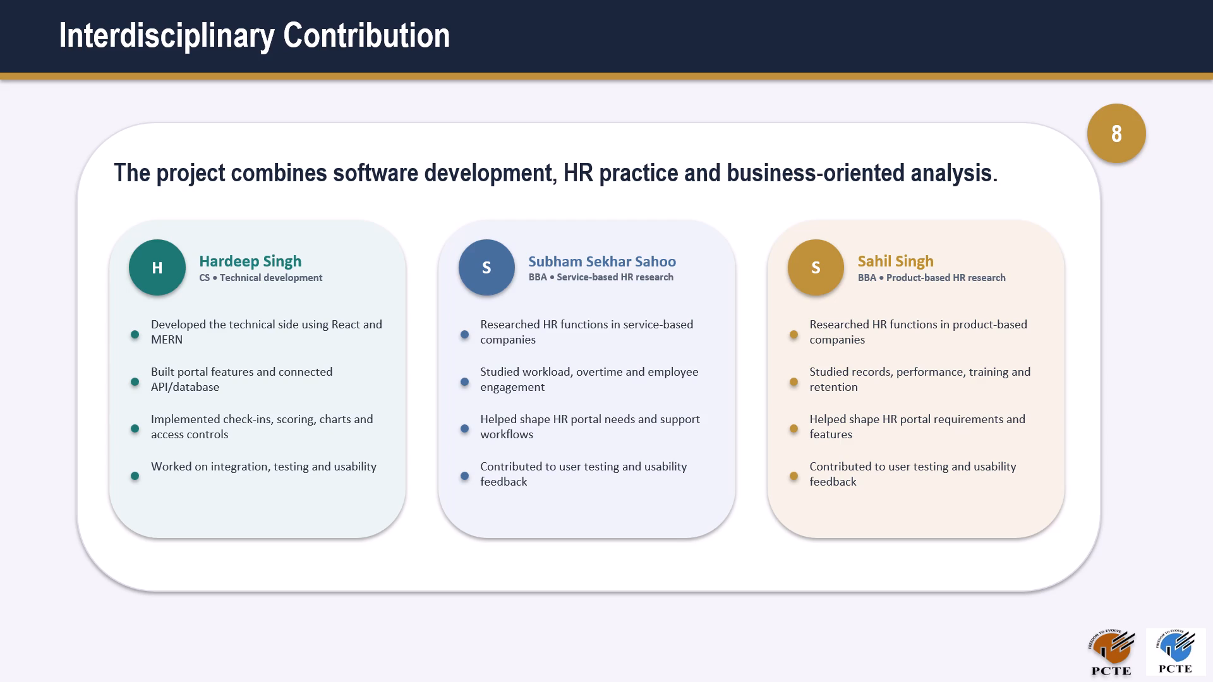
key(Right)
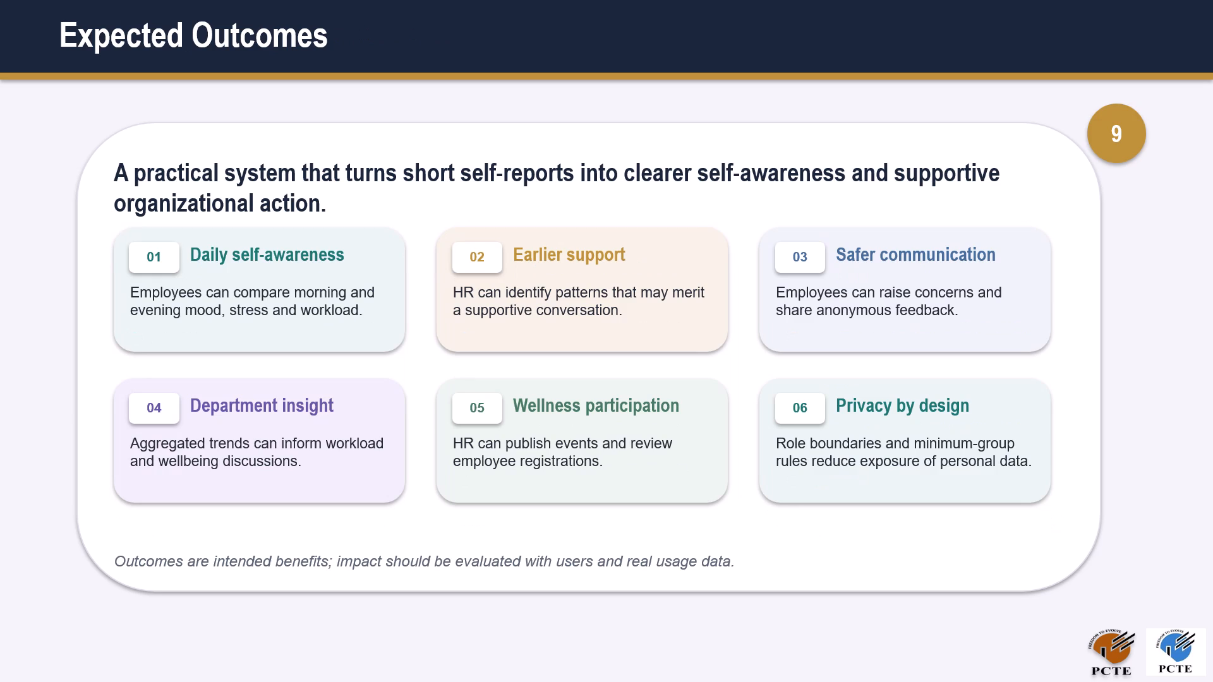
key(Right)
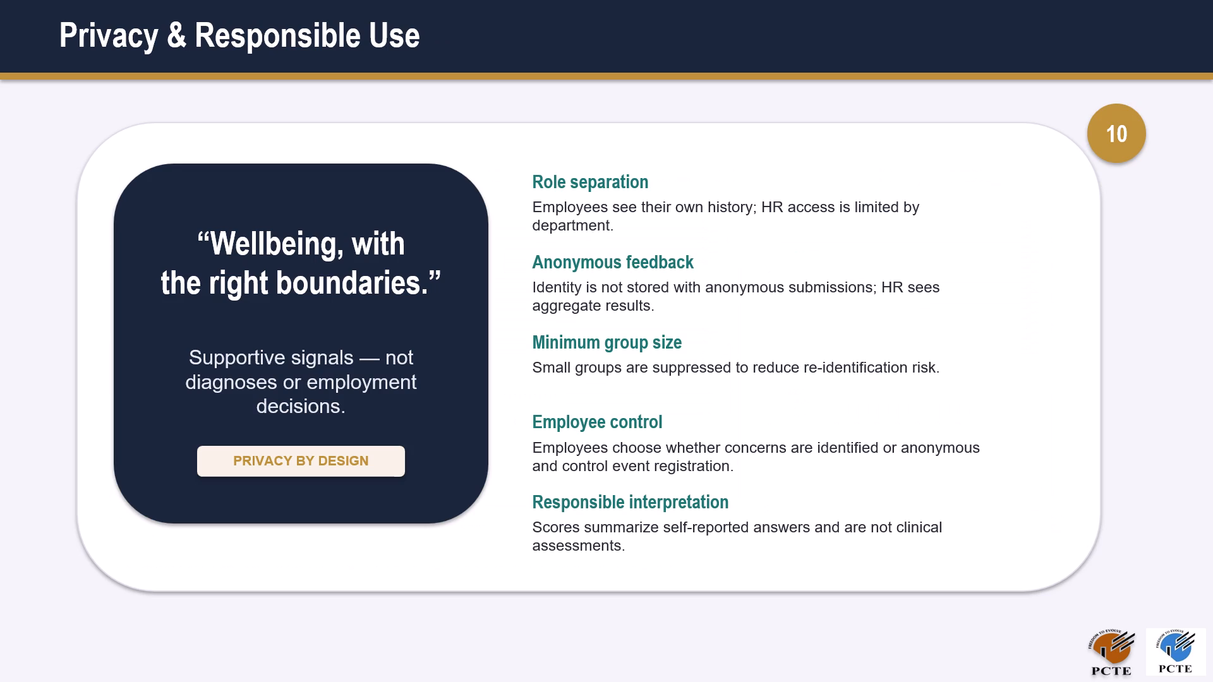
key(Right)
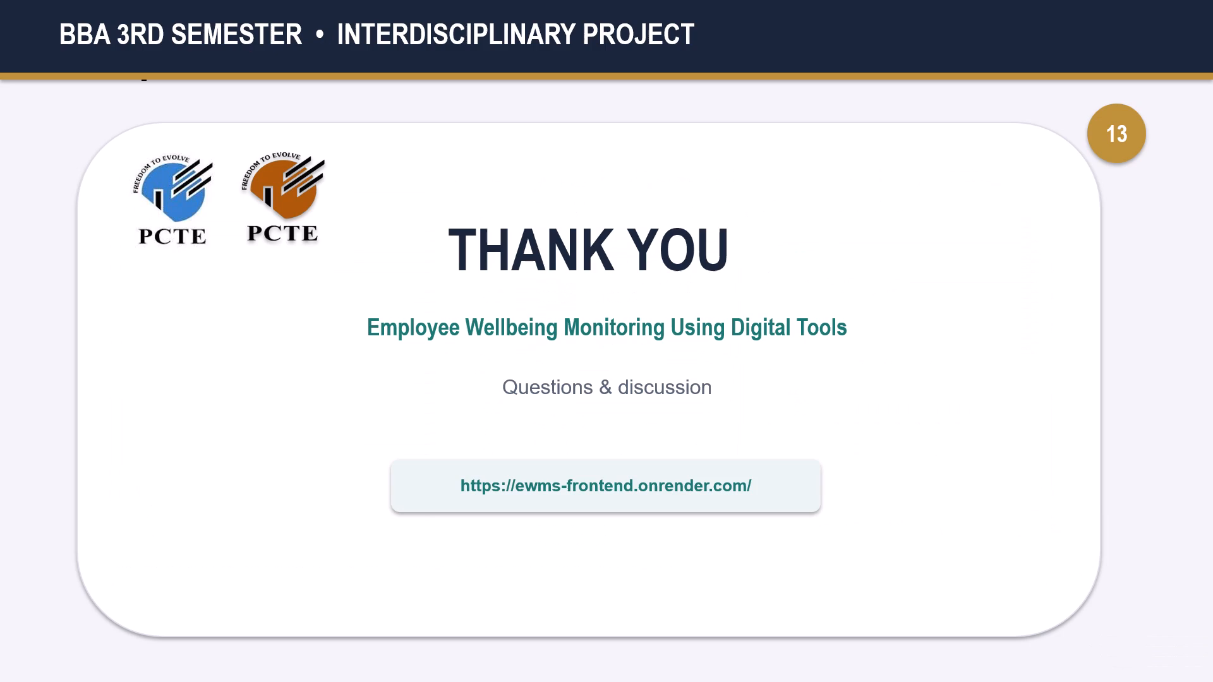
key(Right)
key(Left)
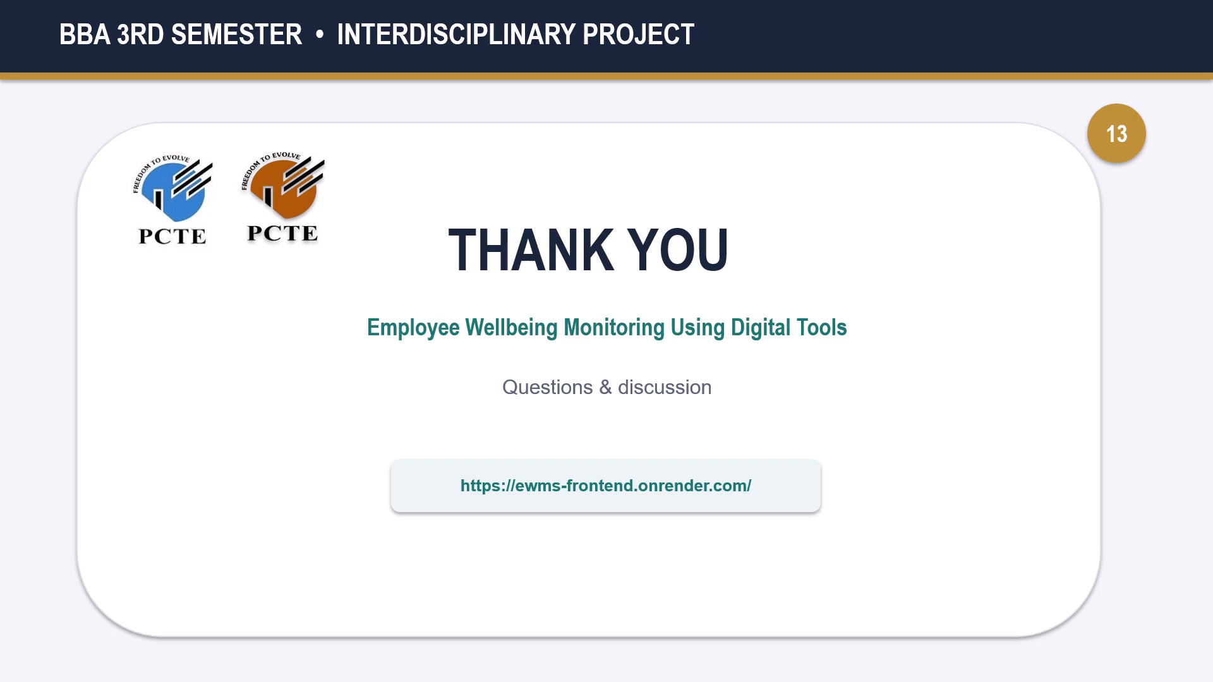
key(Escape)
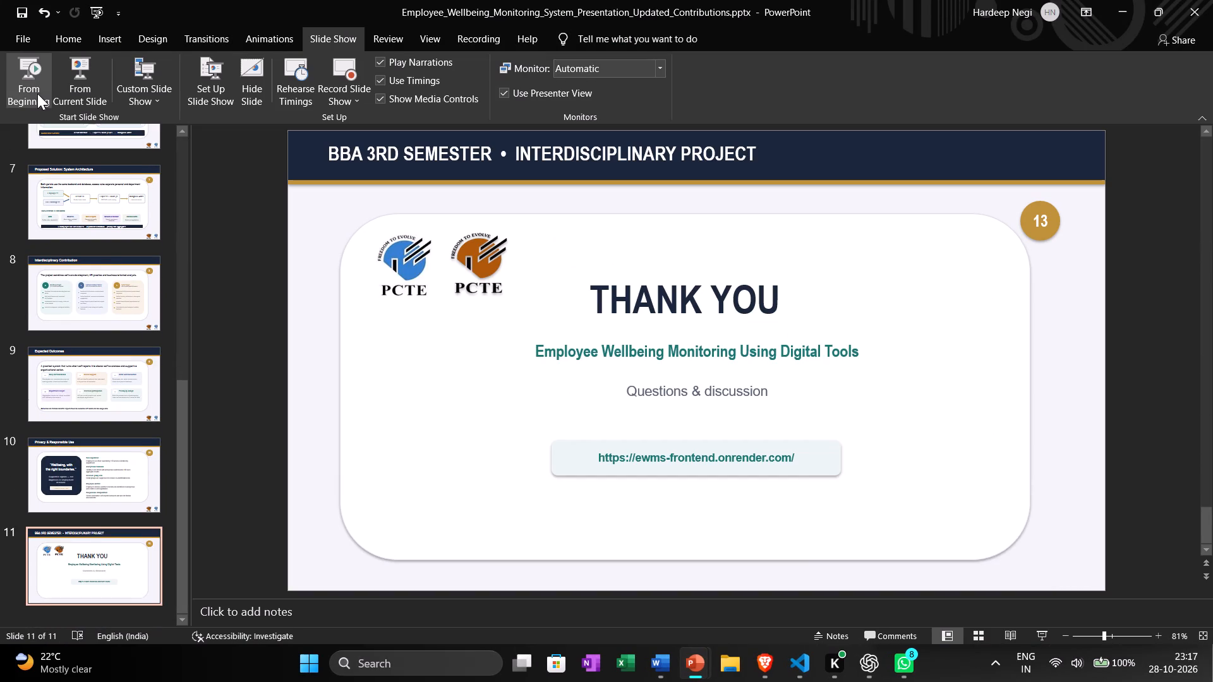
Insert "& BTECH 7th SEMESTER" after "BBA 3RD SEMESTER" in the Thank You slide's header.
click(495, 153)
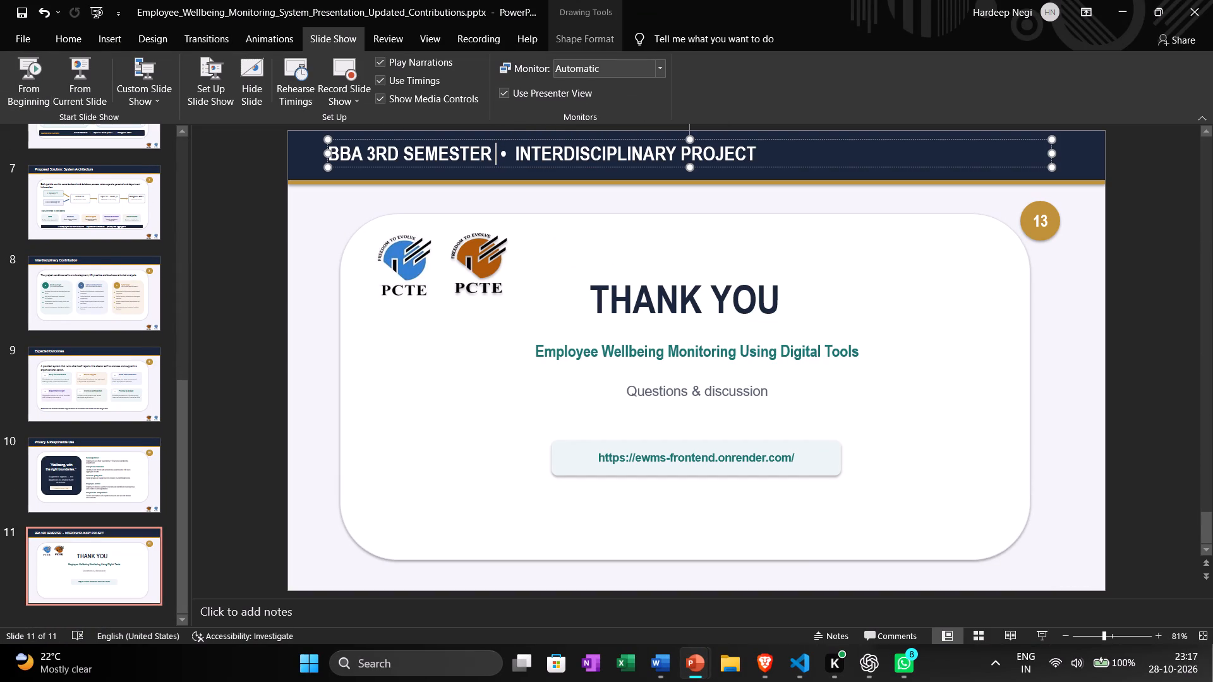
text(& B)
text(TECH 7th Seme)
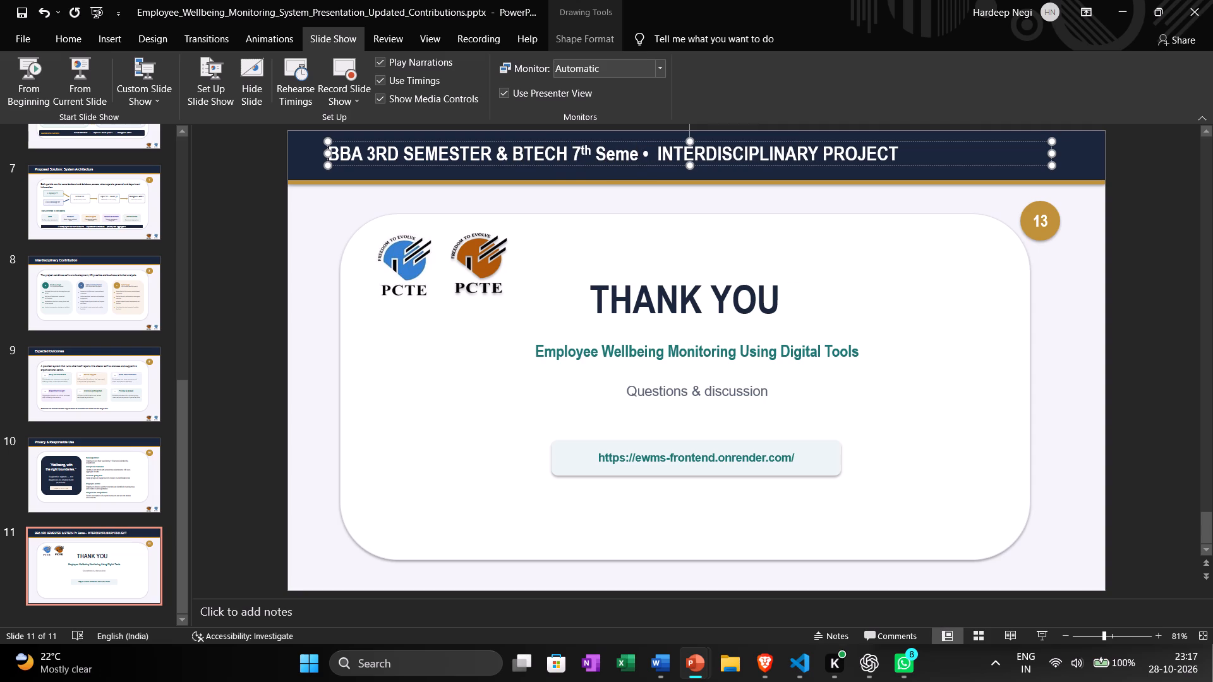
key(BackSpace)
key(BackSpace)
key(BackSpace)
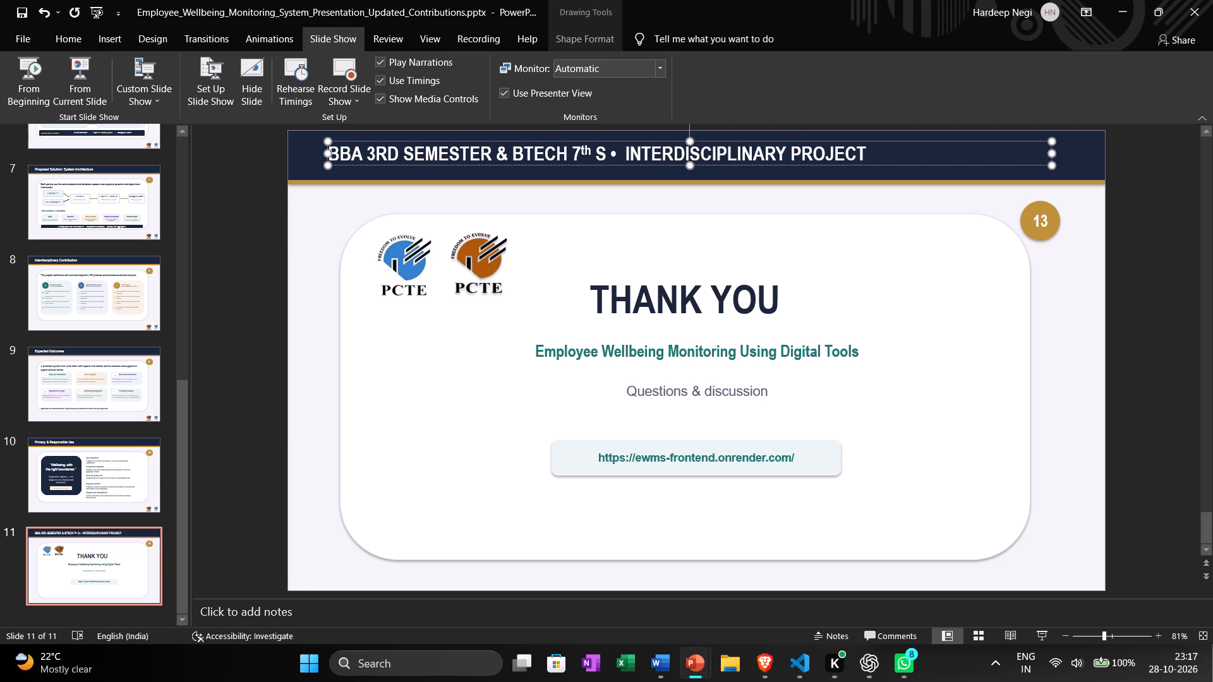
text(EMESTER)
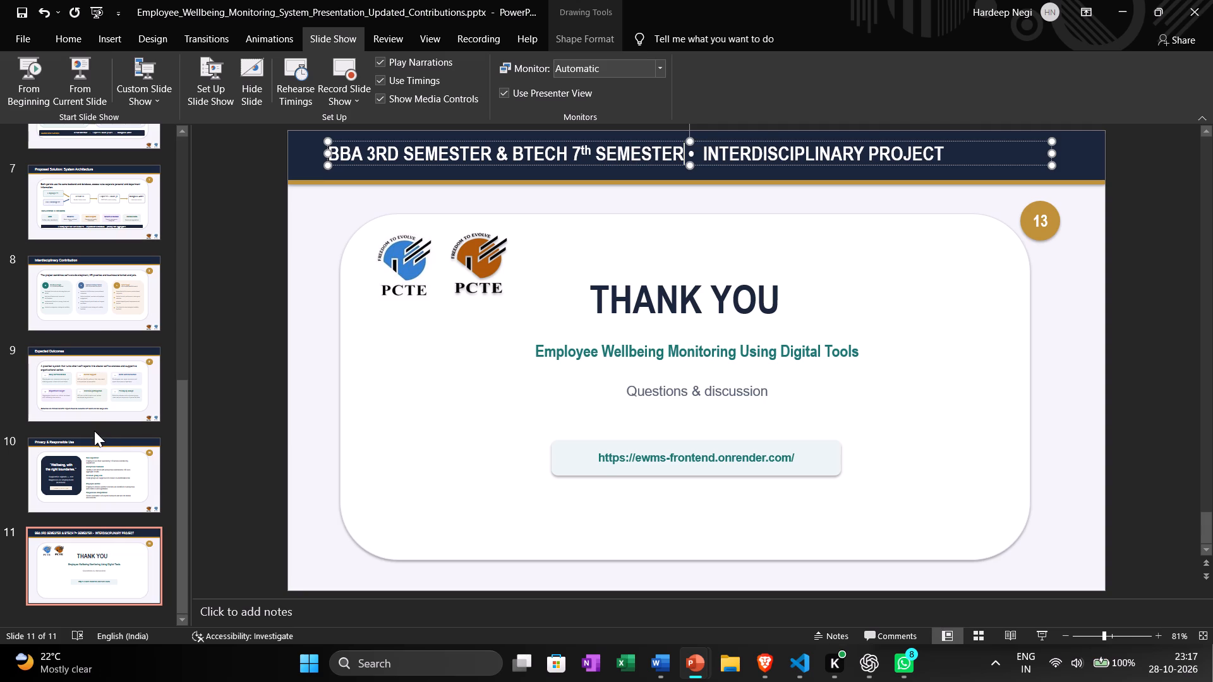
Insert "& BTECH 7th SEMESTER" after "BBA 3RD SEMESTER" in the title slide's header.
scroll(92, 490, up, 4)
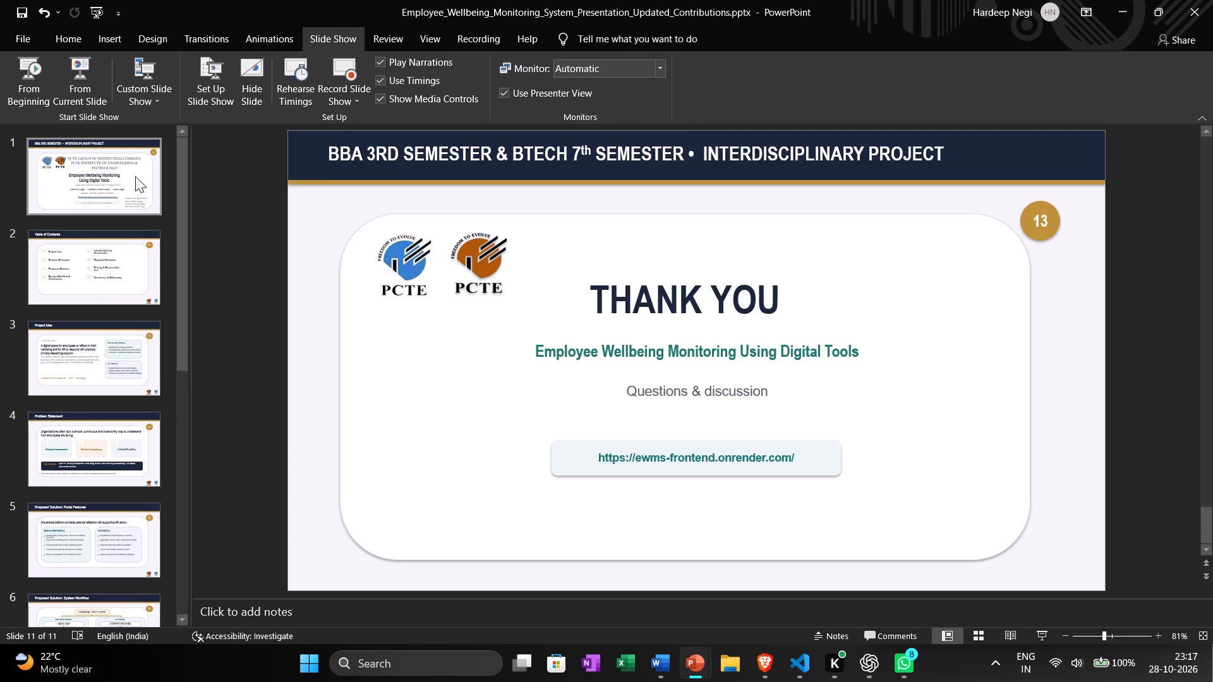
click(107, 171)
click(492, 156)
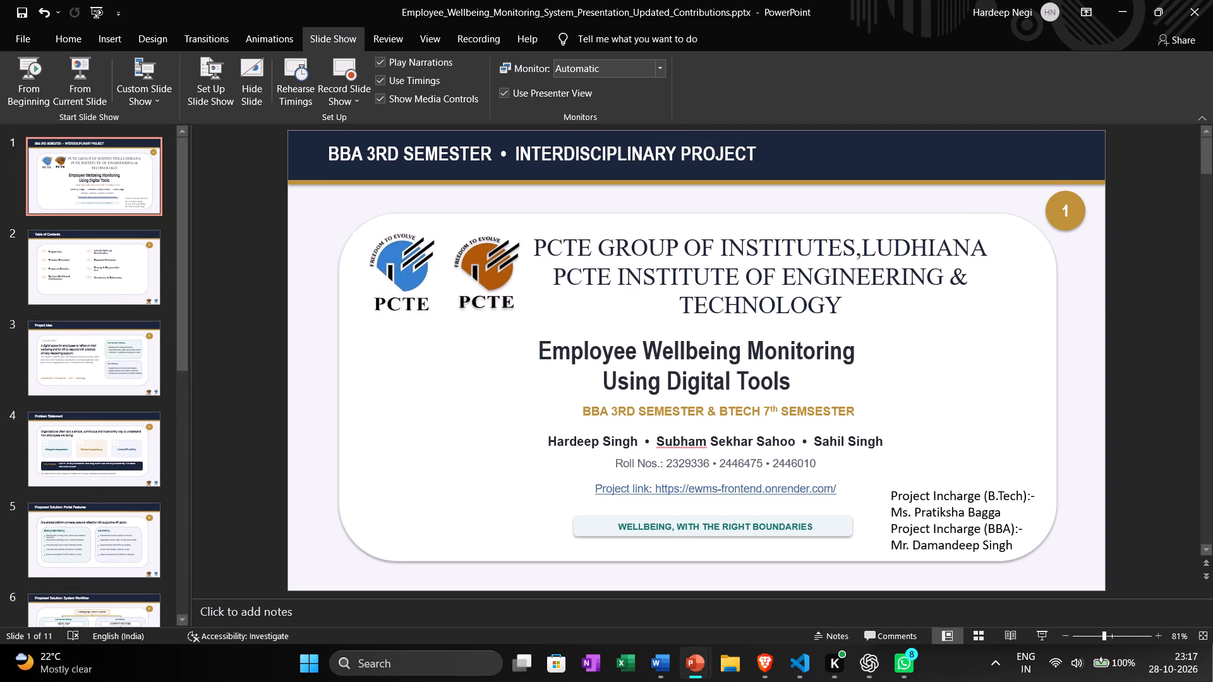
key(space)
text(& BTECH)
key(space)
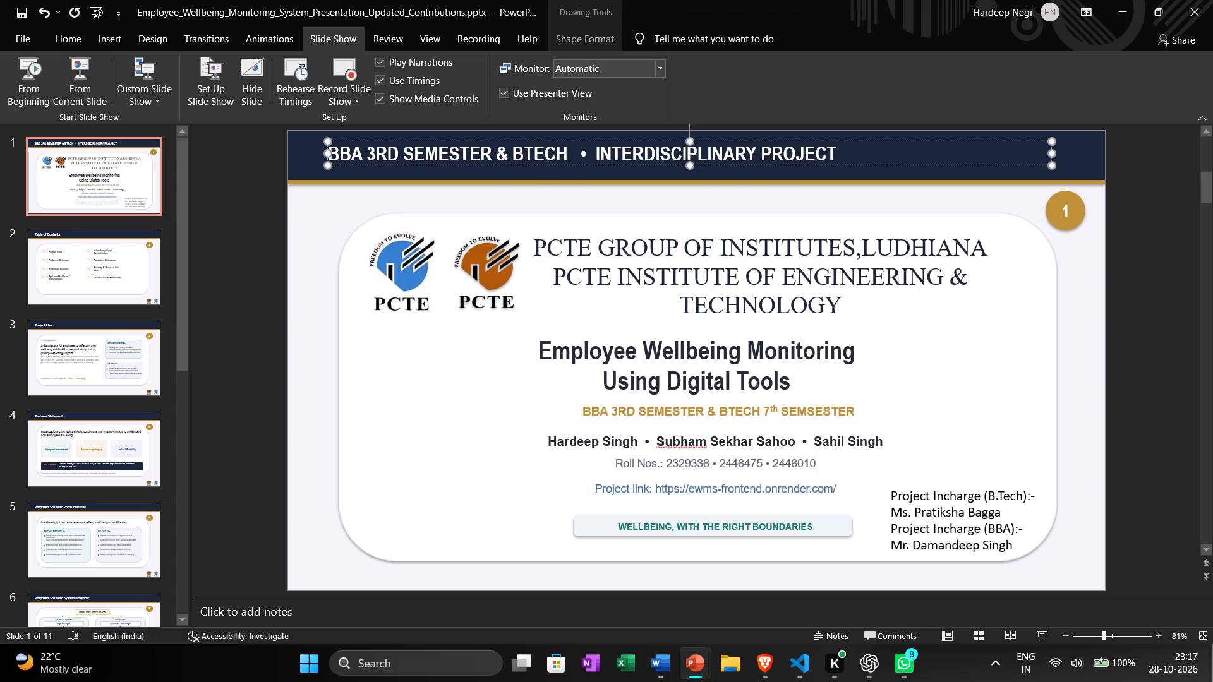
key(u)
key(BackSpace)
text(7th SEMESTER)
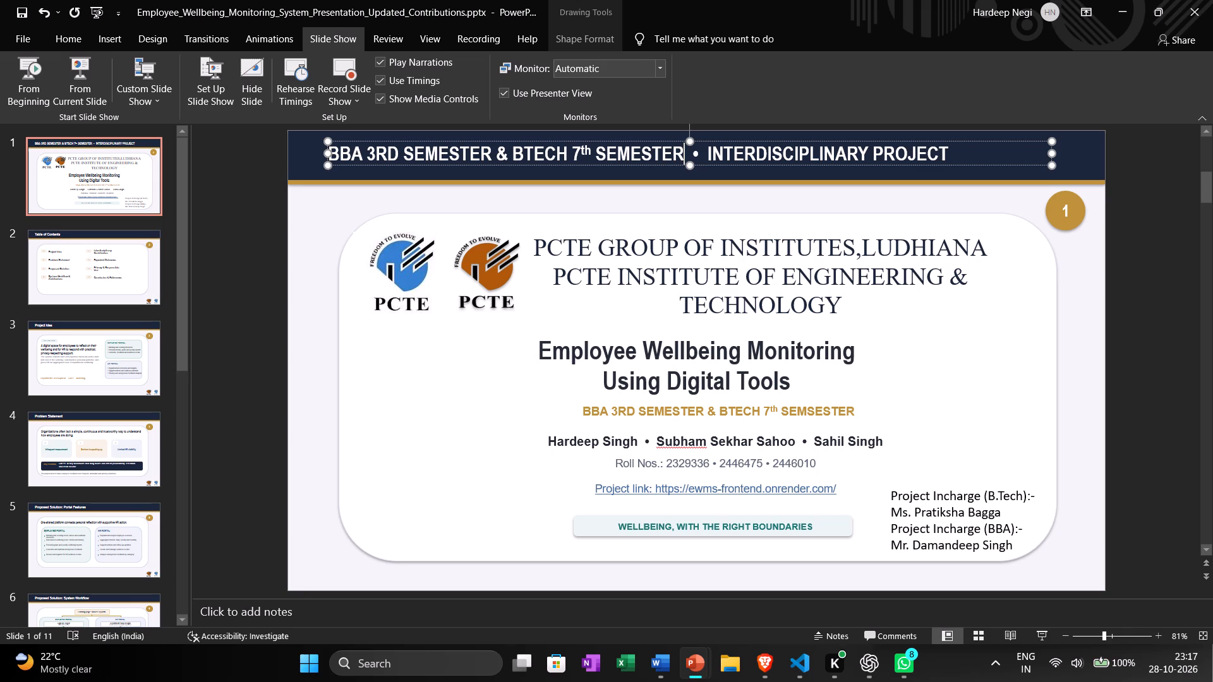
Shift the "Employee Wellbeing Monitoring Using Digital Tools" title slightly to the right on the title slide.
click(700, 362)
drag(672, 333, 684, 335)
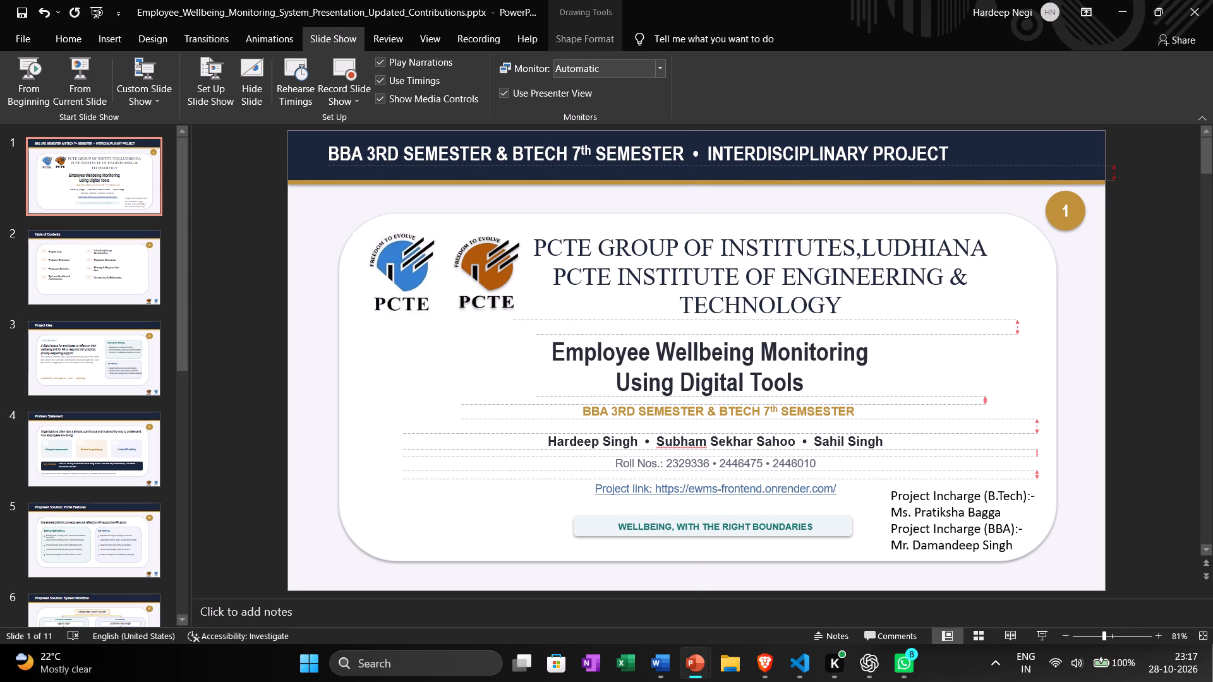
drag(684, 335, 684, 333)
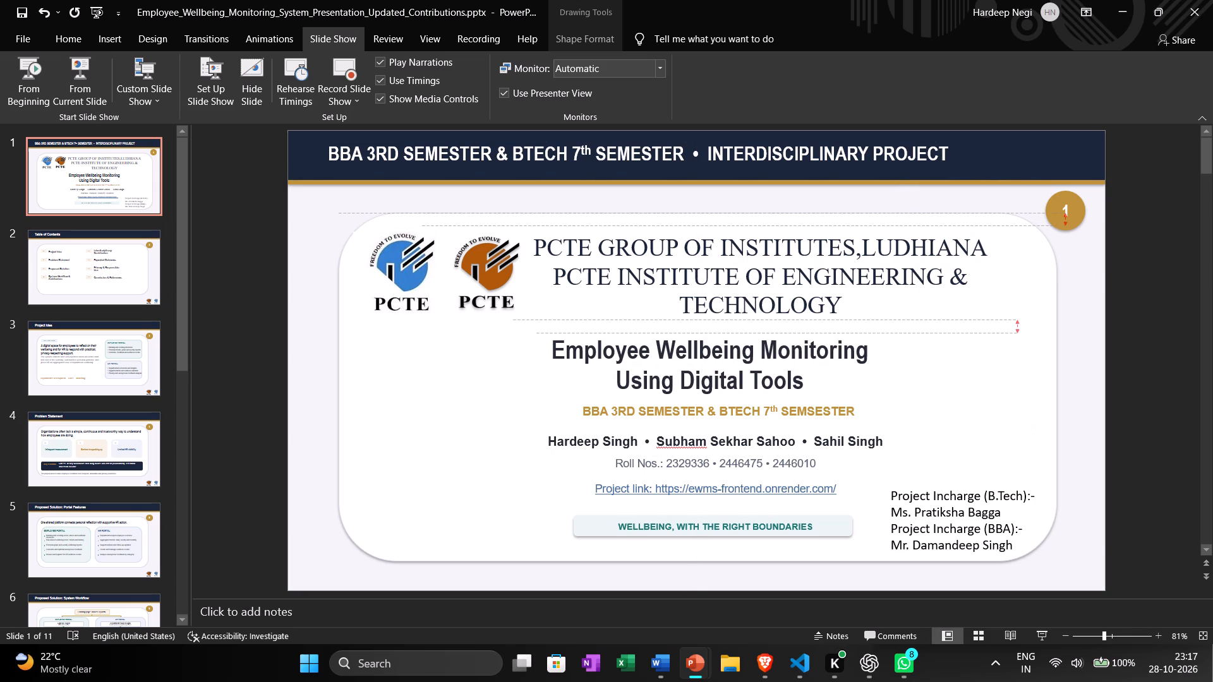
drag(684, 333, 684, 333)
click(244, 298)
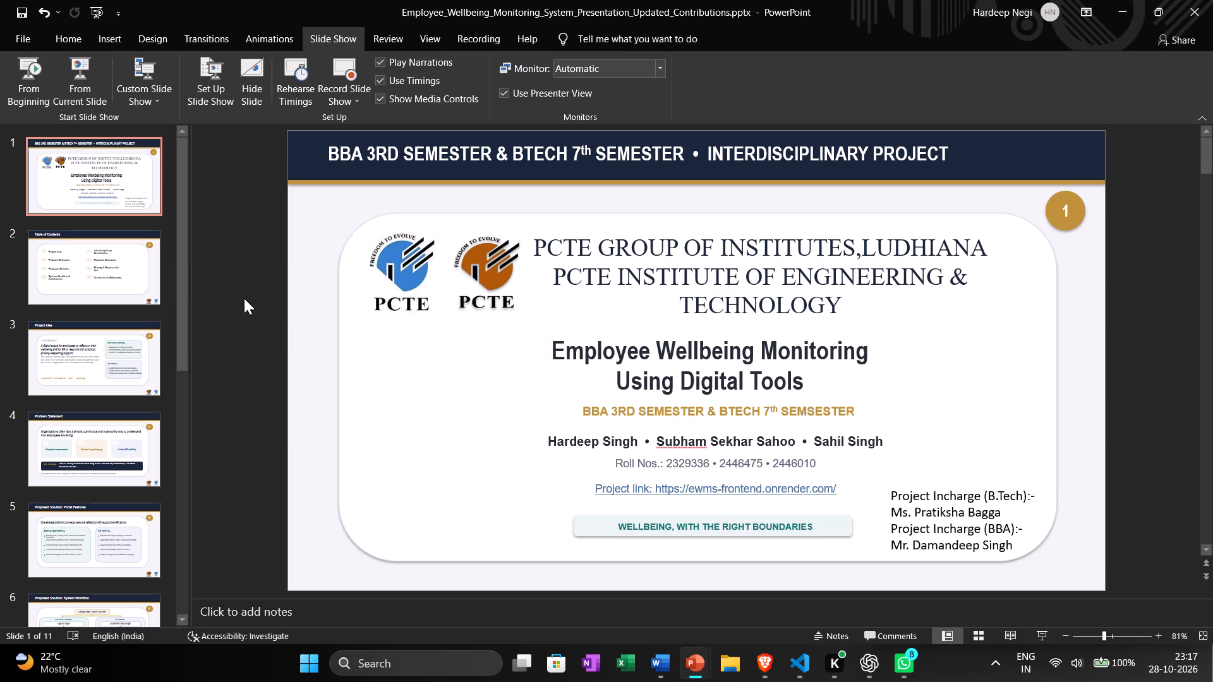
Check the Table of Contents entries against the slides in the deck, including Privacy & Responsible Use and Expected Outcomes.
click(83, 266)
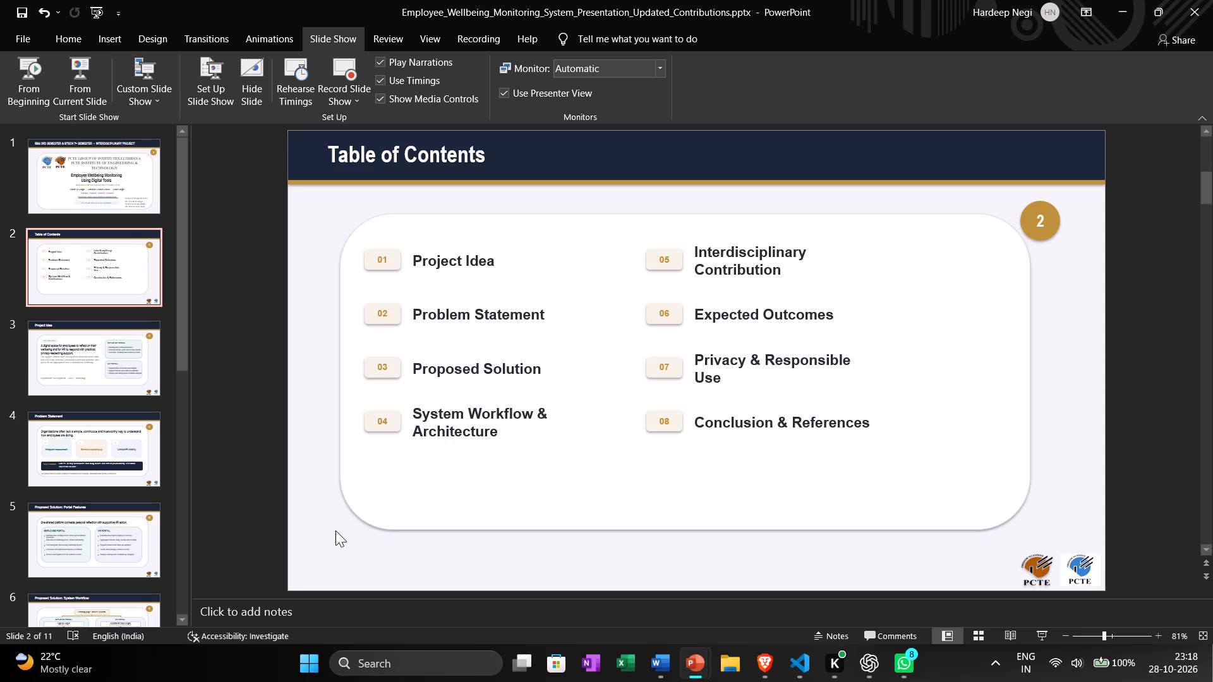
scroll(74, 478, down, 3)
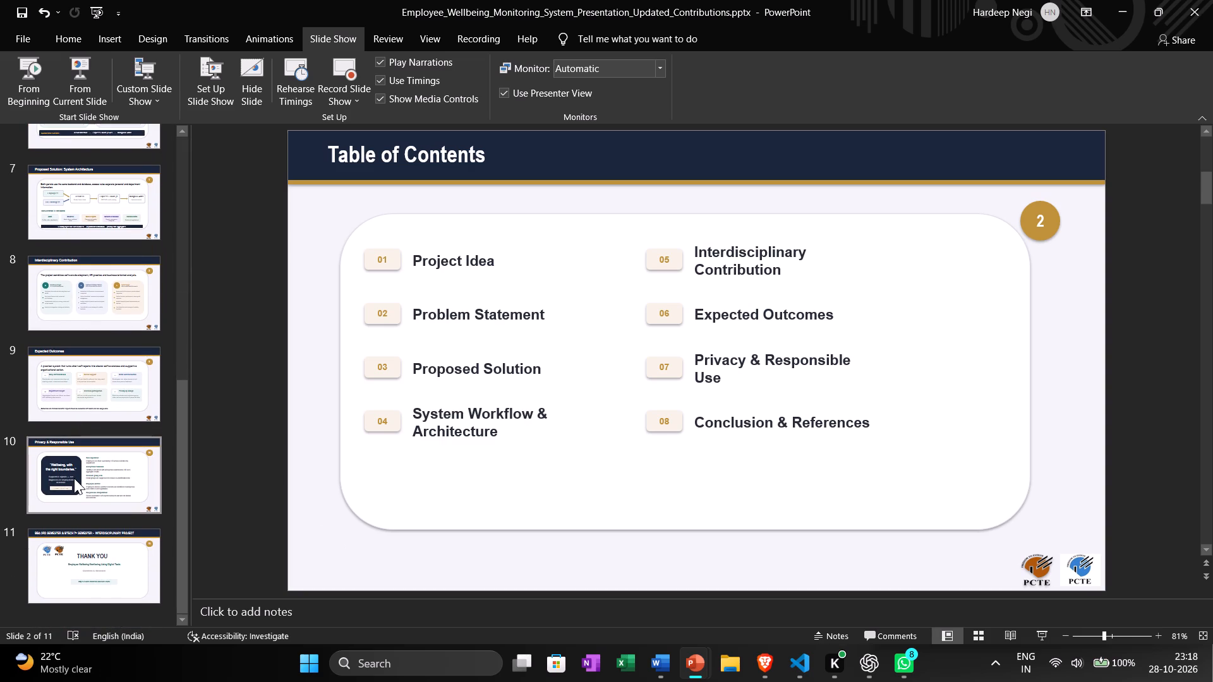
scroll(133, 383, up, 6)
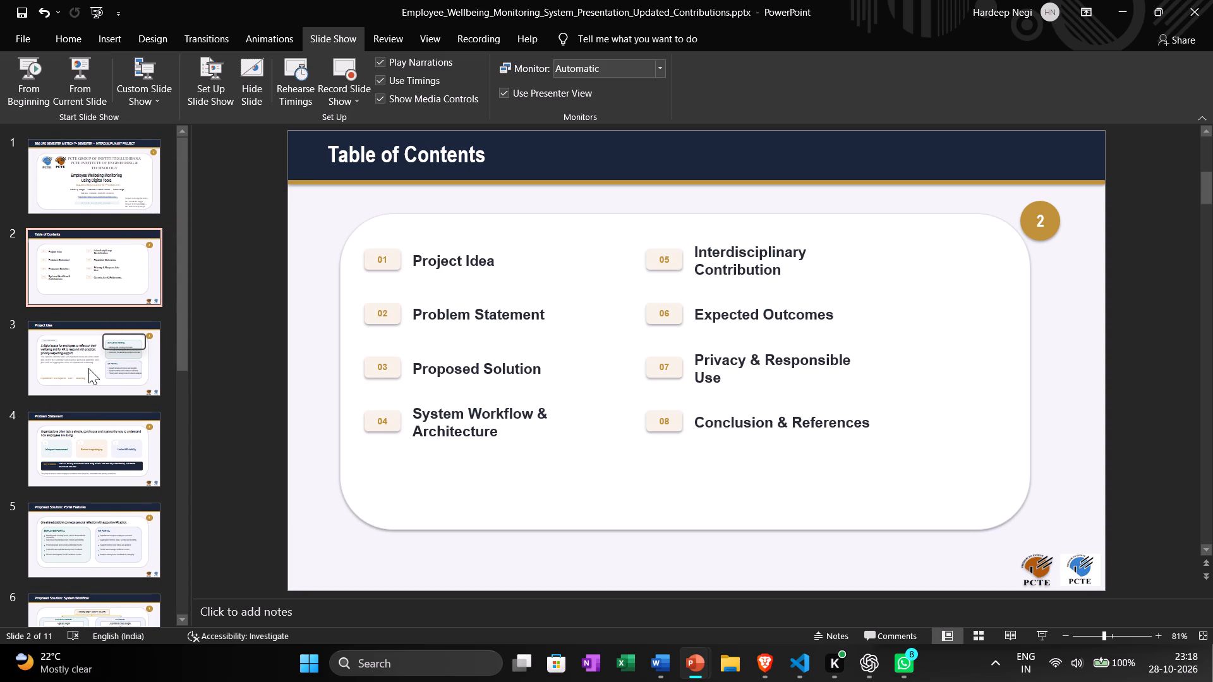
scroll(88, 368, down, 1)
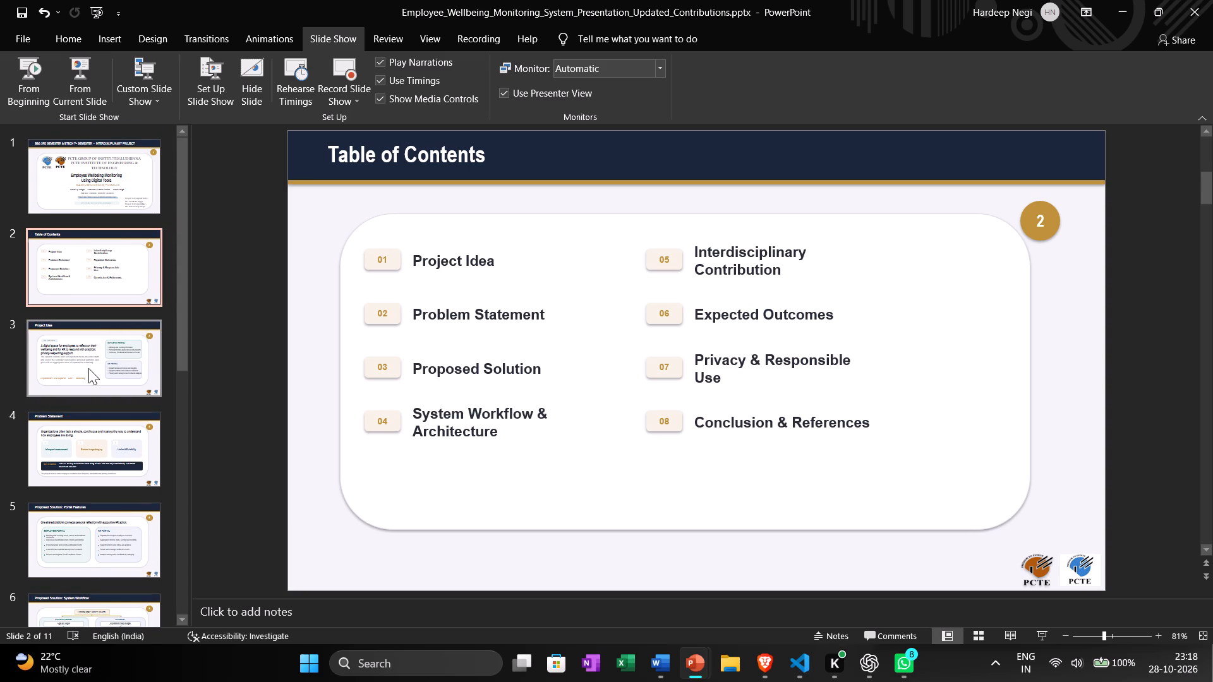
scroll(88, 368, down, 1)
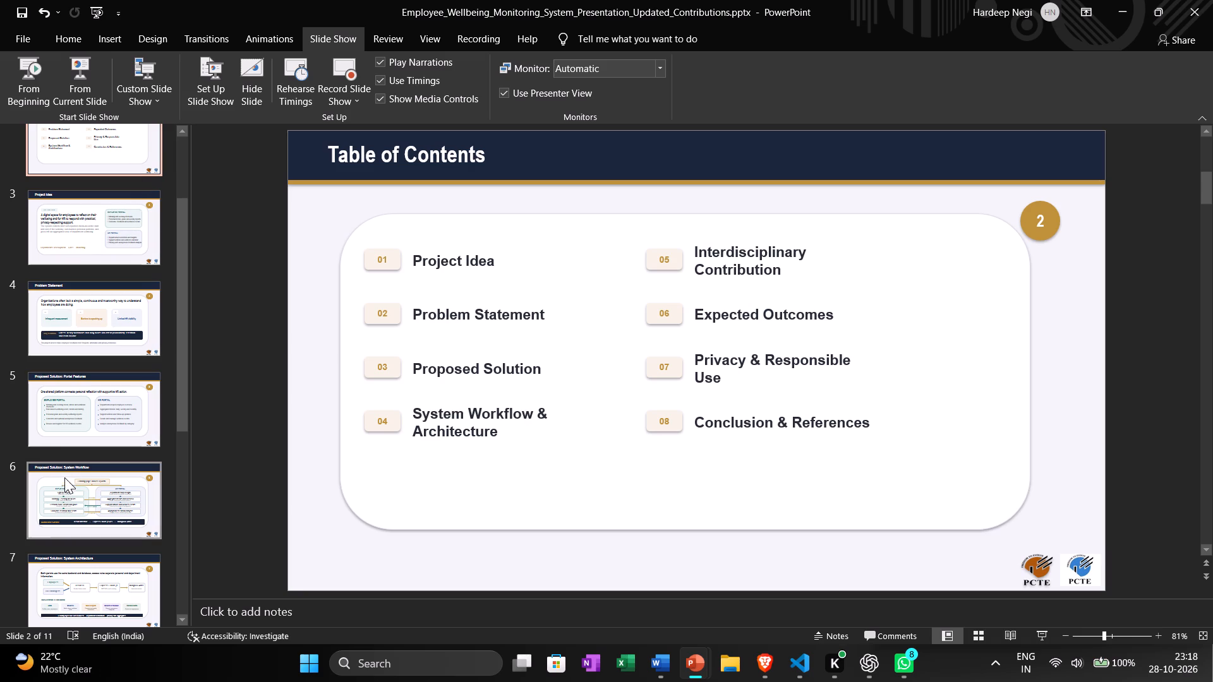
scroll(64, 480, down, 1)
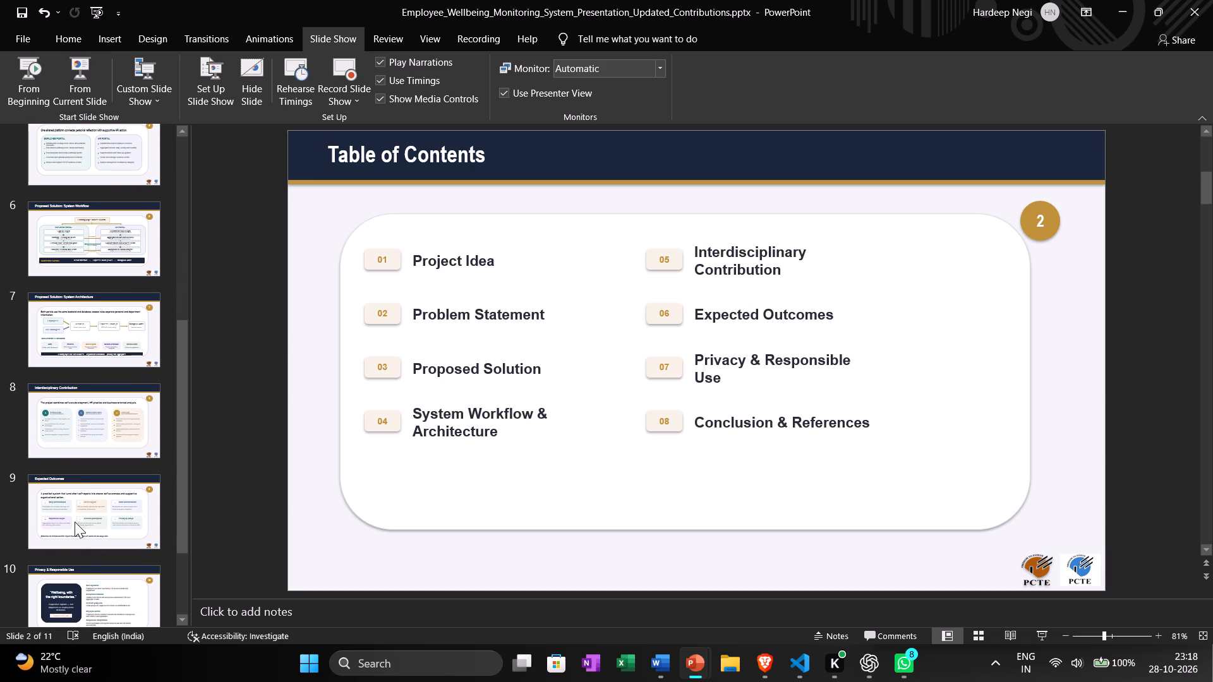
scroll(75, 522, down, 1)
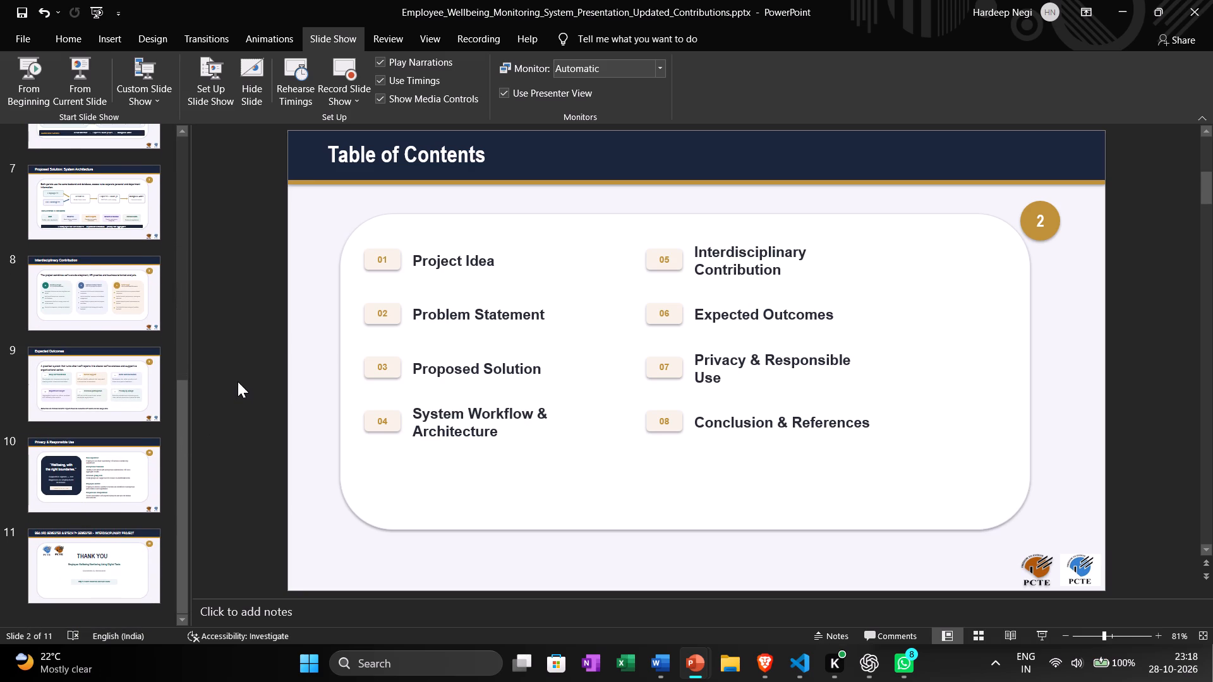
click(107, 469)
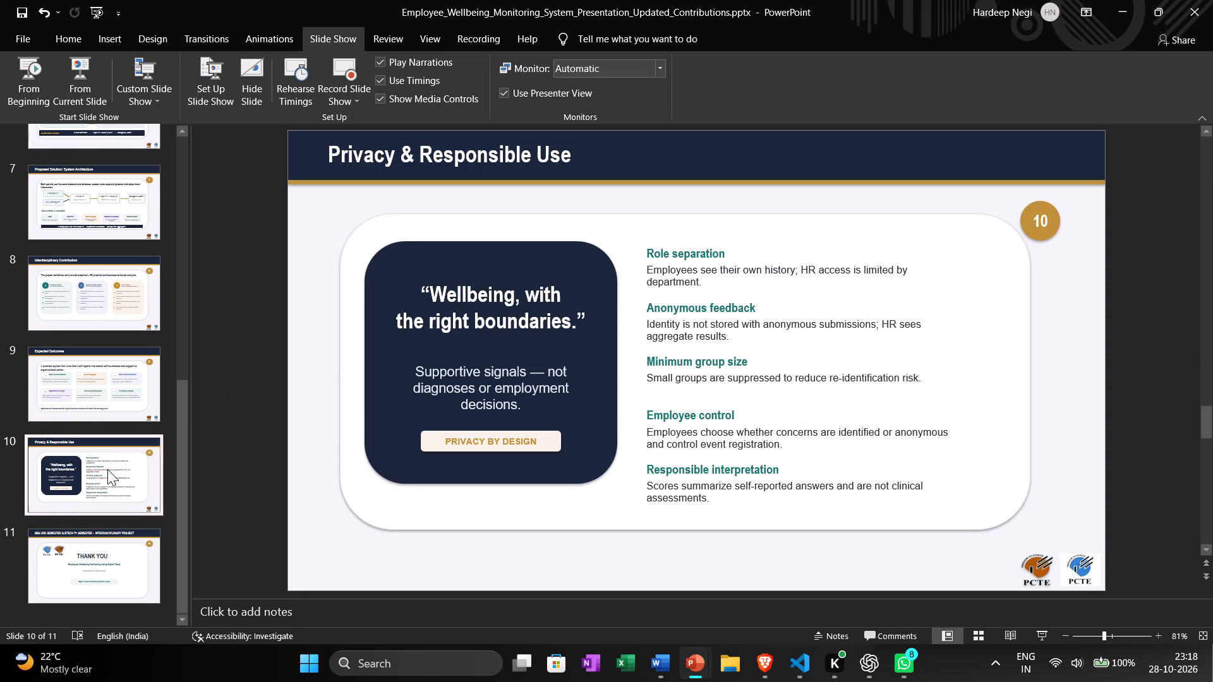
click(119, 410)
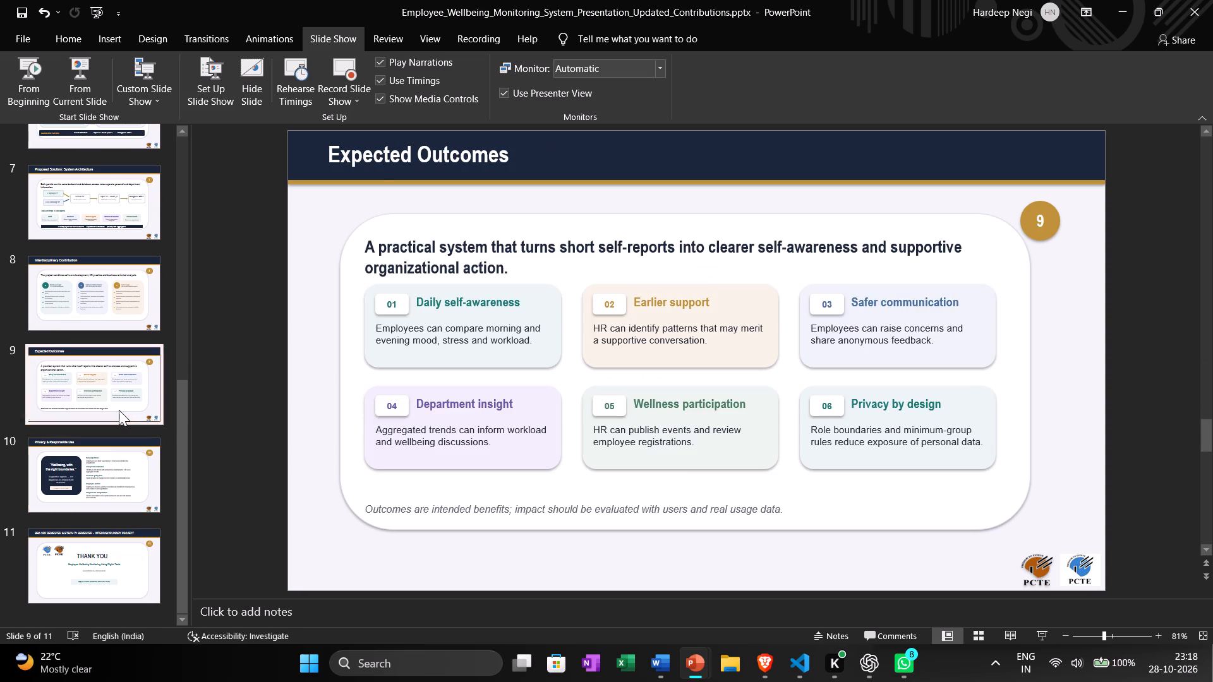
scroll(119, 410, up, 5)
click(94, 281)
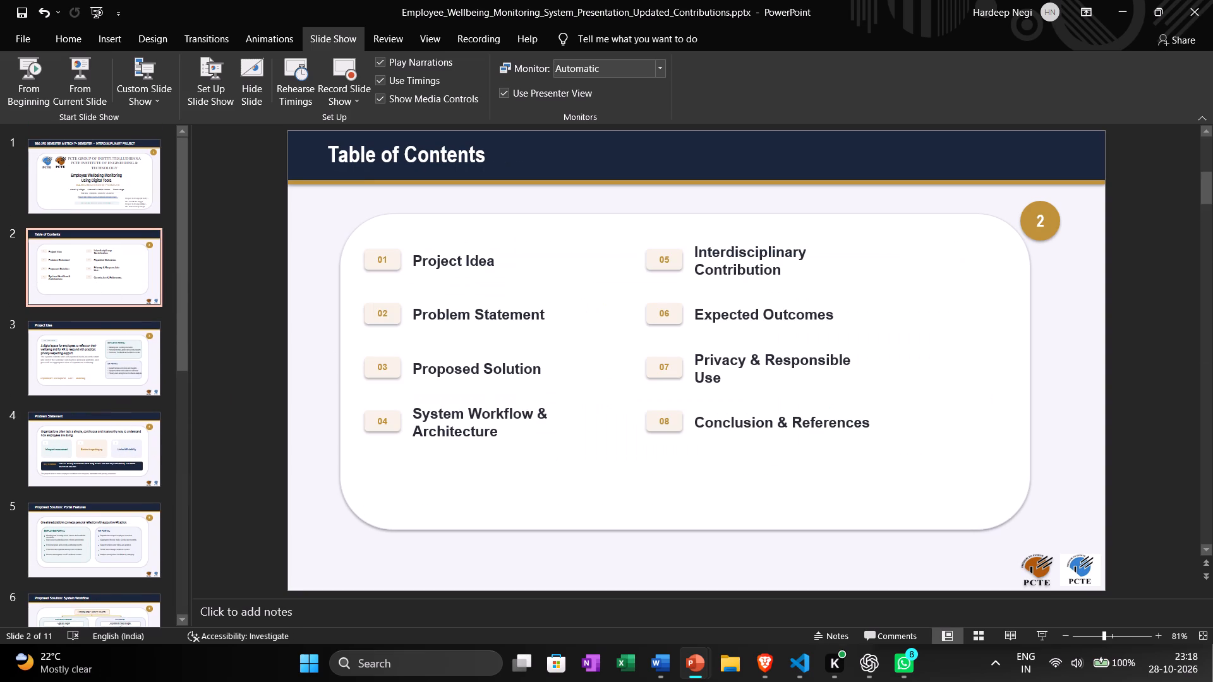
Delete entry 08 "Conclusion & References" together with its number box from the Table of Contents slide.
click(865, 422)
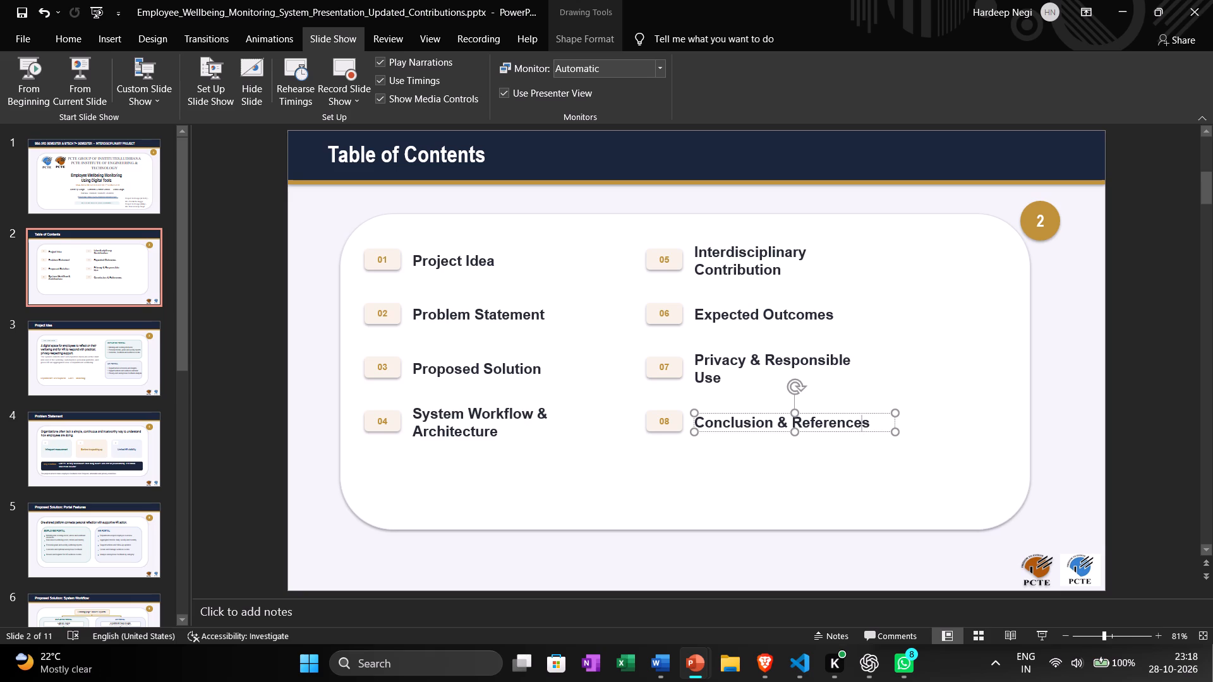
drag(936, 532, 902, 478)
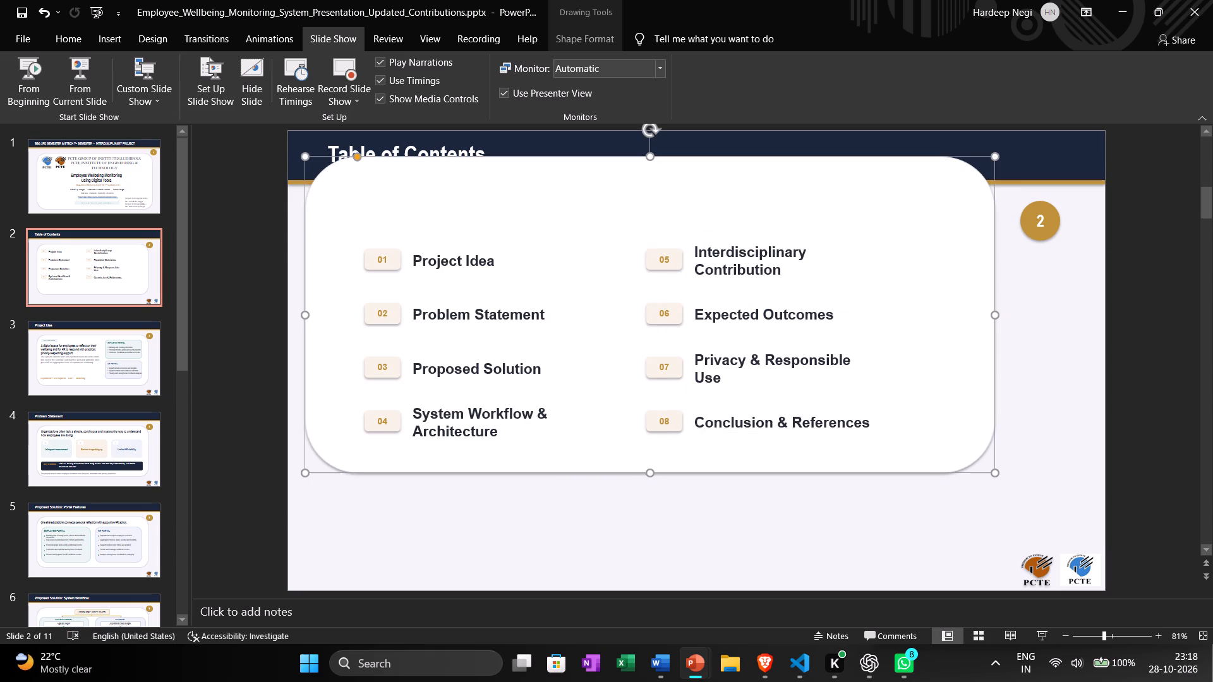
key(ctrl+z)
click(920, 553)
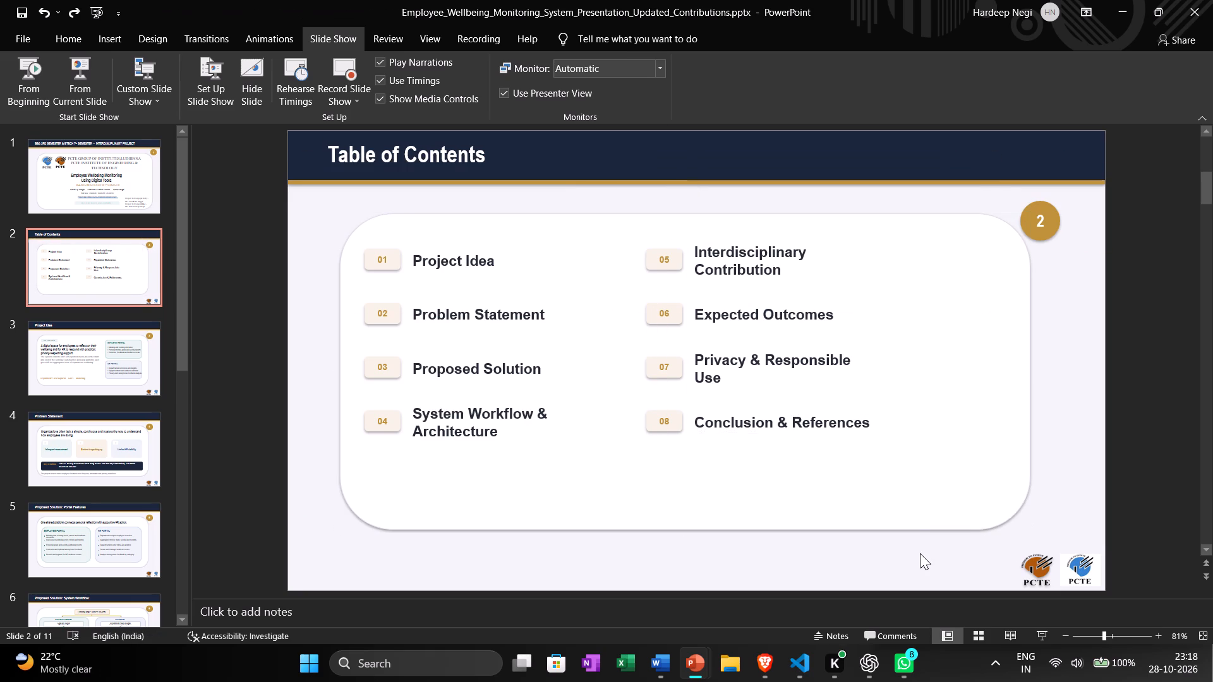
drag(920, 553, 609, 395)
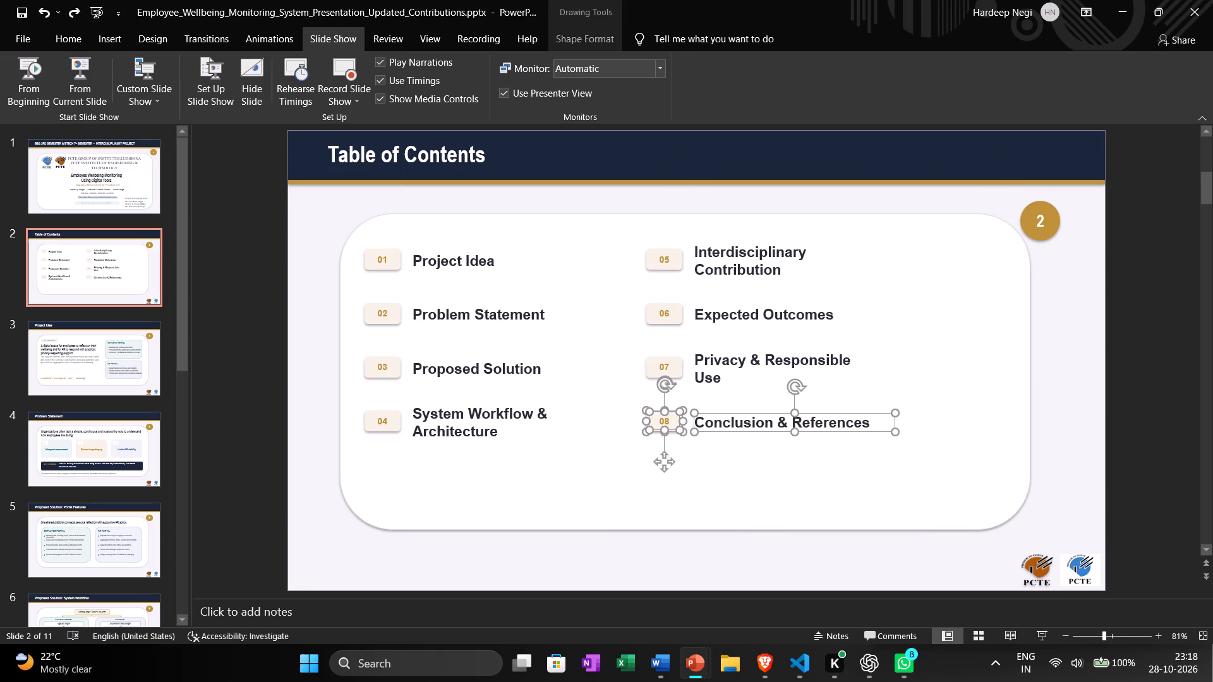
key(BackSpace)
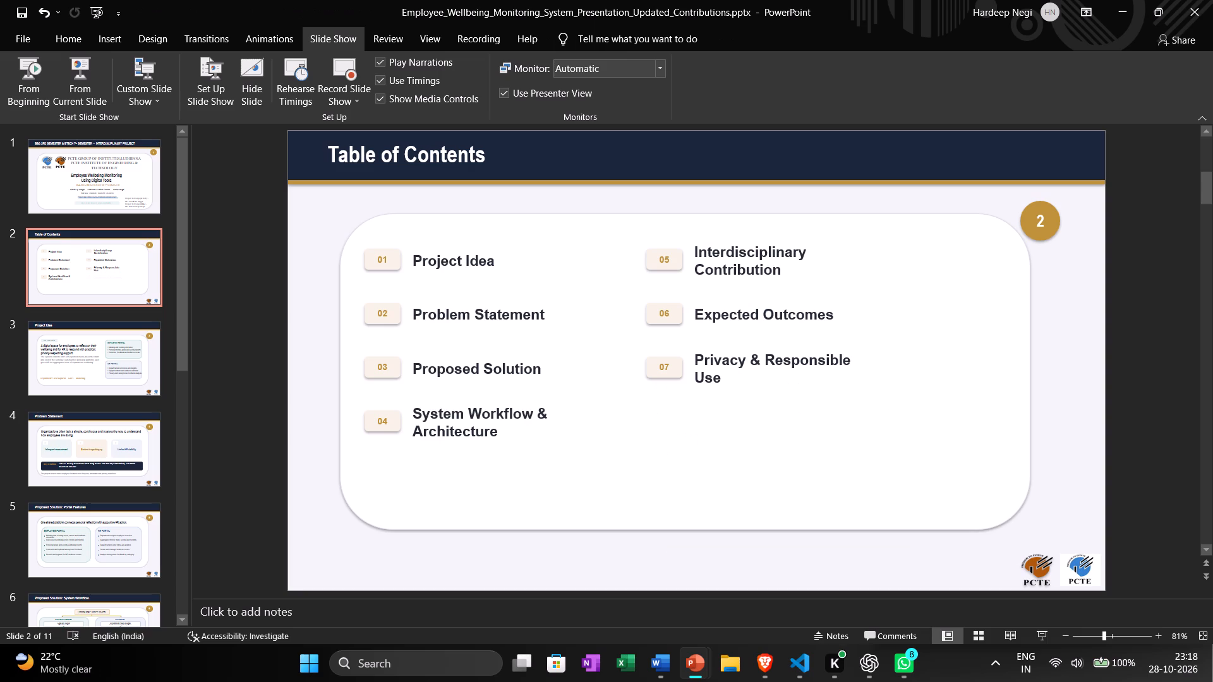
Move all seven remaining Table of Contents entries with their number boxes together, slightly right and down within the white card.
drag(259, 206, 936, 500)
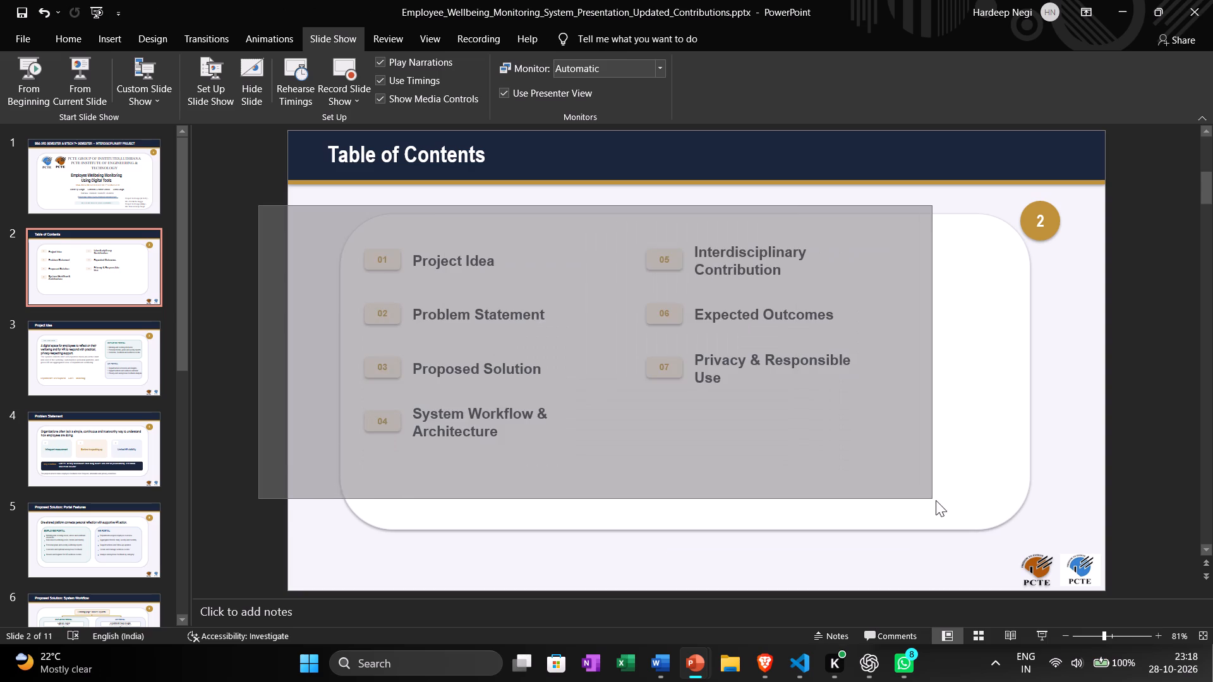
drag(936, 500, 936, 500)
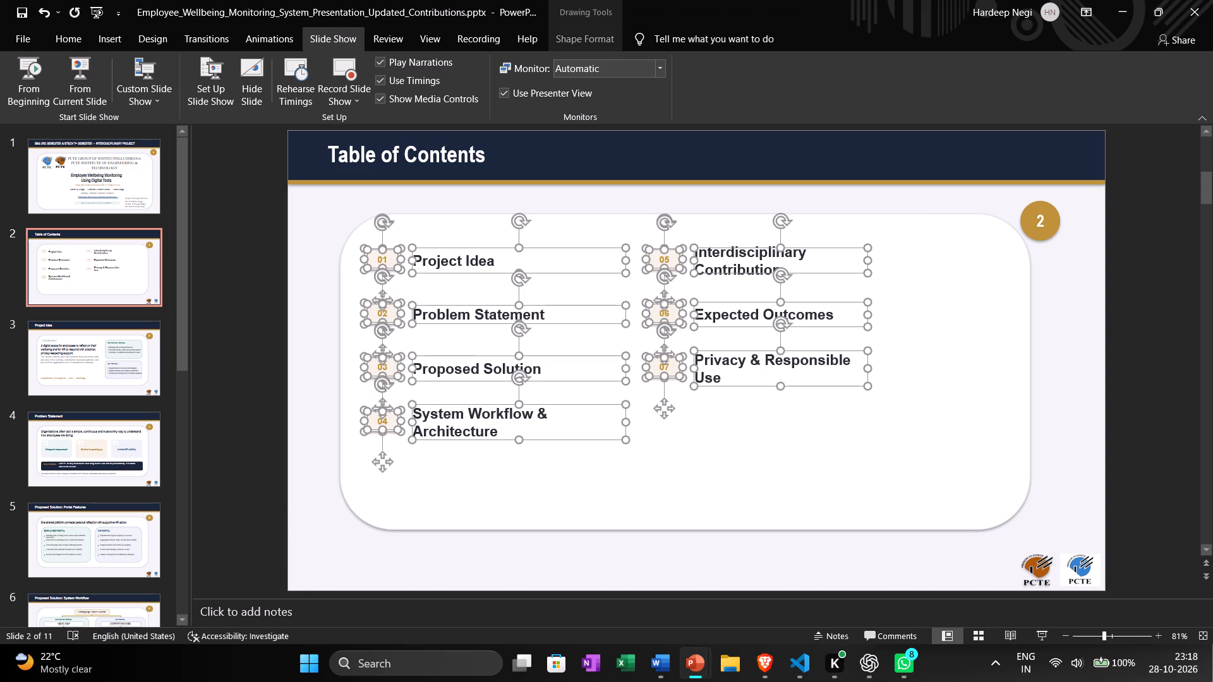
drag(806, 248, 826, 251)
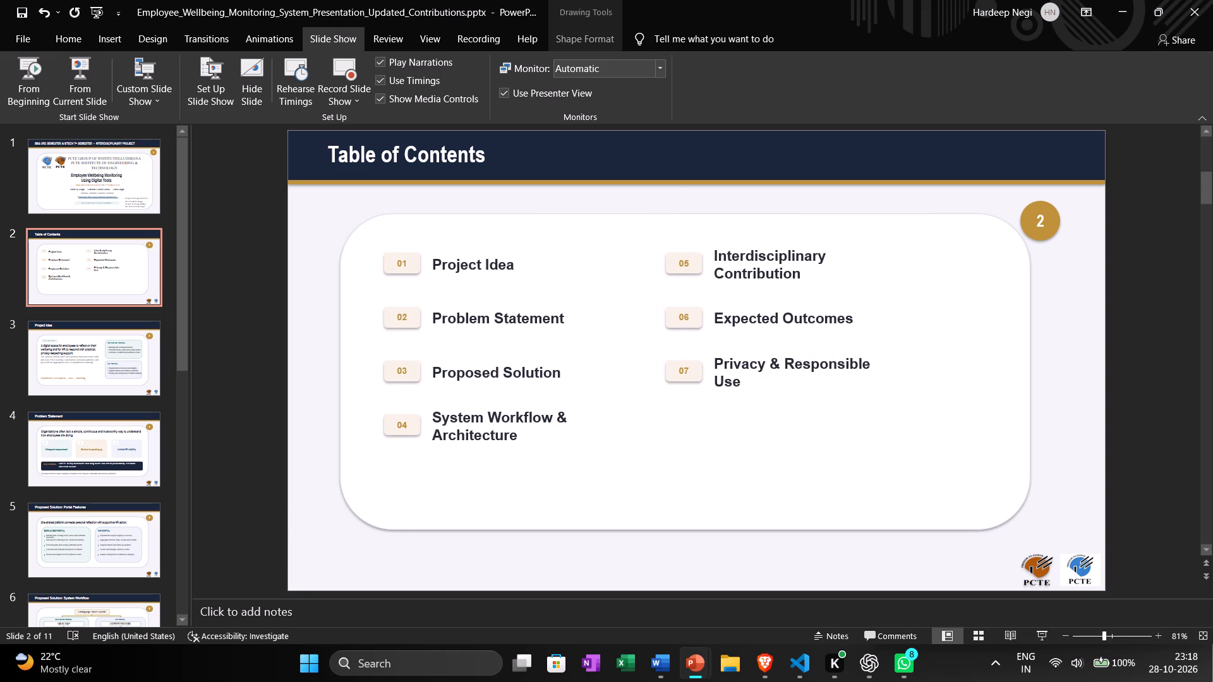
drag(826, 251, 826, 254)
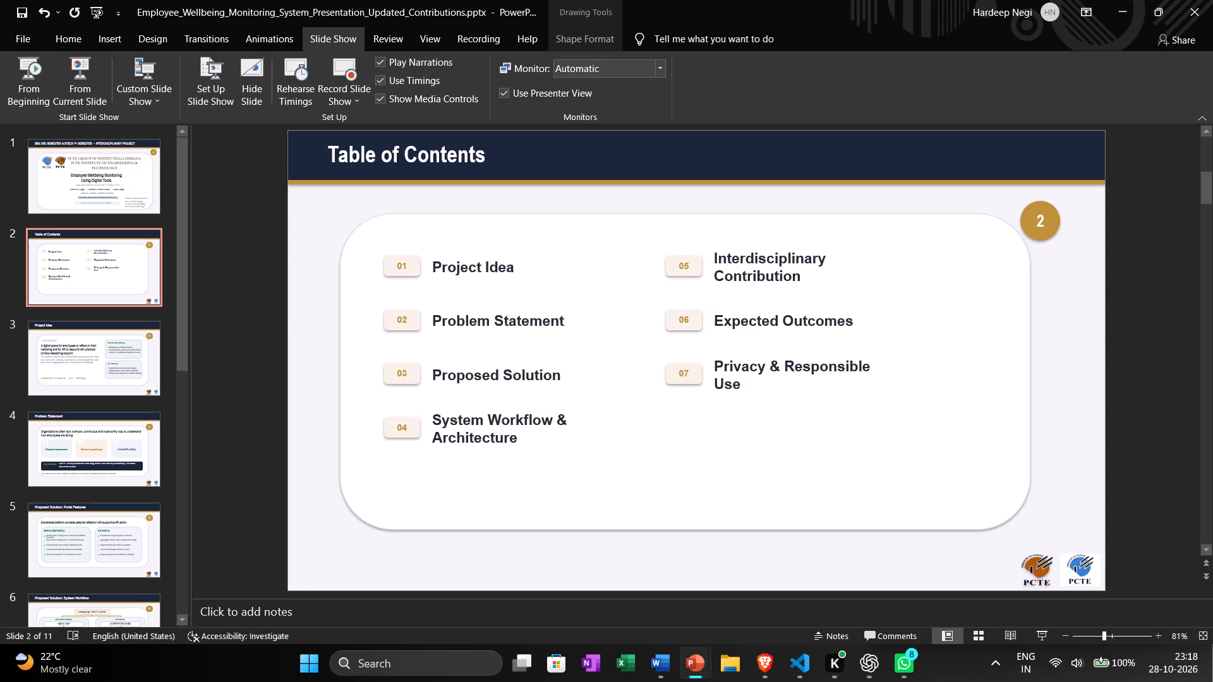
drag(826, 254, 842, 254)
click(252, 227)
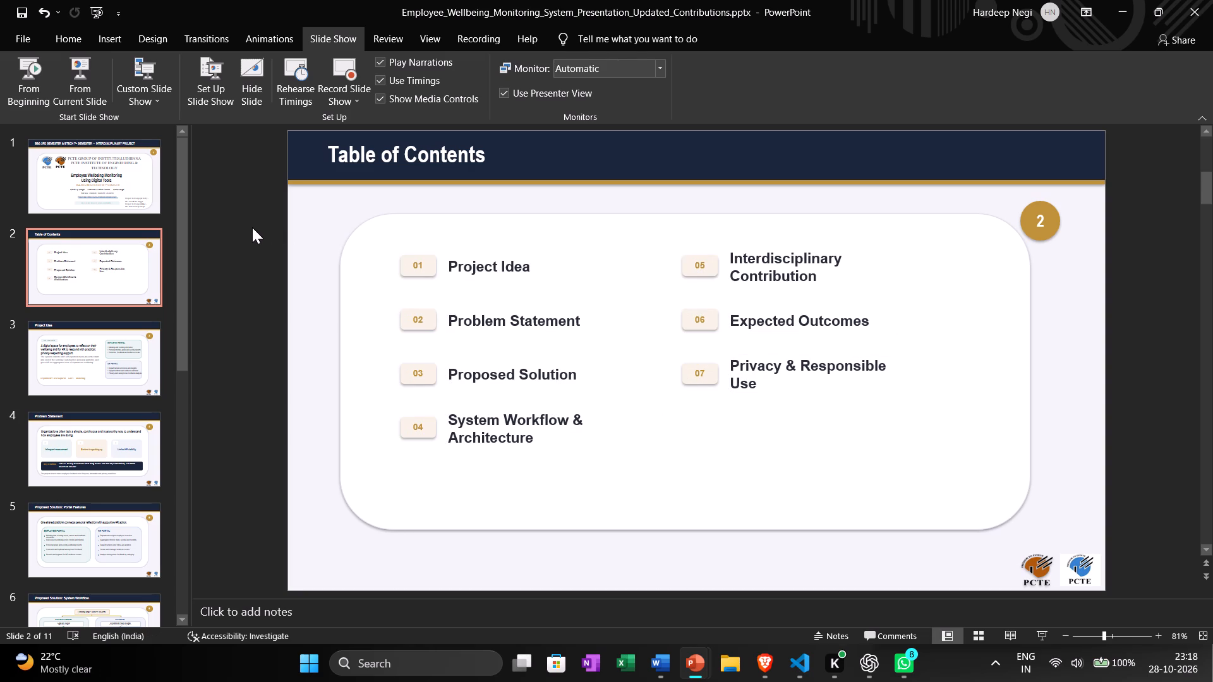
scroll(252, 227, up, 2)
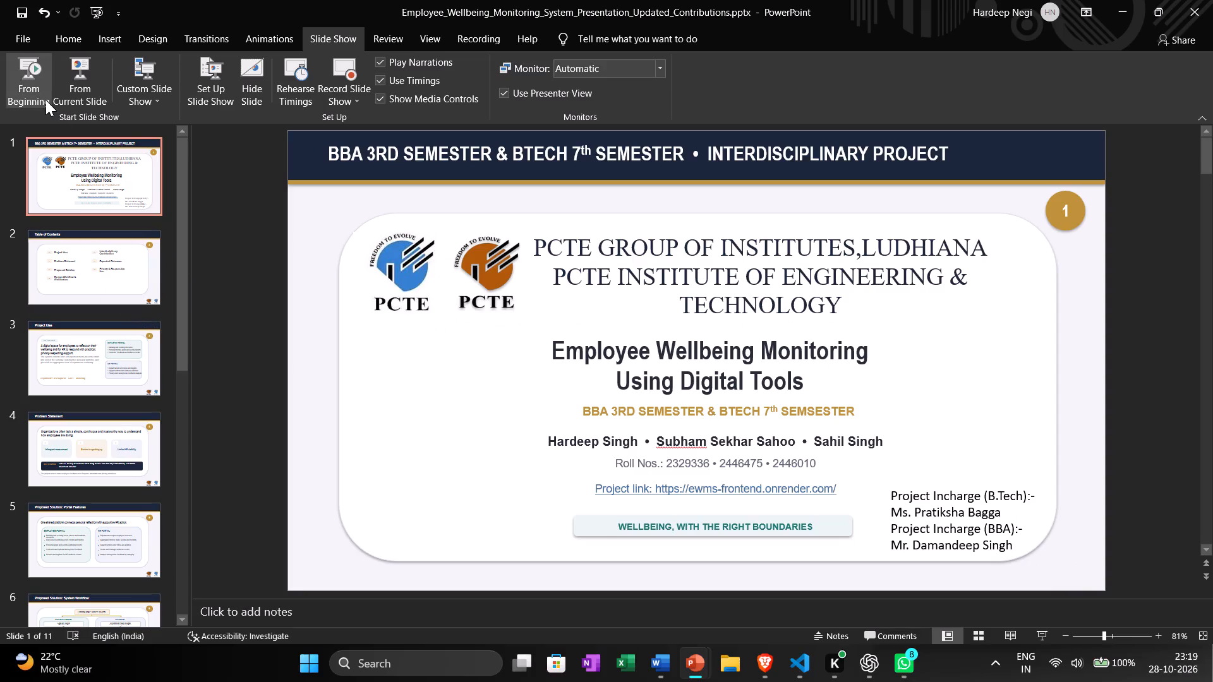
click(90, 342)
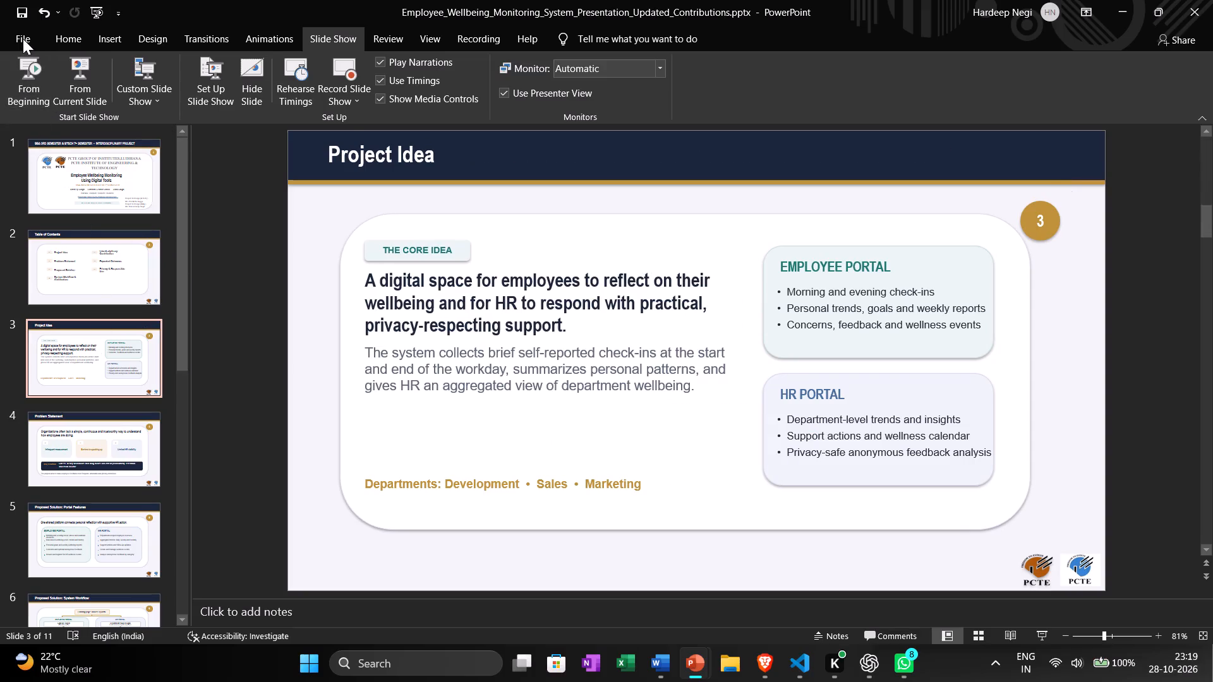
Save a copy of the presentation in the Report folder, named with the three team members' underscore-joined names joined by "&", ending "_EWMS_Project_PPT".
click(23, 39)
click(45, 249)
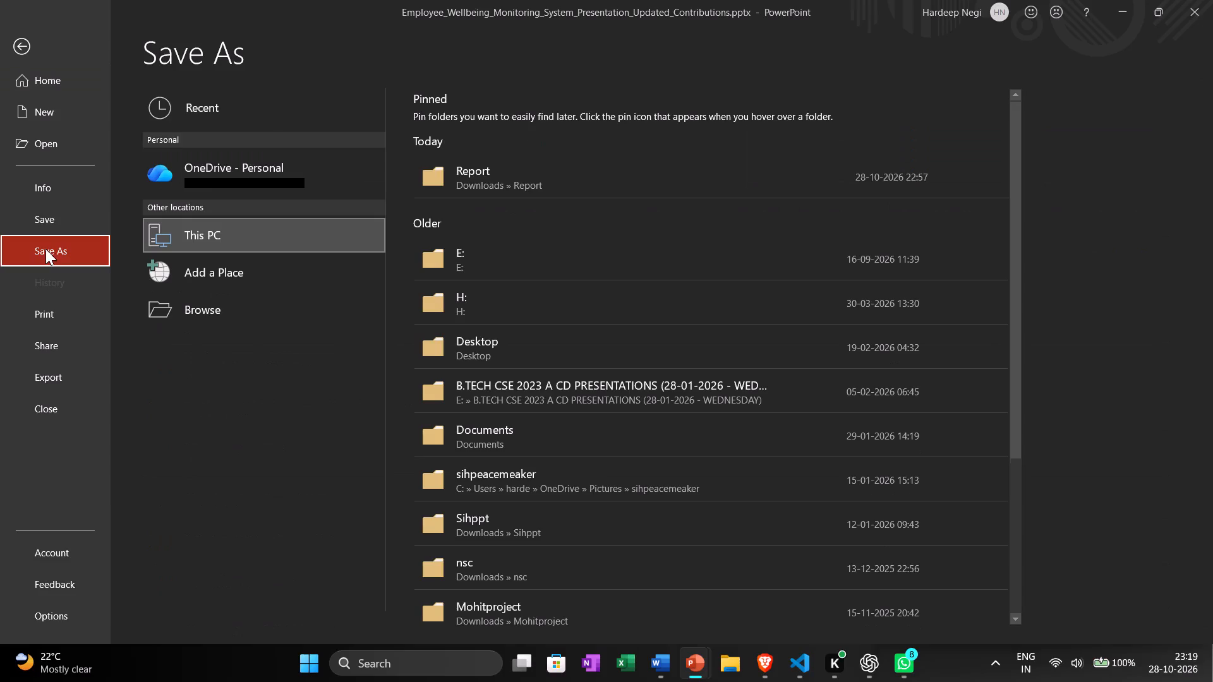
click(507, 187)
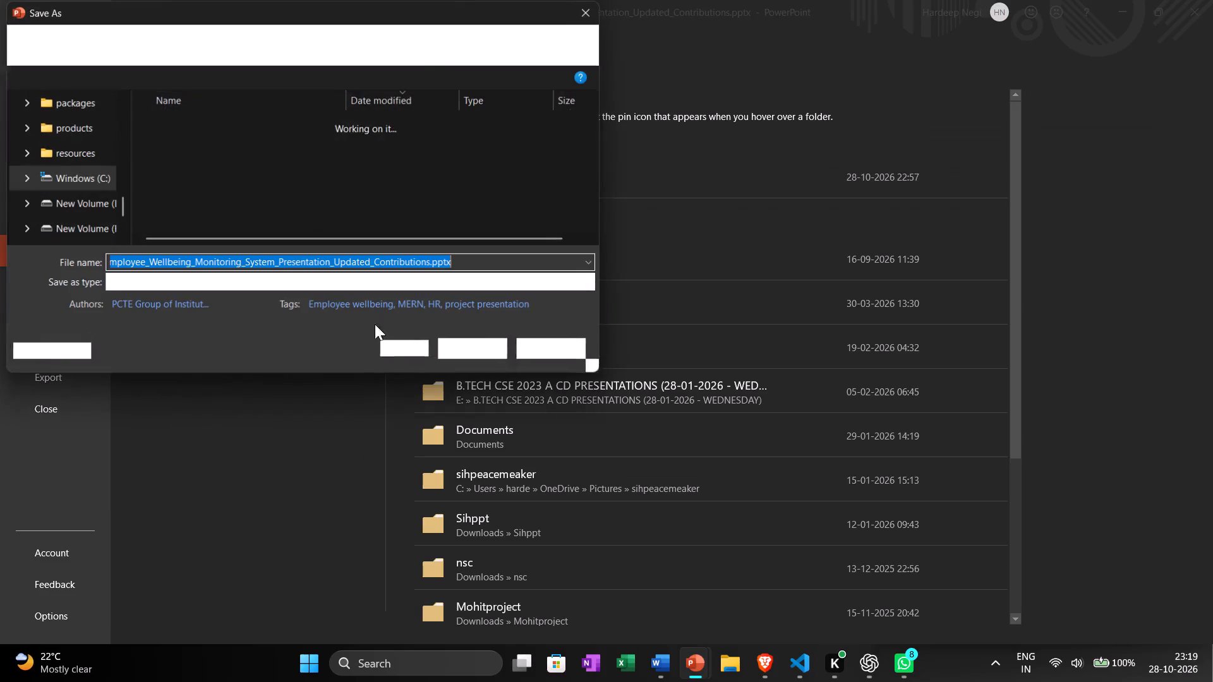
click(431, 263)
click(484, 263)
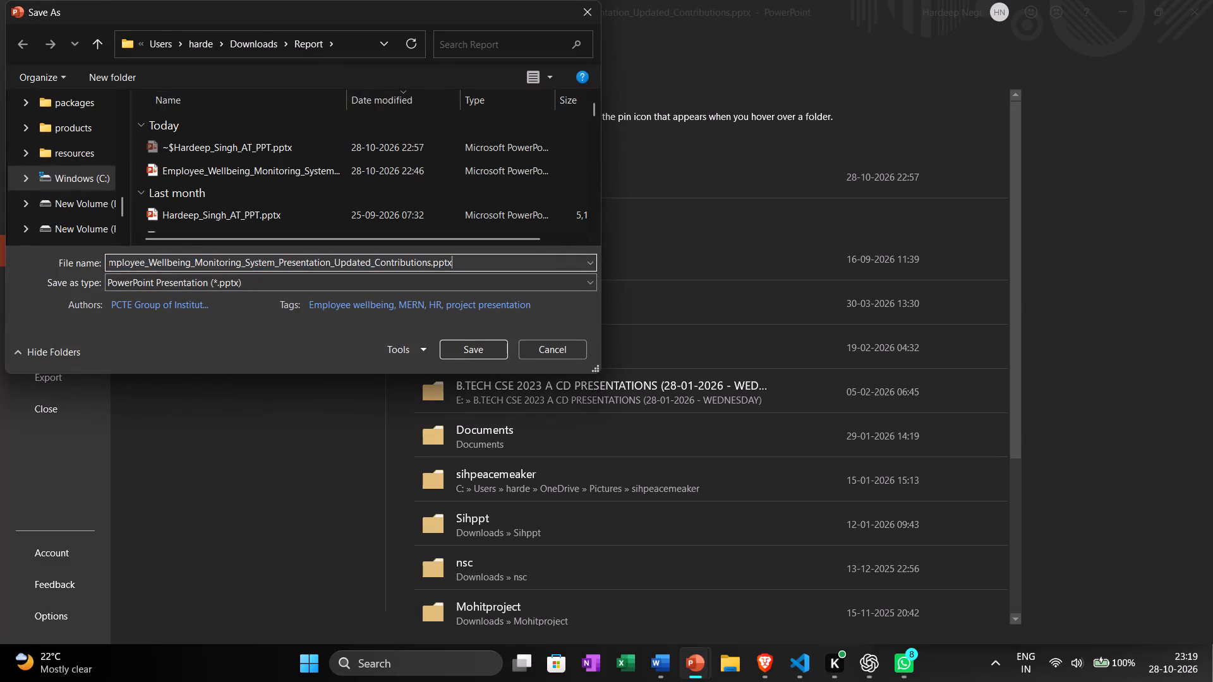
key(ctrl+a)
key(BackSpace)
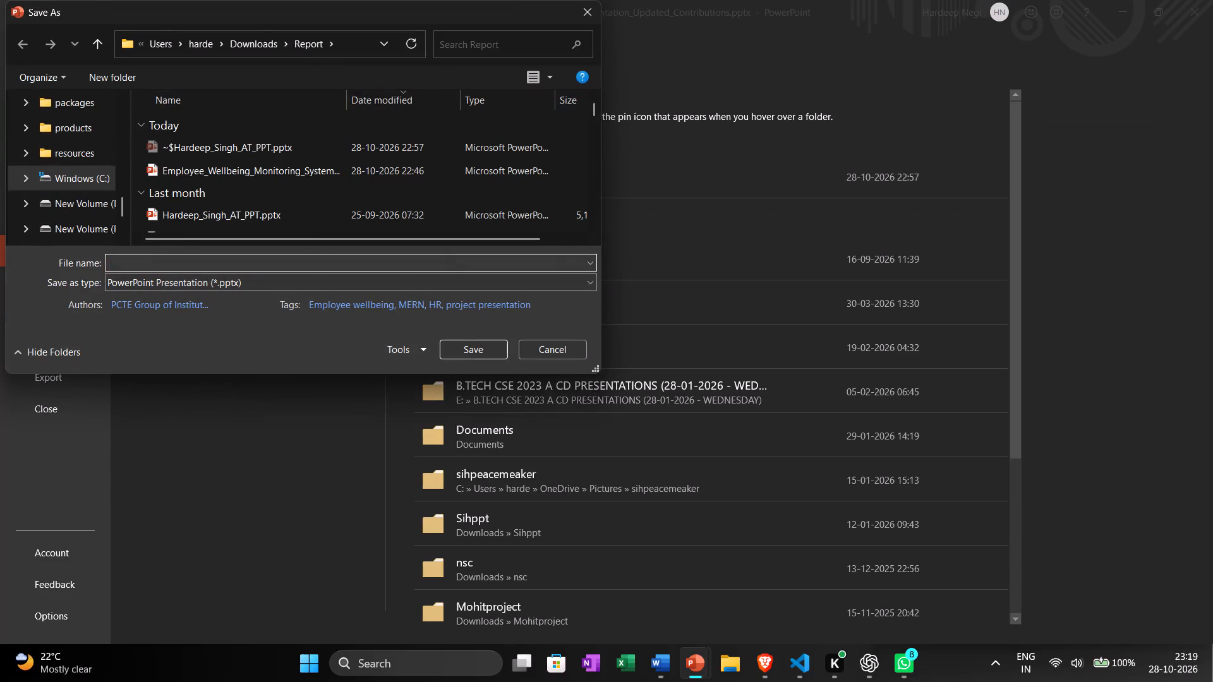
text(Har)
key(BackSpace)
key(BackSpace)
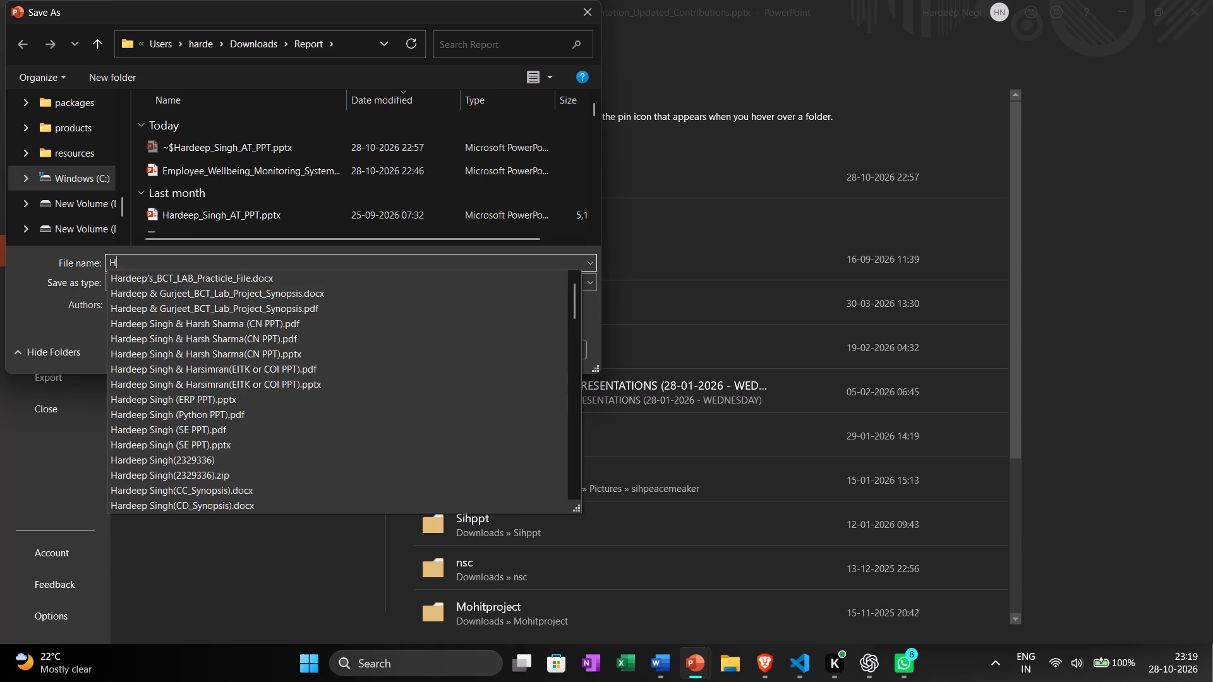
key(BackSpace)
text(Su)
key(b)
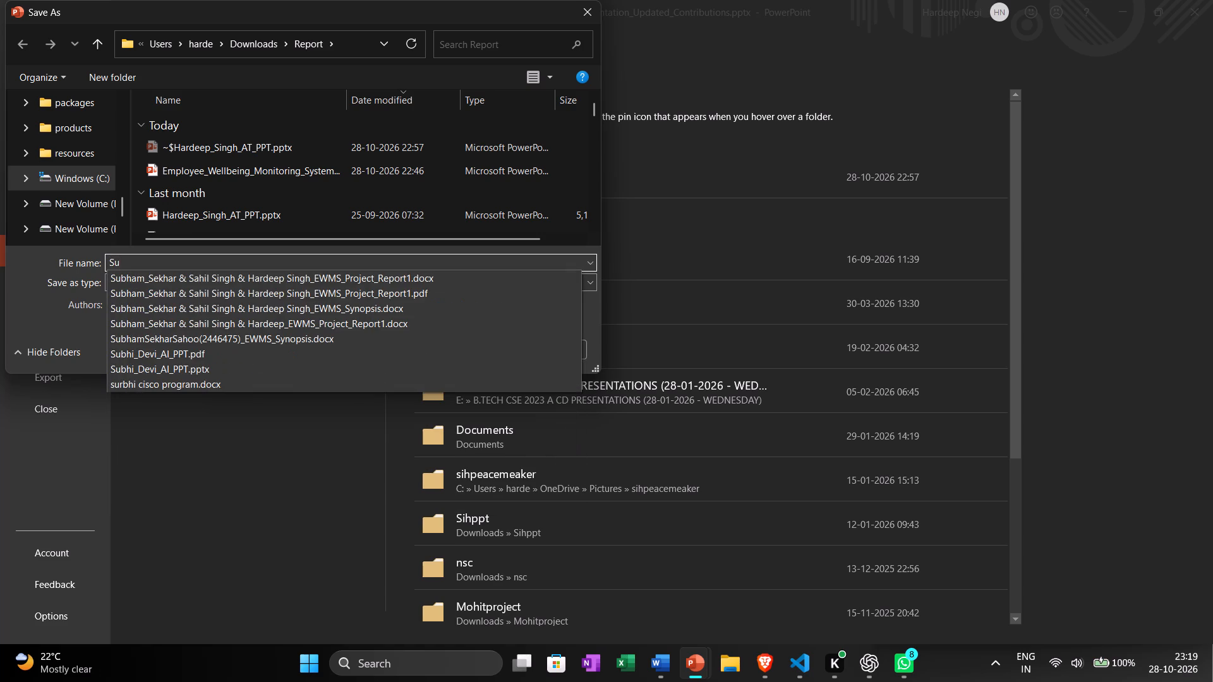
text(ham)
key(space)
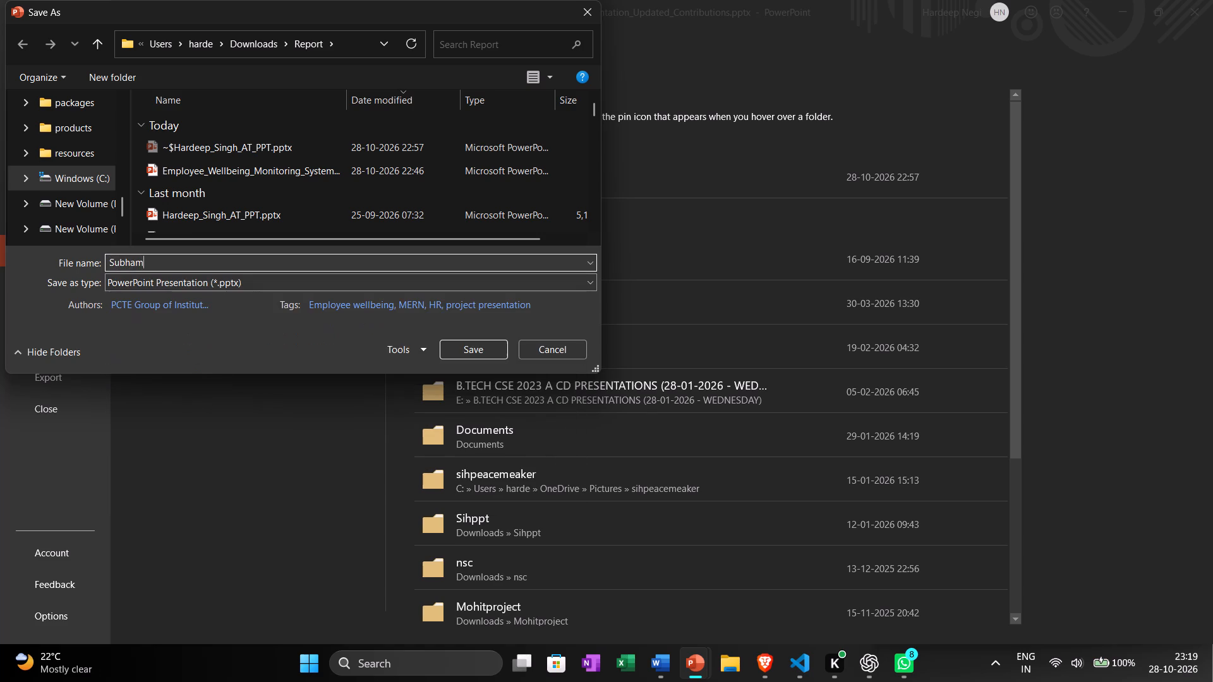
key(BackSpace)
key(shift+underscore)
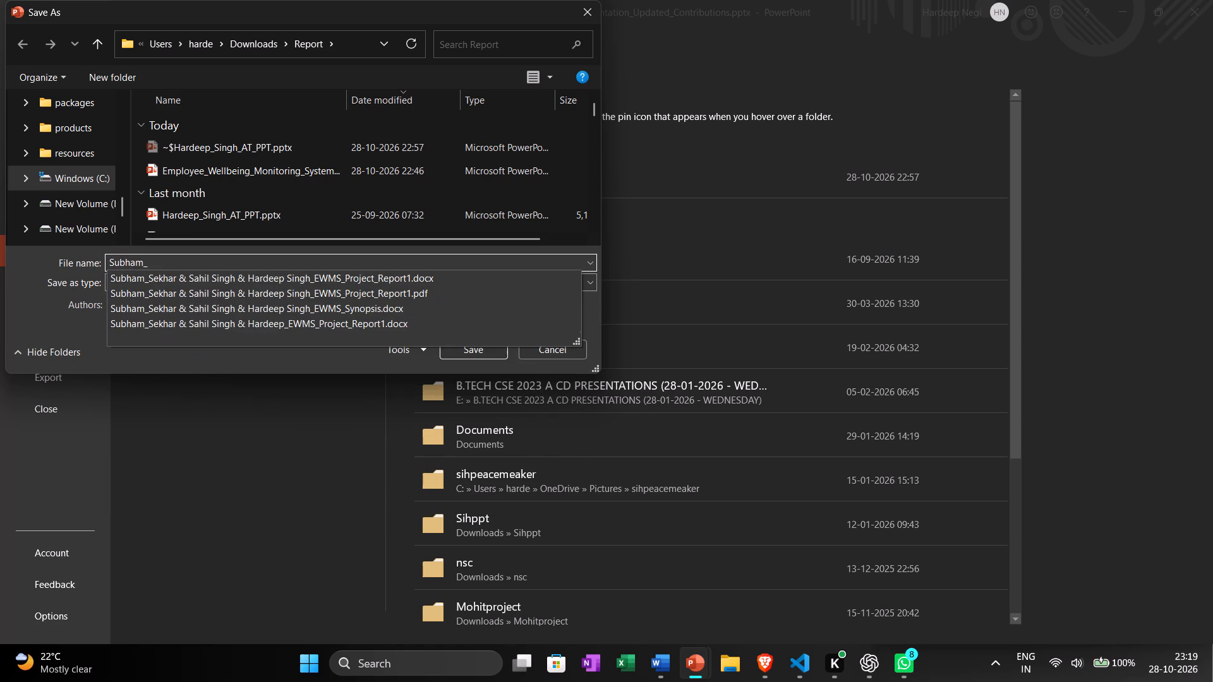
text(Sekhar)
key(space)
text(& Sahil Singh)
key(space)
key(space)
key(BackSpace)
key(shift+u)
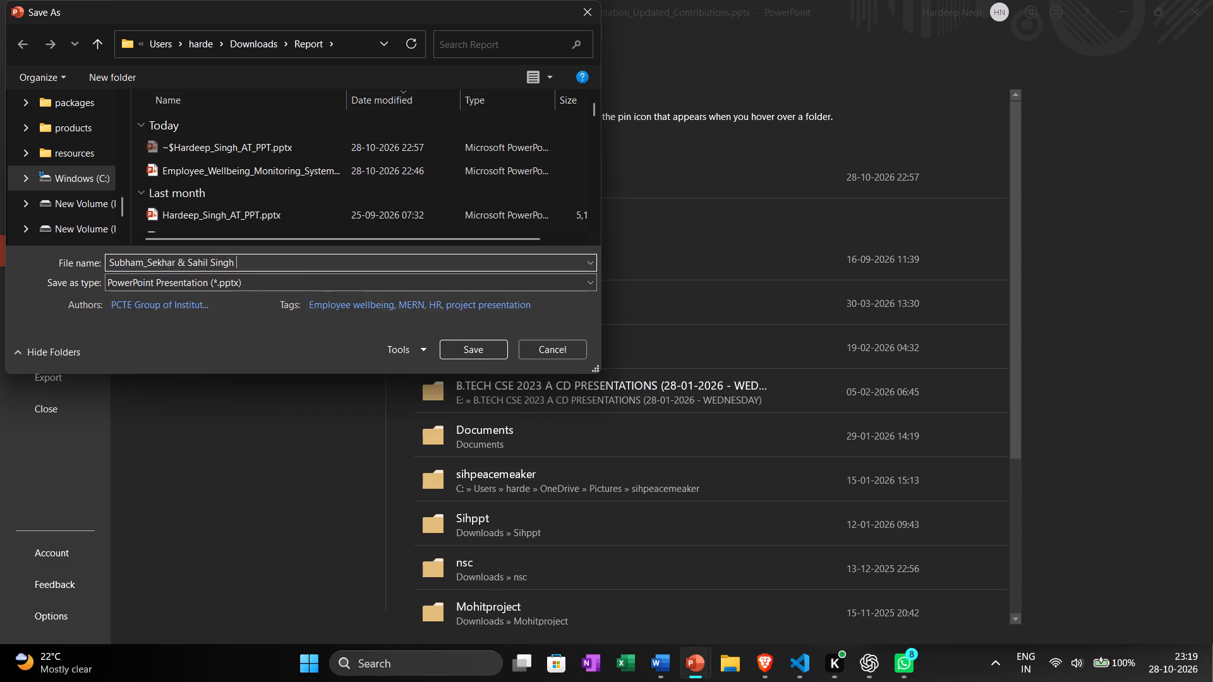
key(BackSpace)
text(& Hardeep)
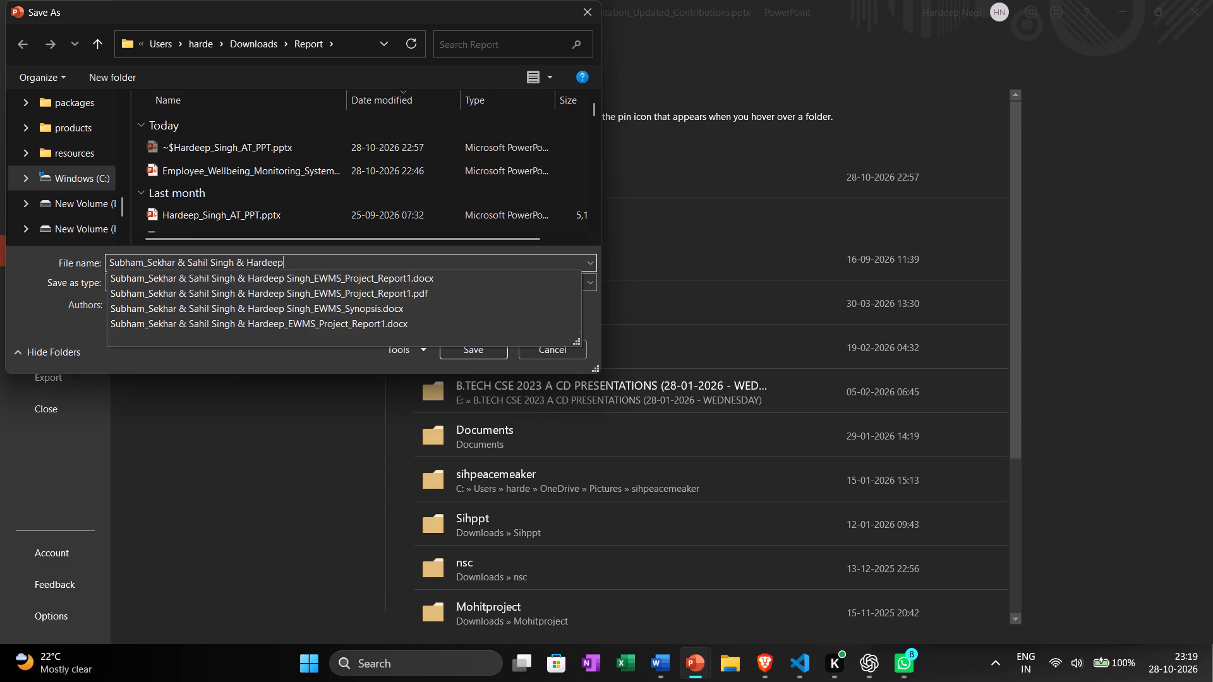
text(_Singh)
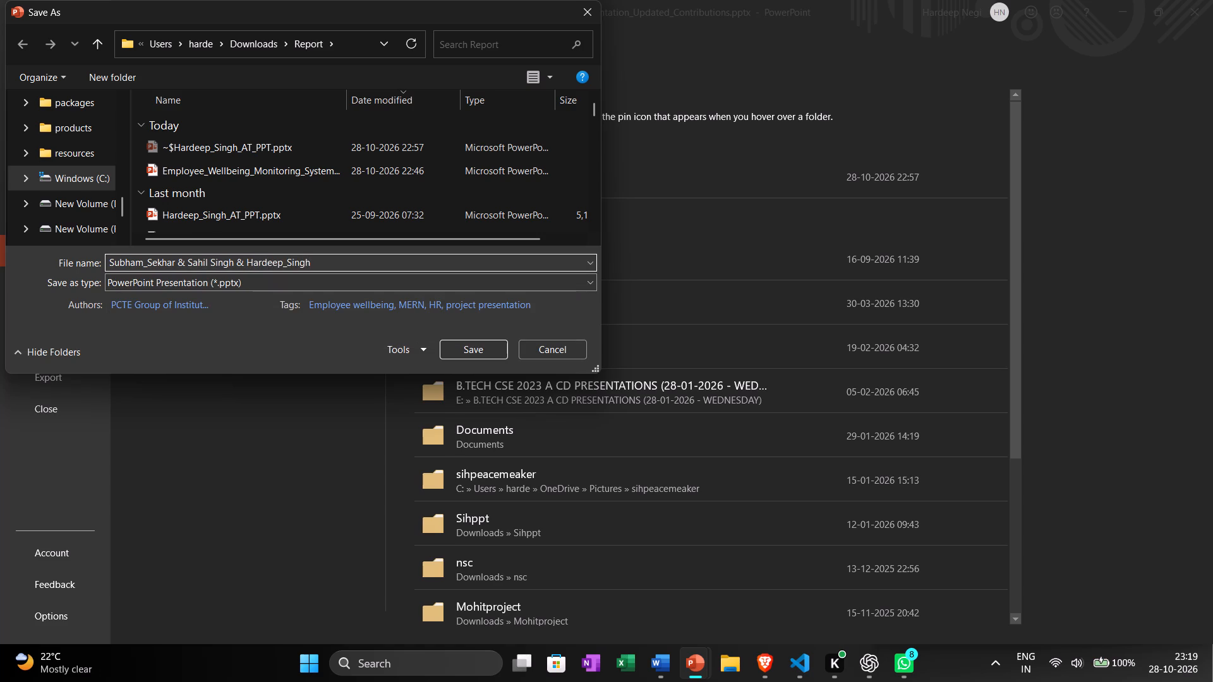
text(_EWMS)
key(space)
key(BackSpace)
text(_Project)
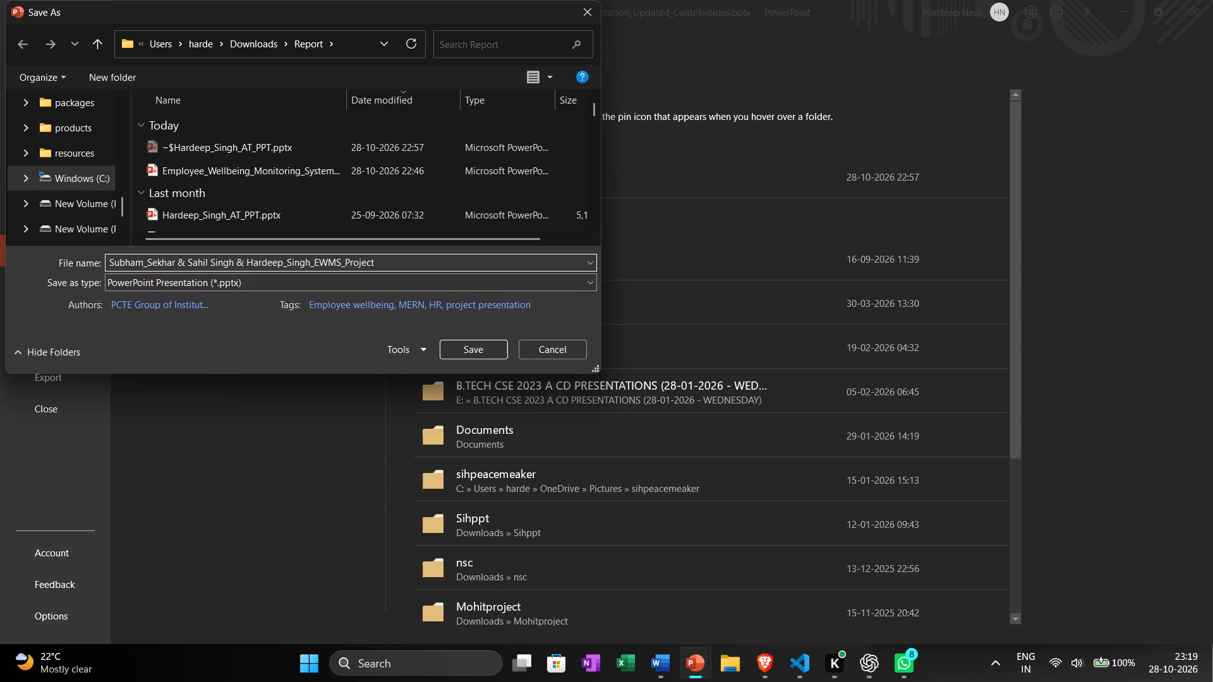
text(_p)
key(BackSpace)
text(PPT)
click(210, 264)
key(BackSpace)
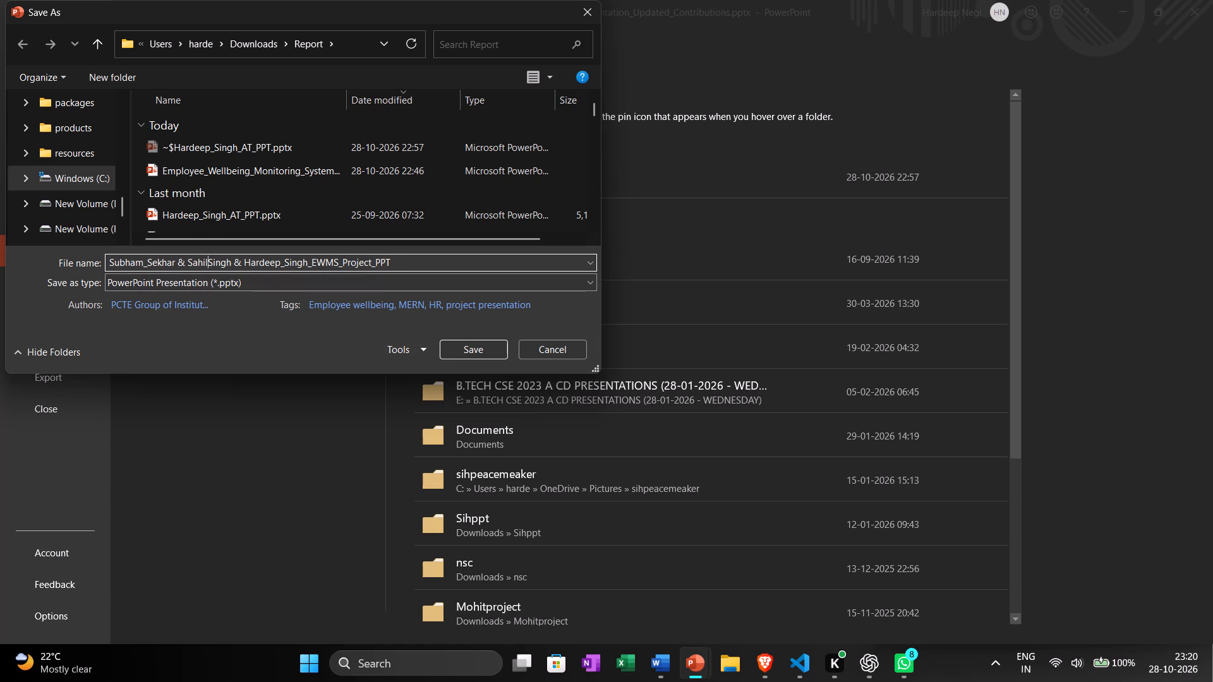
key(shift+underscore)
click(469, 349)
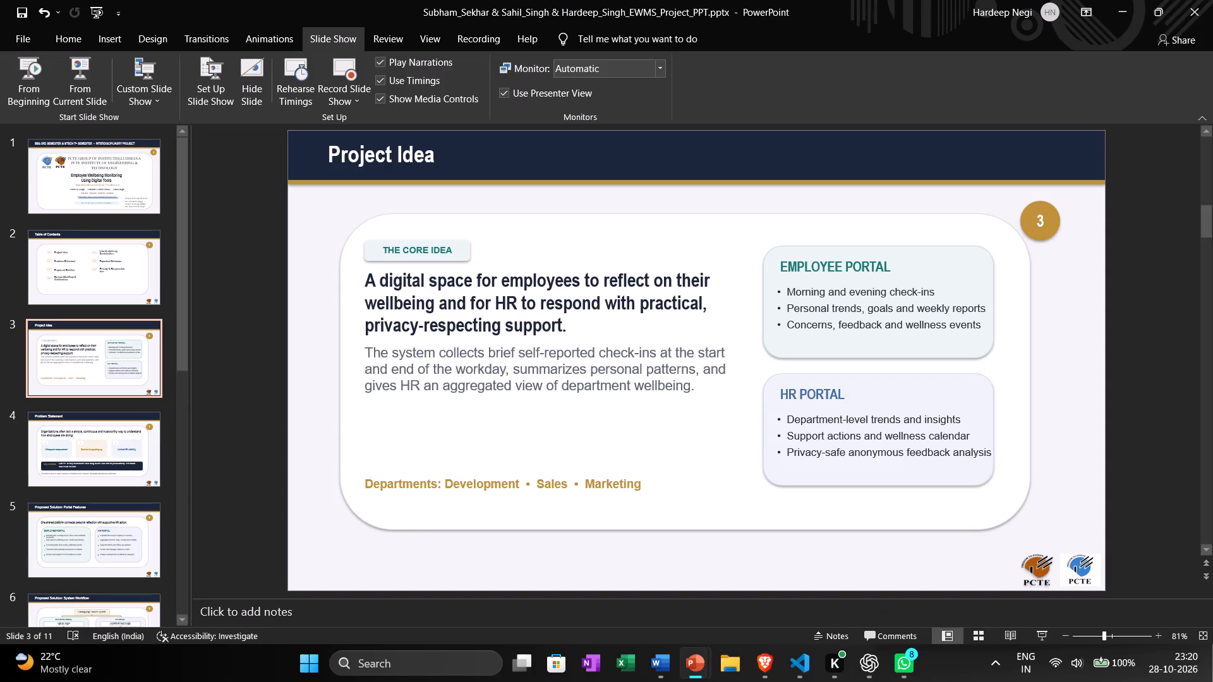
Save the presentation as a PDF in the Report folder under the same file name, with standard publishing quality.
click(21, 35)
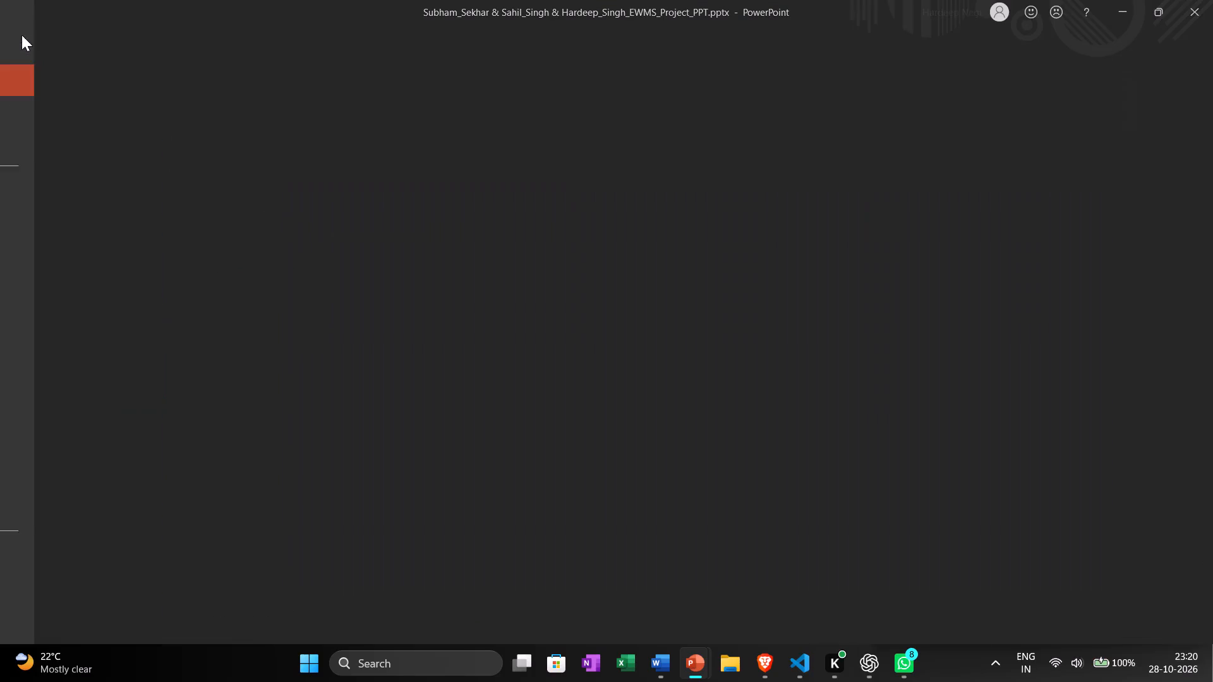
click(71, 248)
click(527, 164)
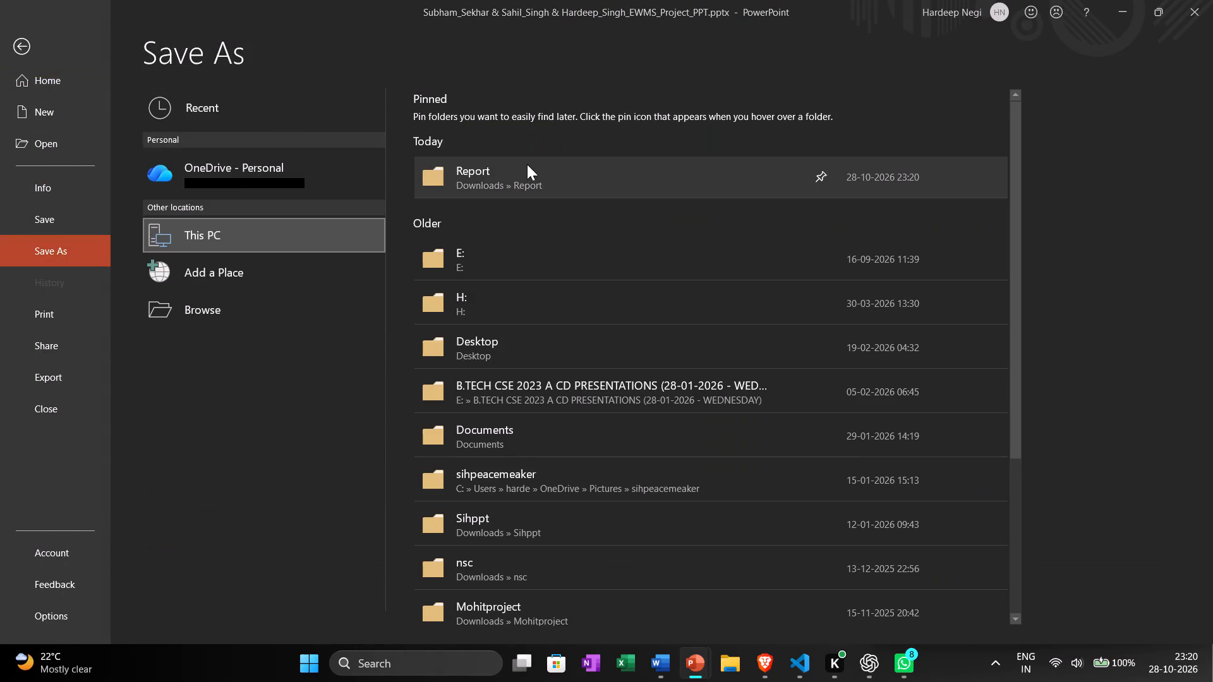
click(223, 285)
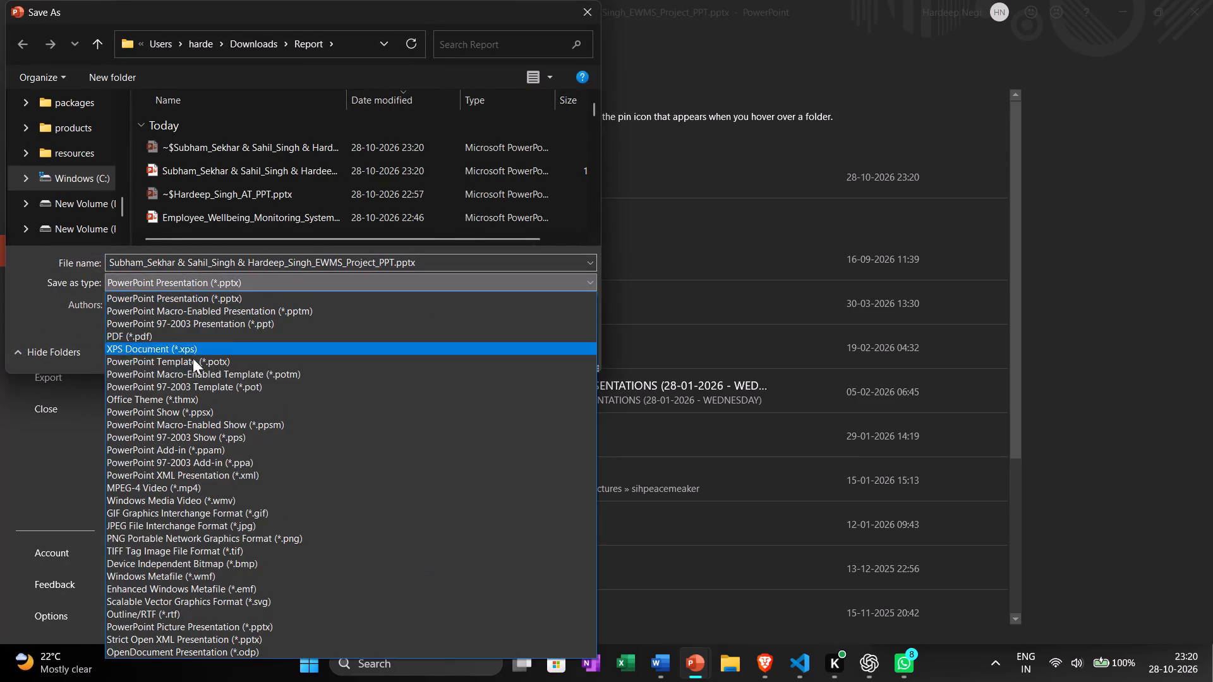
click(147, 337)
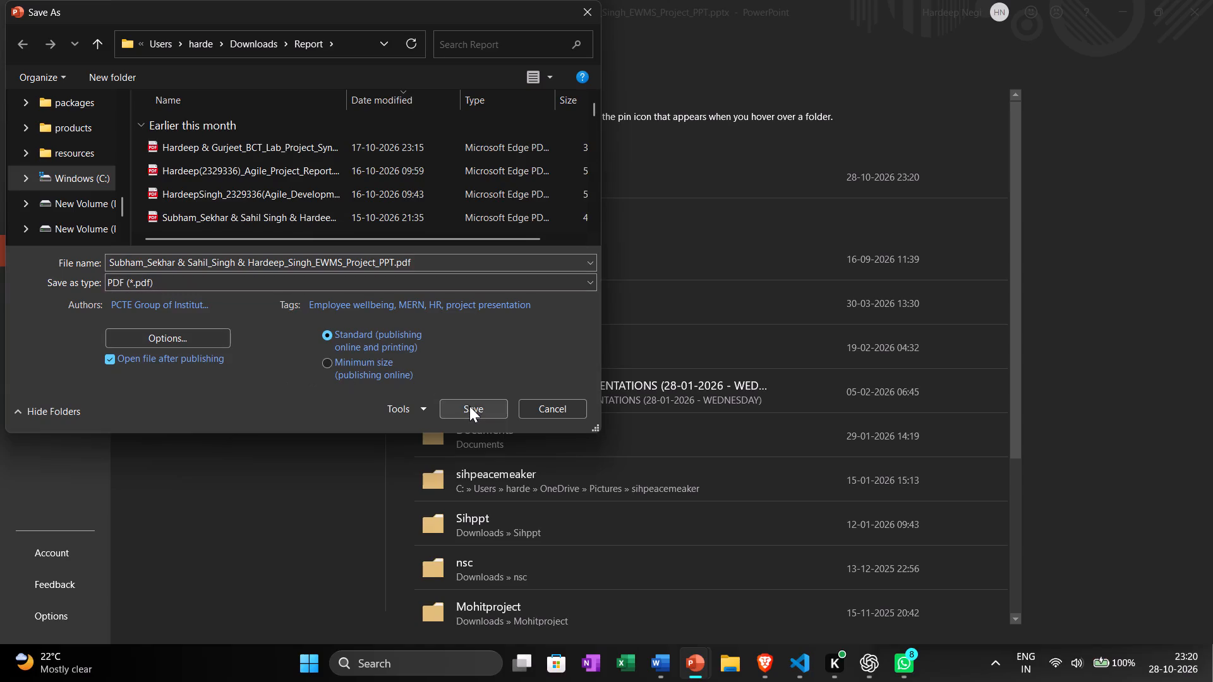
click(469, 406)
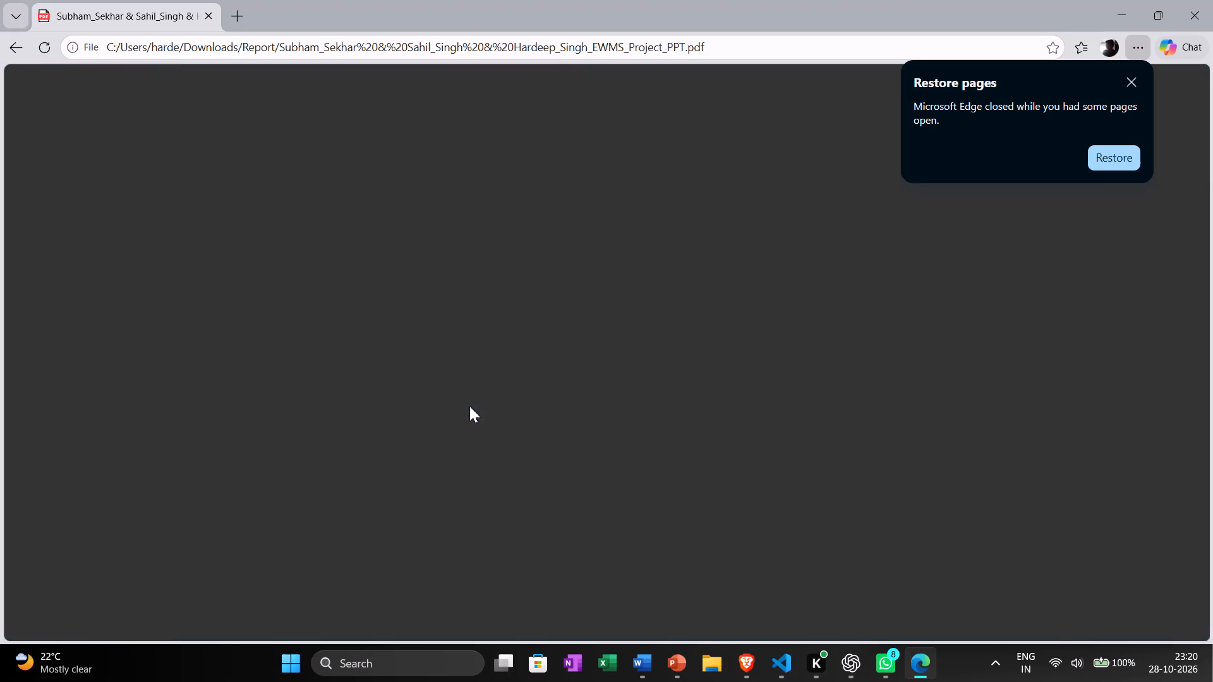
Review every page of the exported PDF from the title page to the Thank You page, and close the viewer.
click(1125, 80)
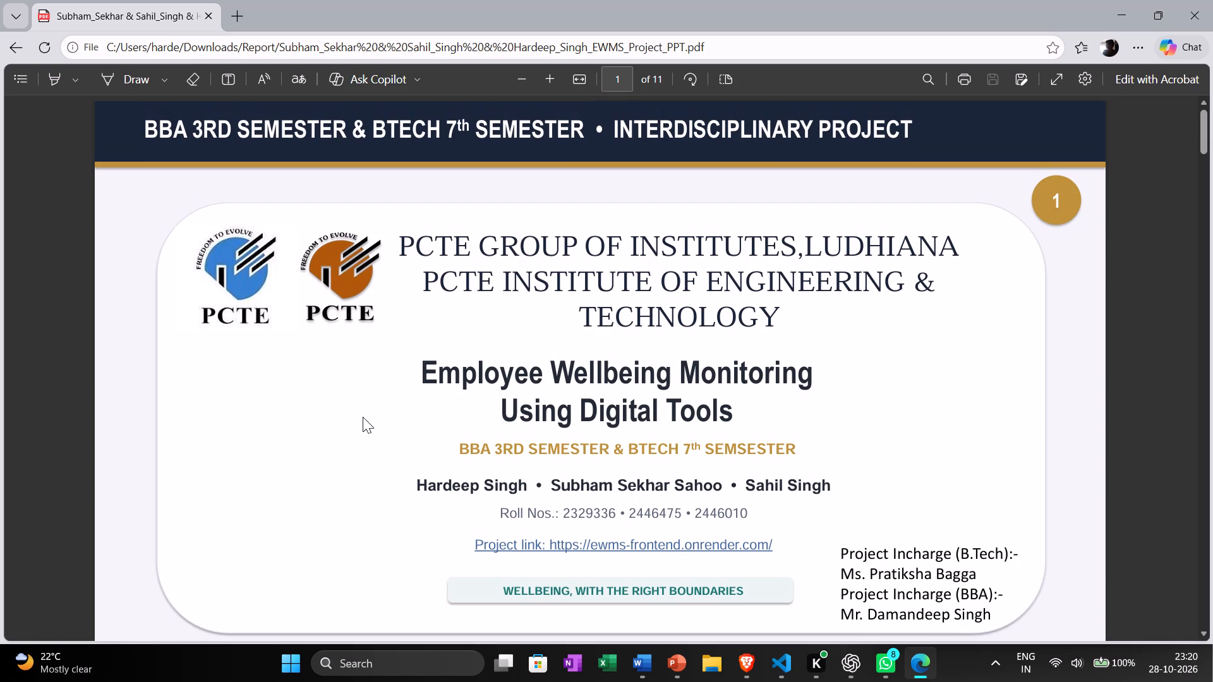
scroll(363, 417, down, 2)
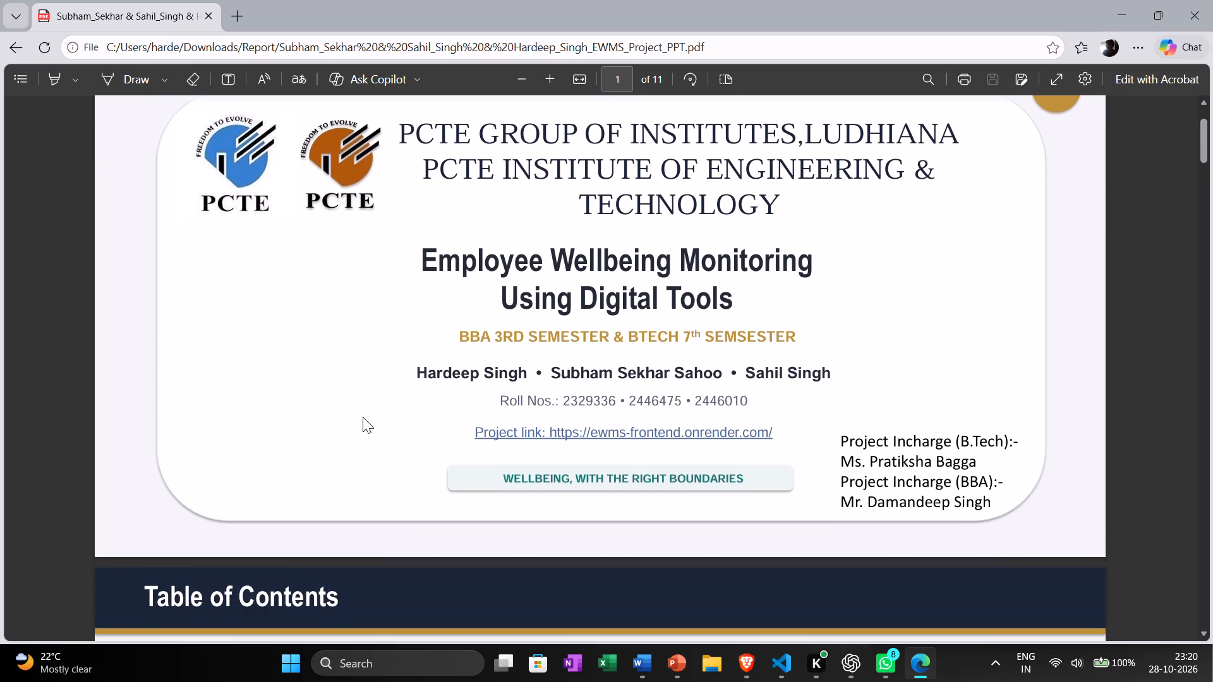
scroll(363, 417, down, 5)
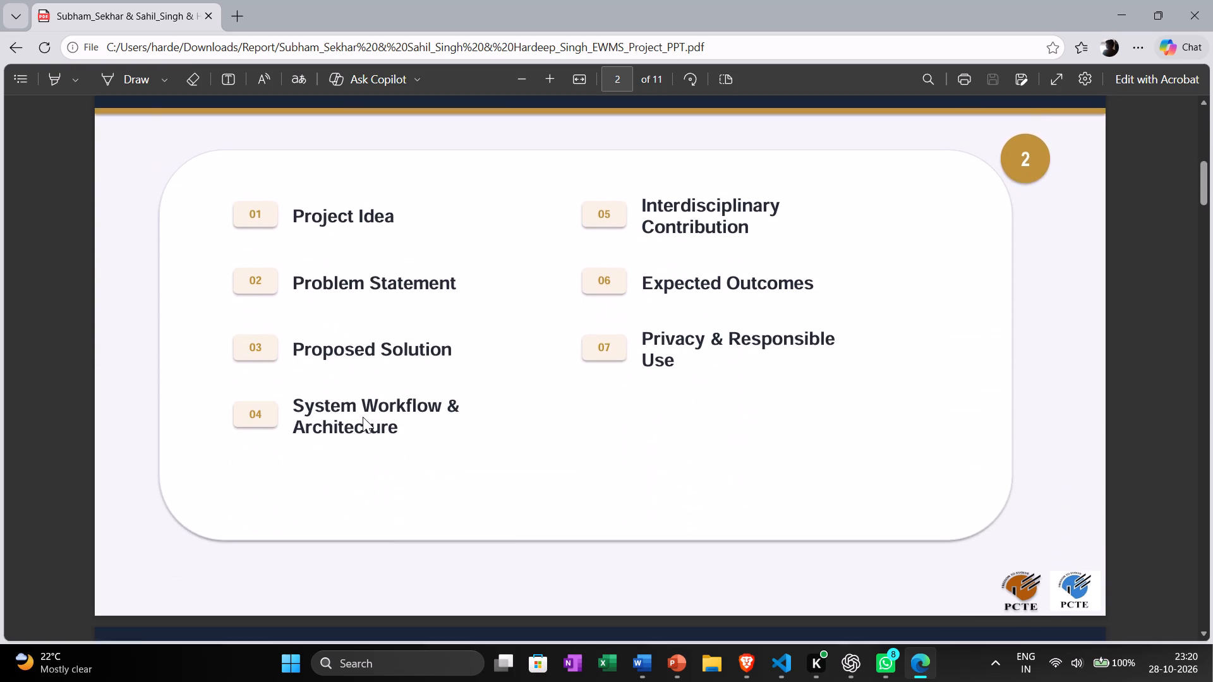
scroll(363, 417, down, 5)
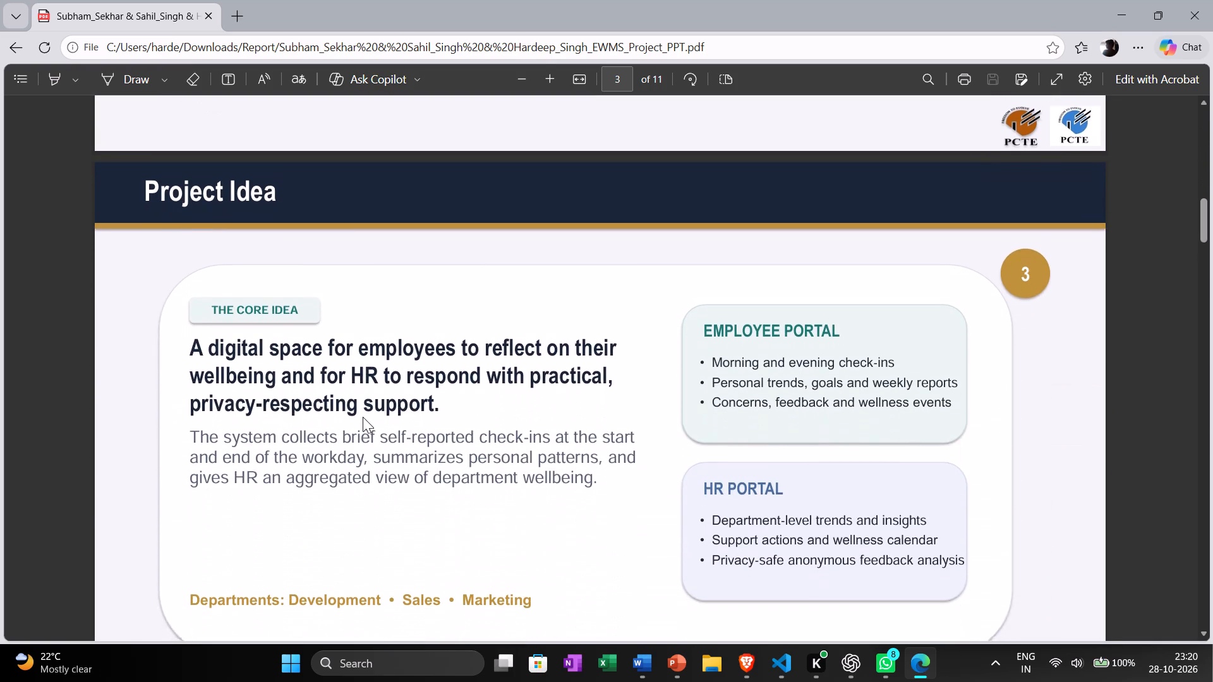
scroll(363, 417, down, 2)
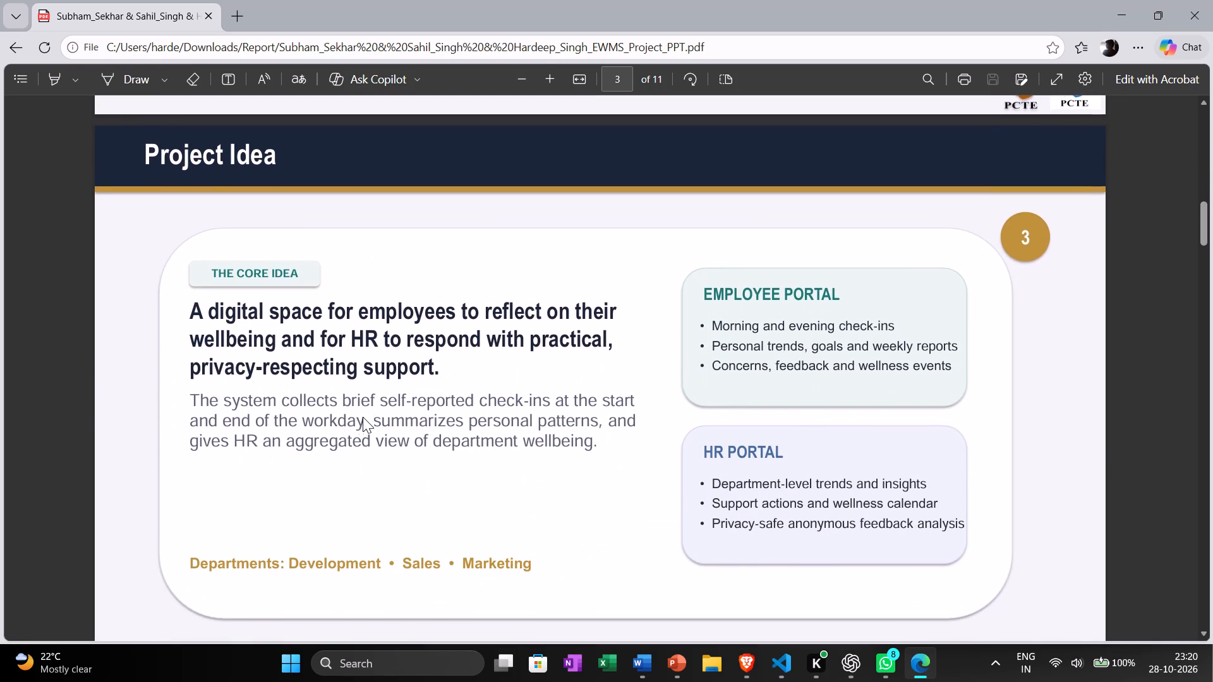
scroll(363, 417, down, 6)
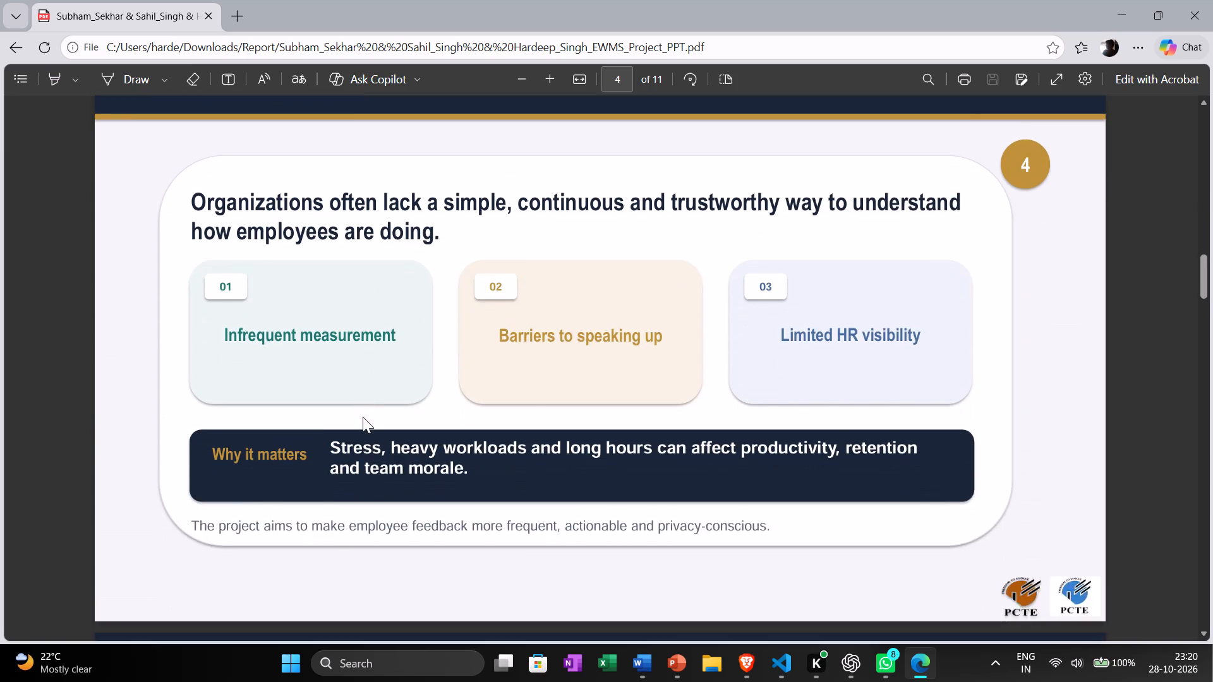
scroll(363, 417, down, 5)
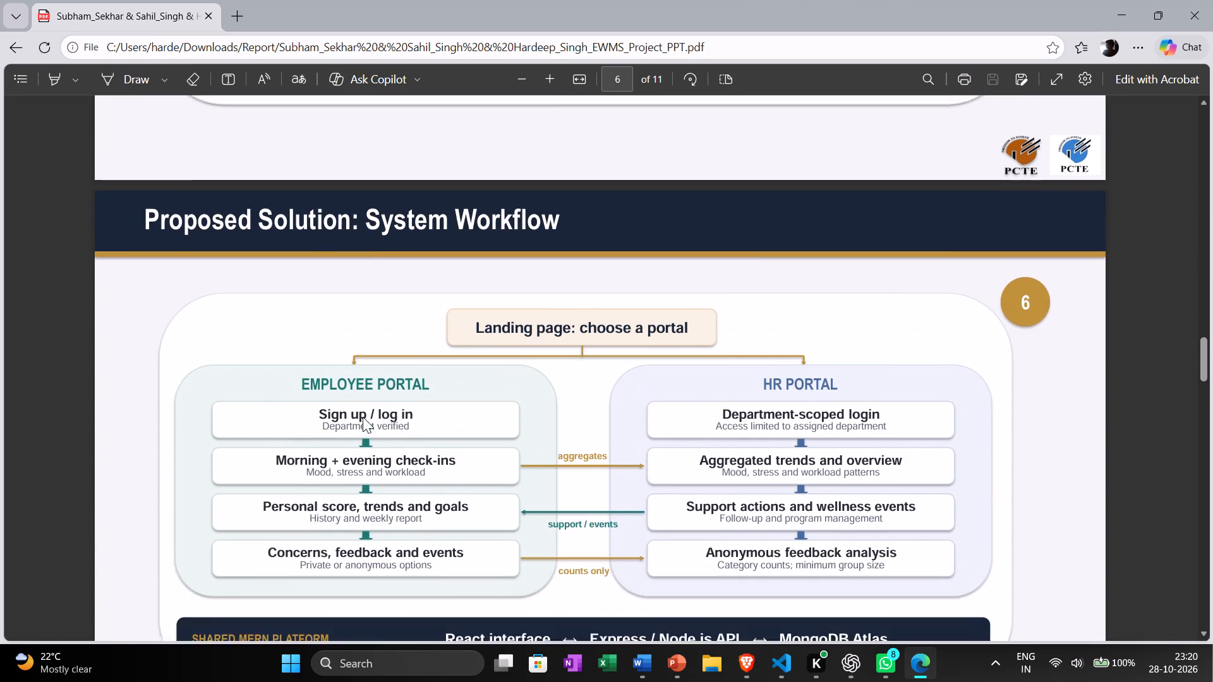
scroll(363, 417, down, 5)
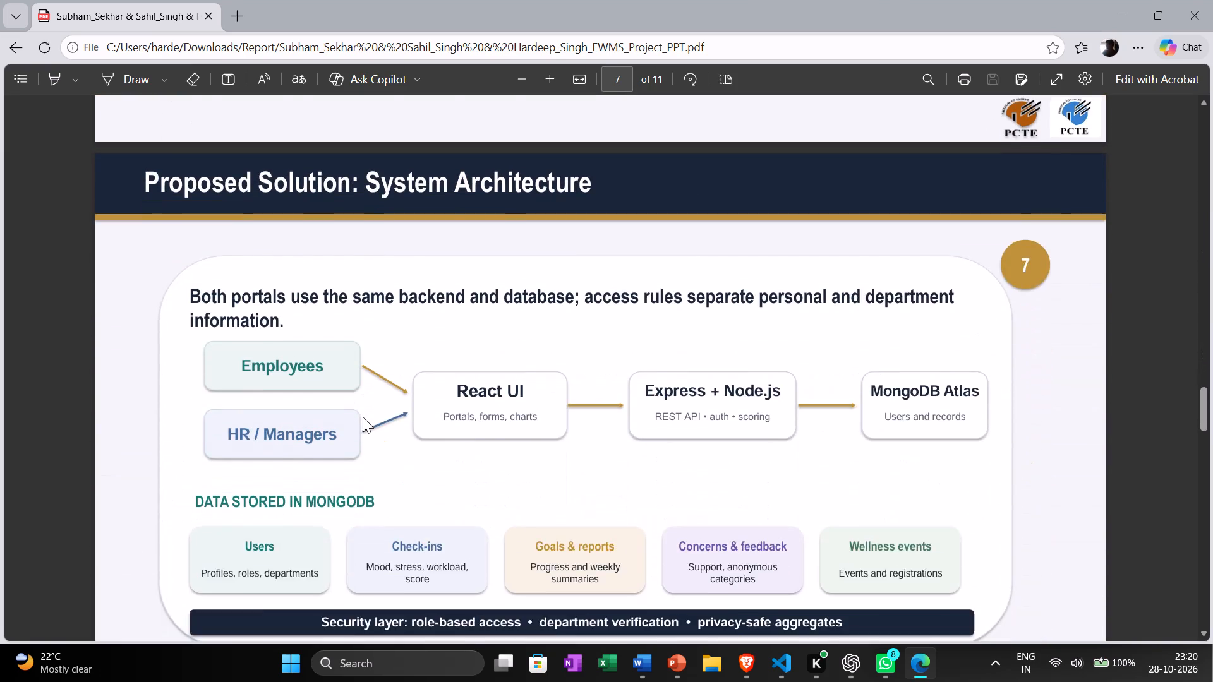
scroll(363, 417, down, 8)
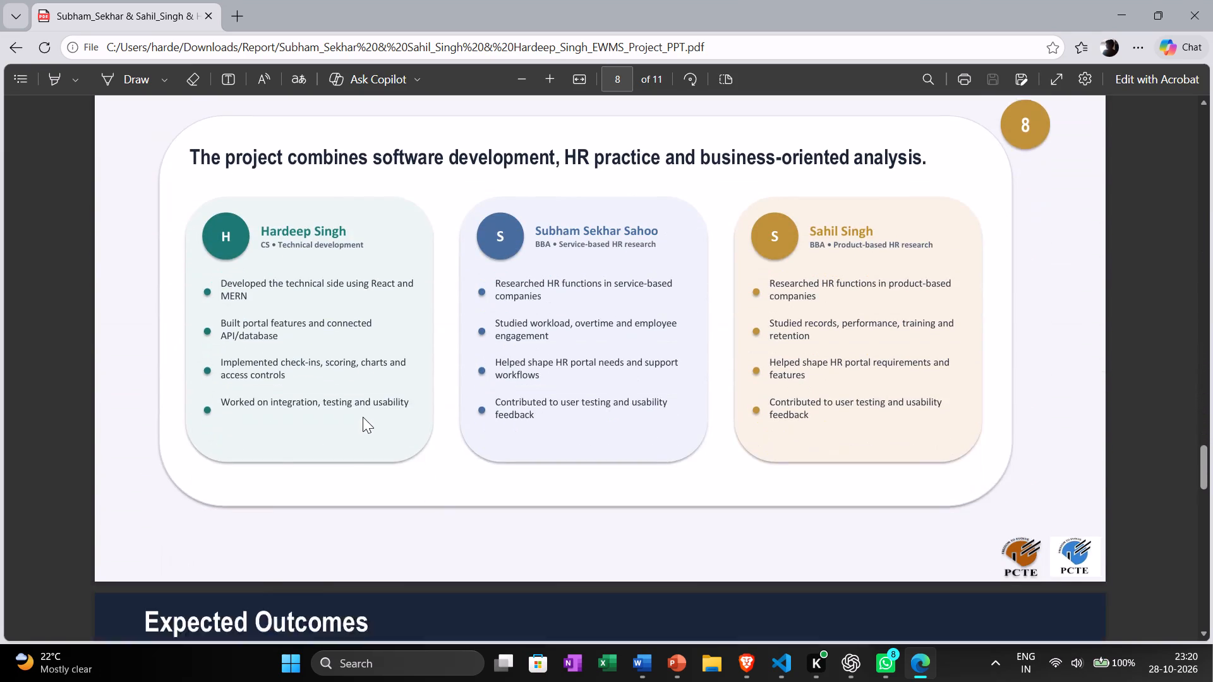
scroll(363, 417, down, 5)
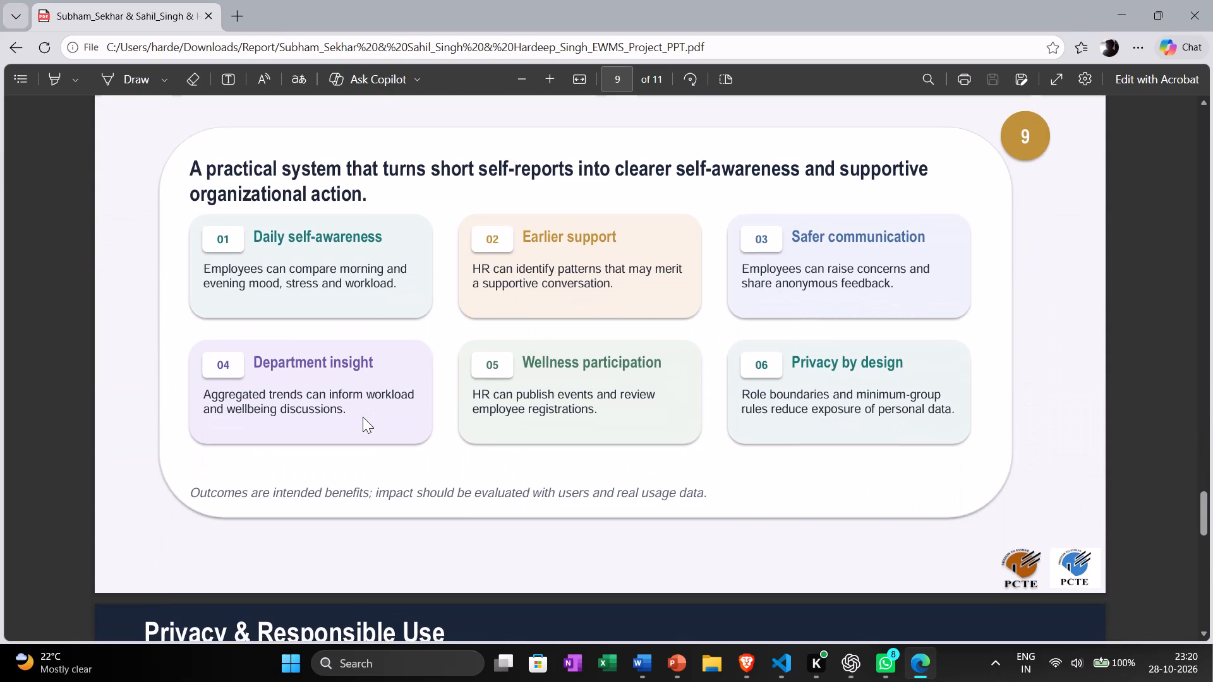
scroll(363, 417, down, 2)
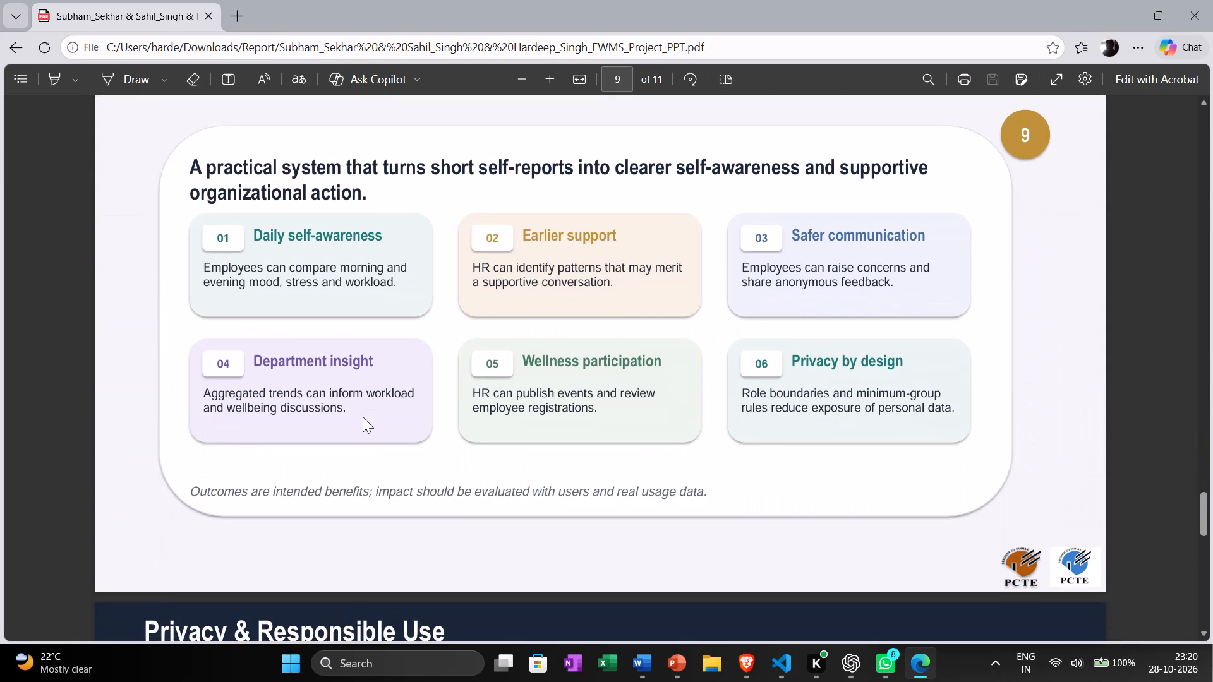
scroll(363, 417, down, 3)
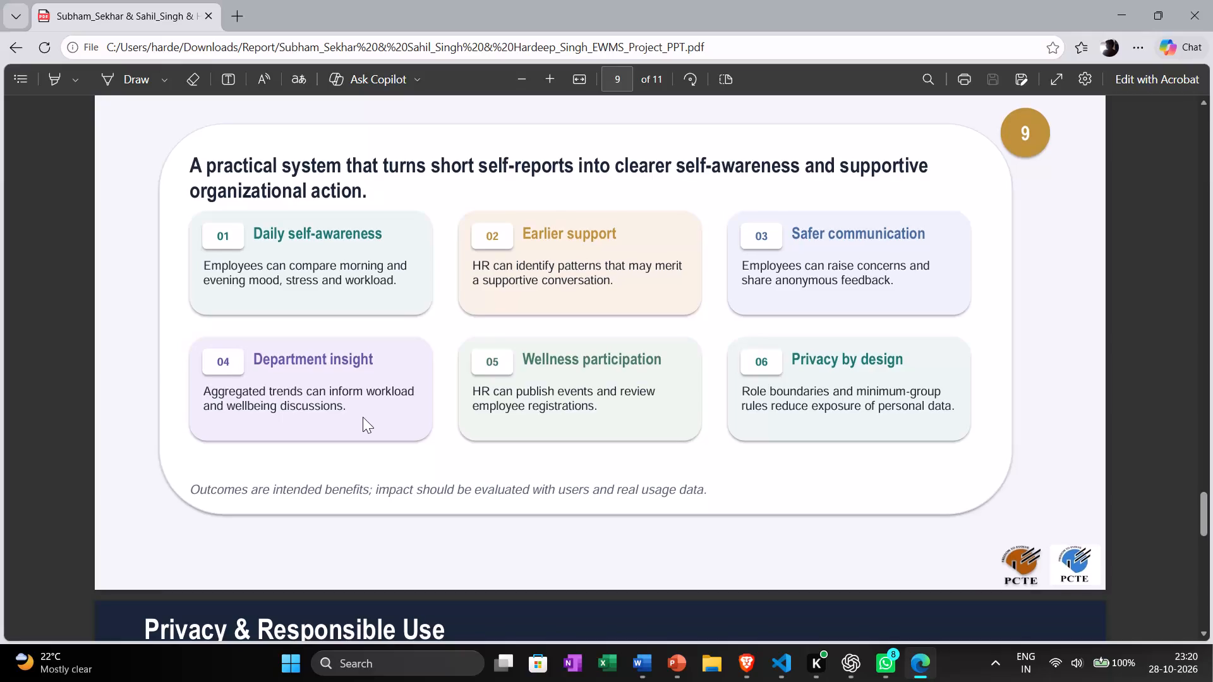
scroll(363, 417, down, 2)
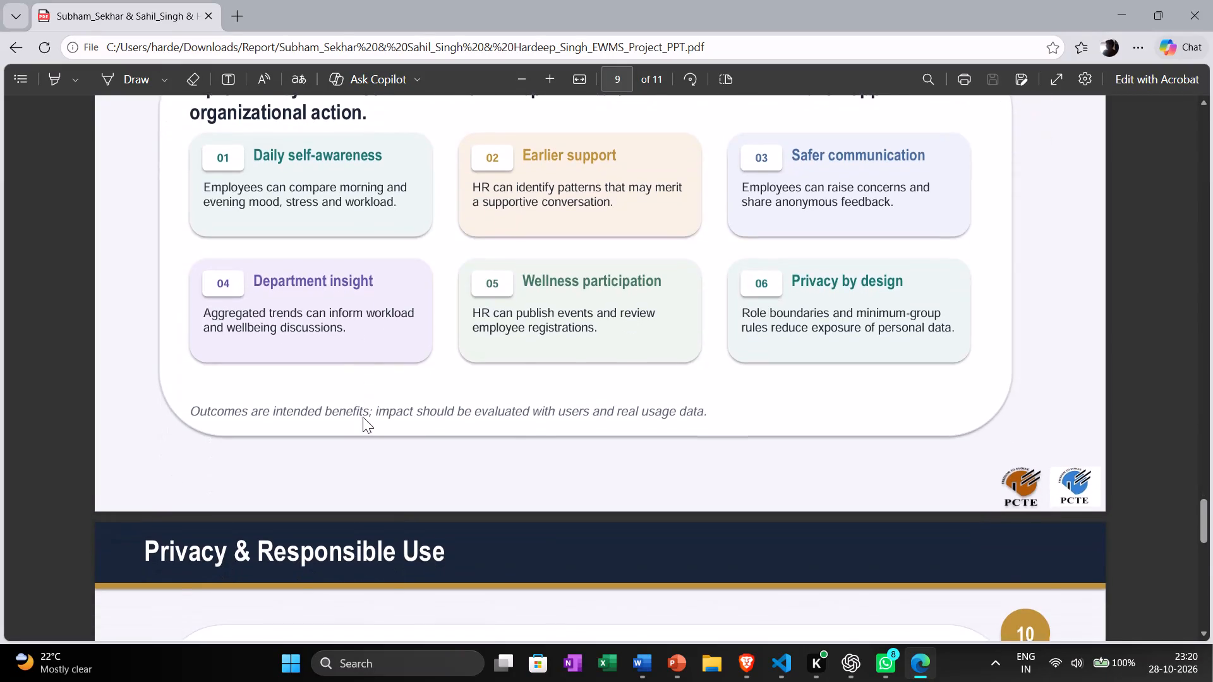
scroll(363, 417, down, 5)
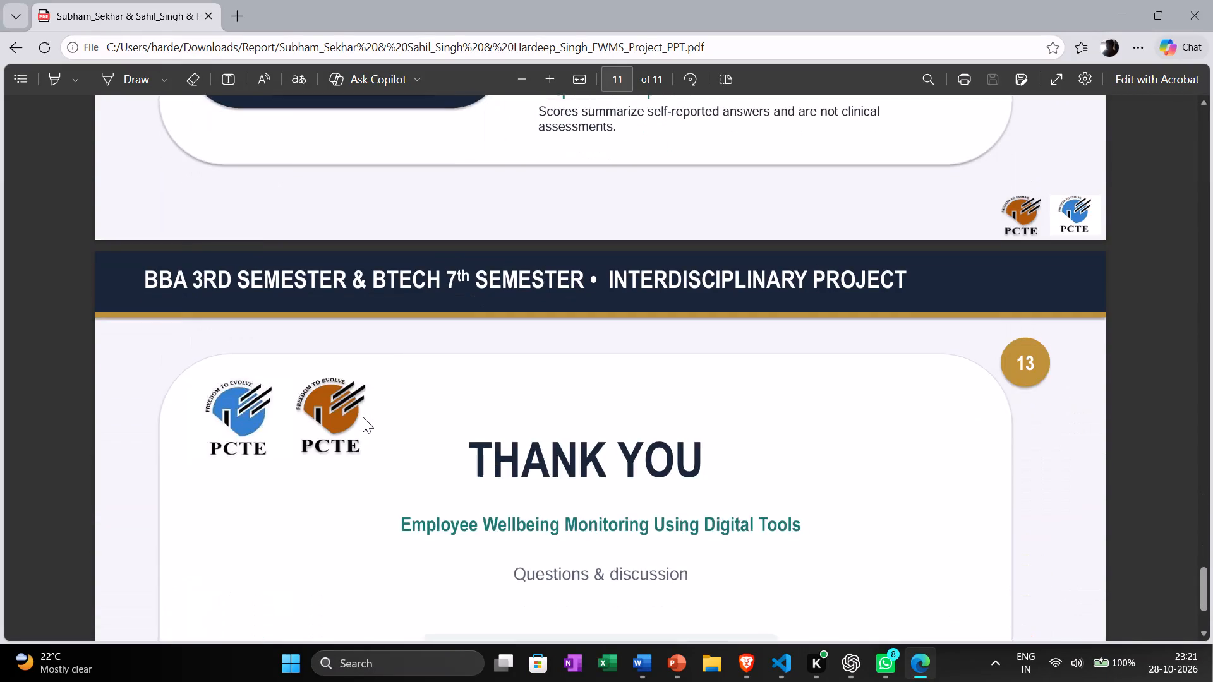
scroll(363, 417, down, 3)
click(1204, 8)
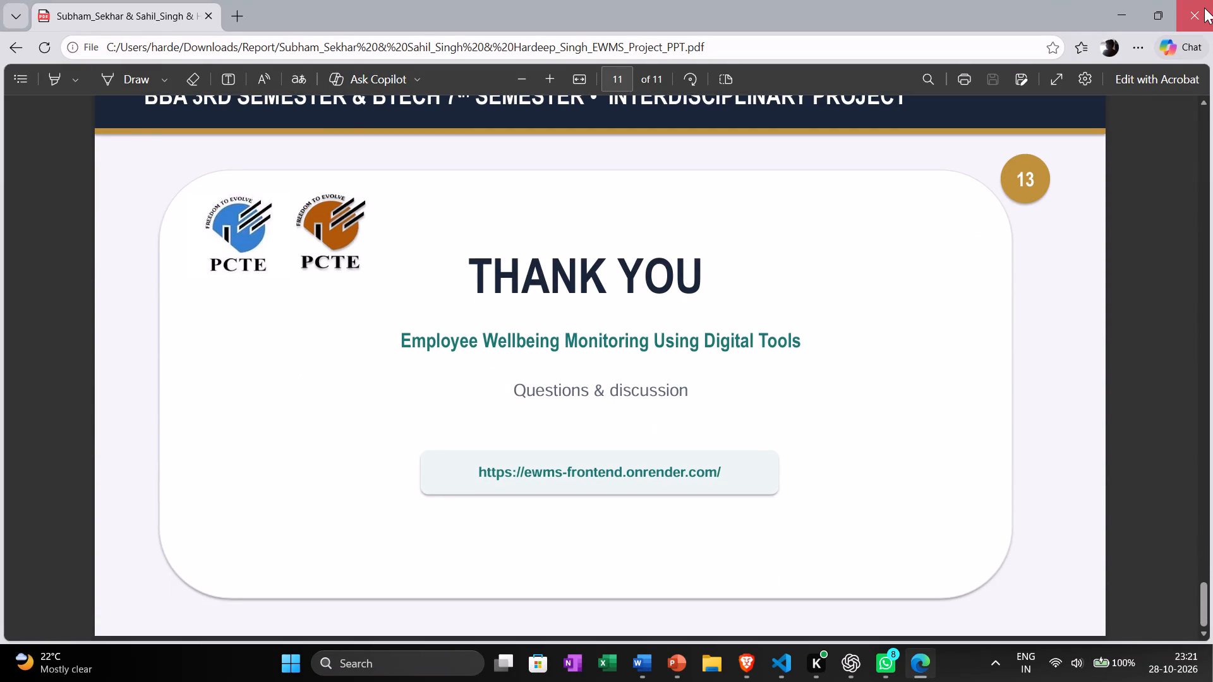
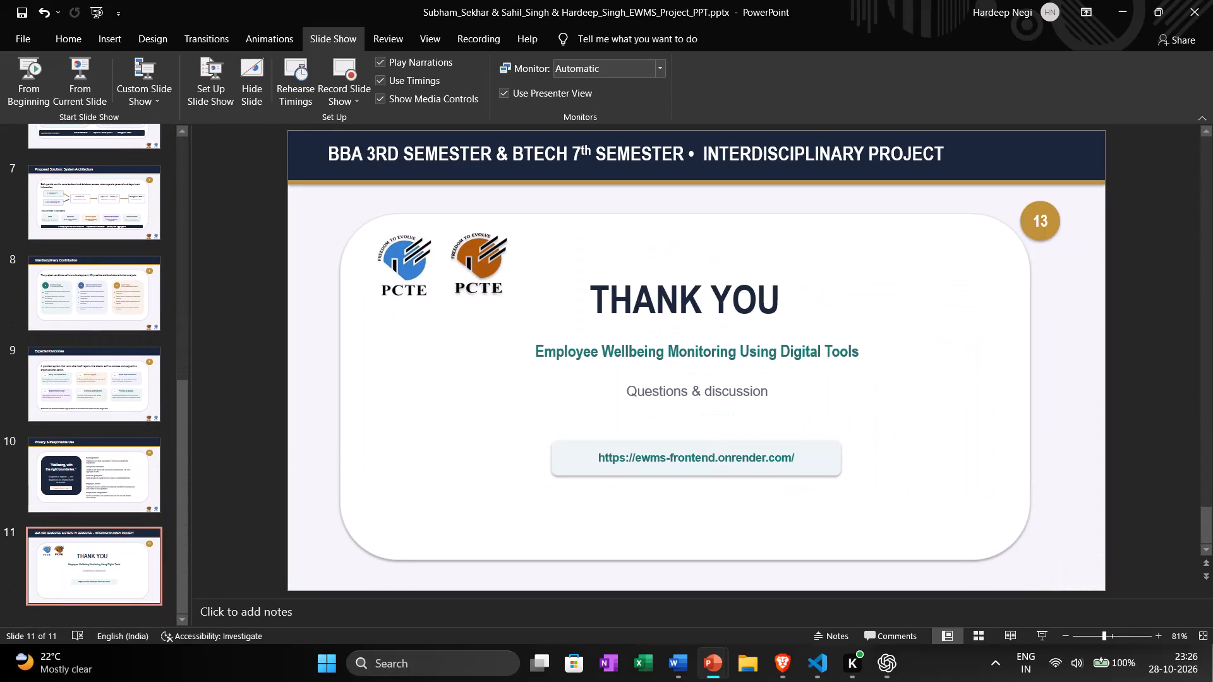
Change the slide number in the gold circle on the Thank You slide to 11.
click(1046, 222)
key(BackSpace)
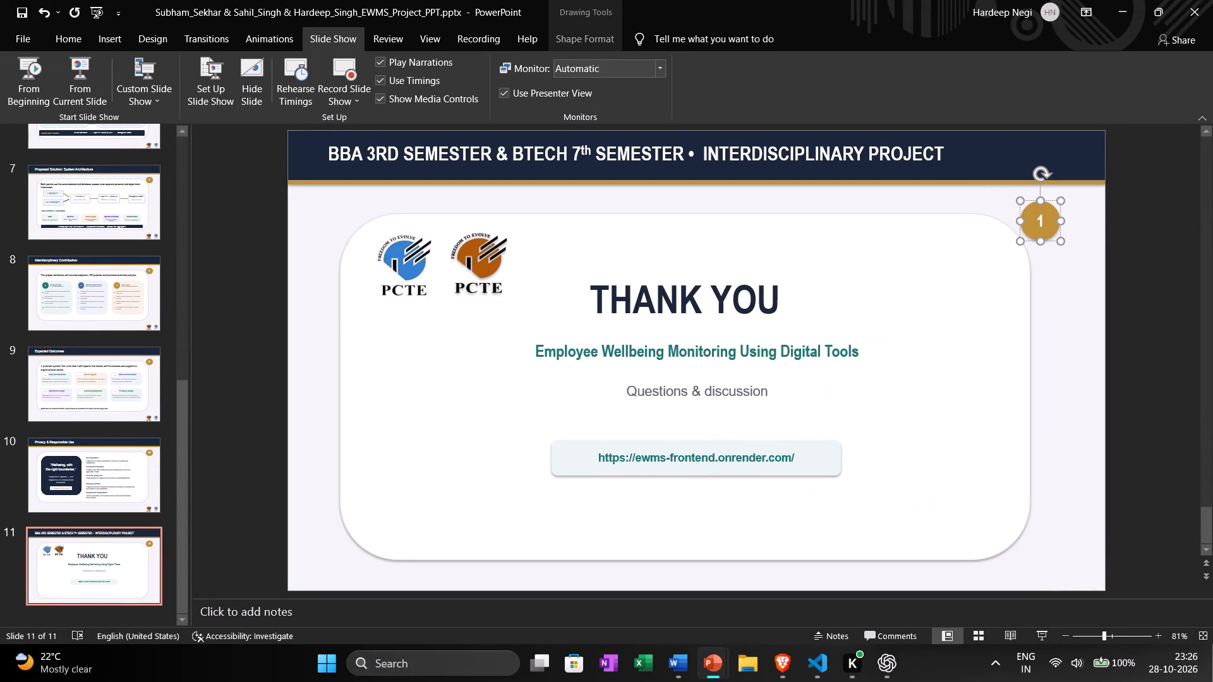
key(1)
Delete the italic note about intended benefits beneath the six cards on the Expected Outcomes slide.
click(111, 450)
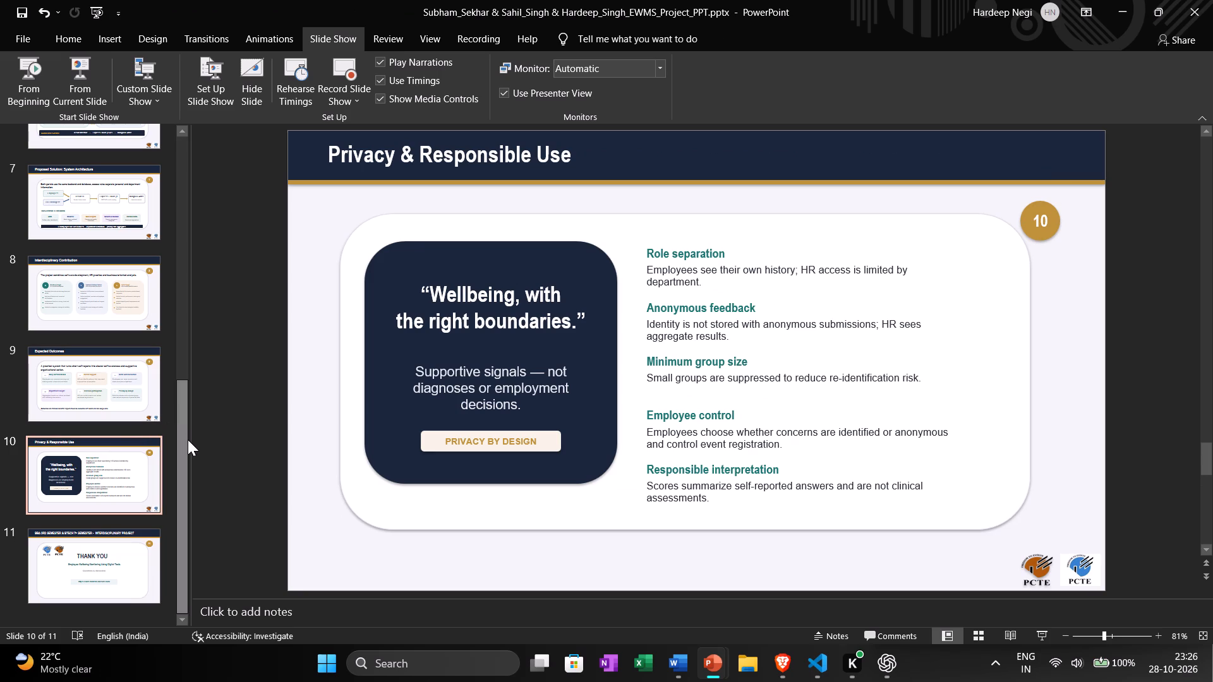
click(75, 408)
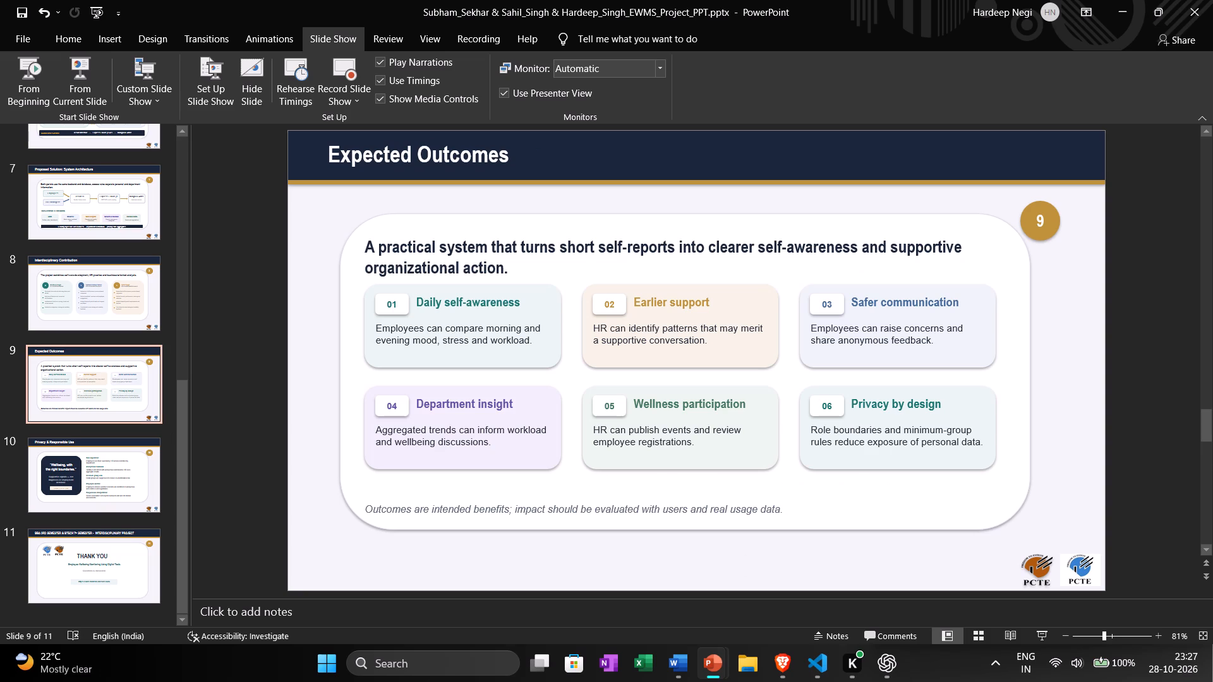
click(622, 514)
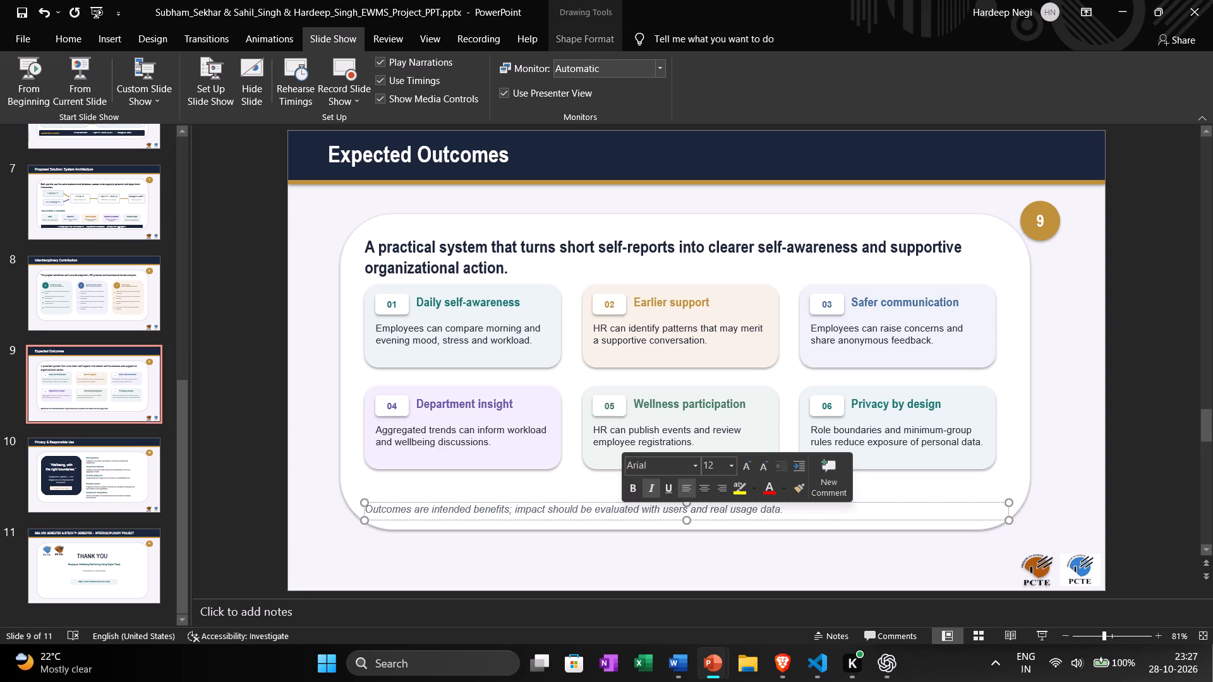
click(582, 501)
key(BackSpace)
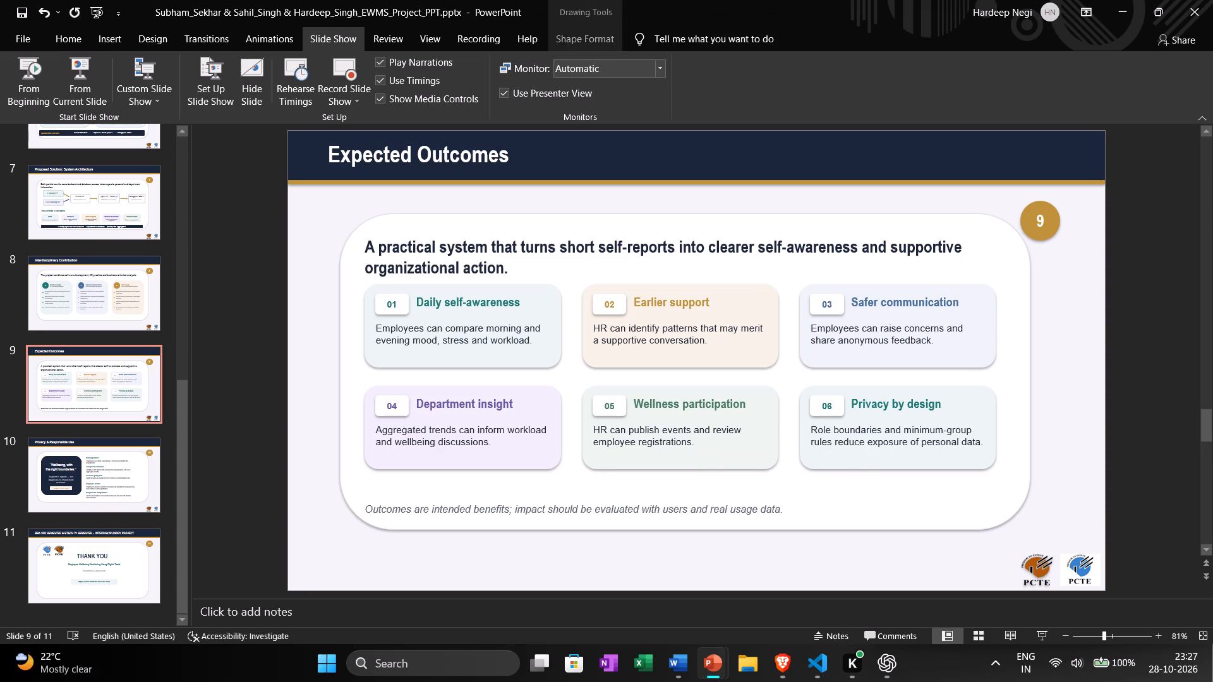
Review the Interdisciplinary Contribution and System Architecture slides, continuing back toward the first slides of the deck.
click(90, 296)
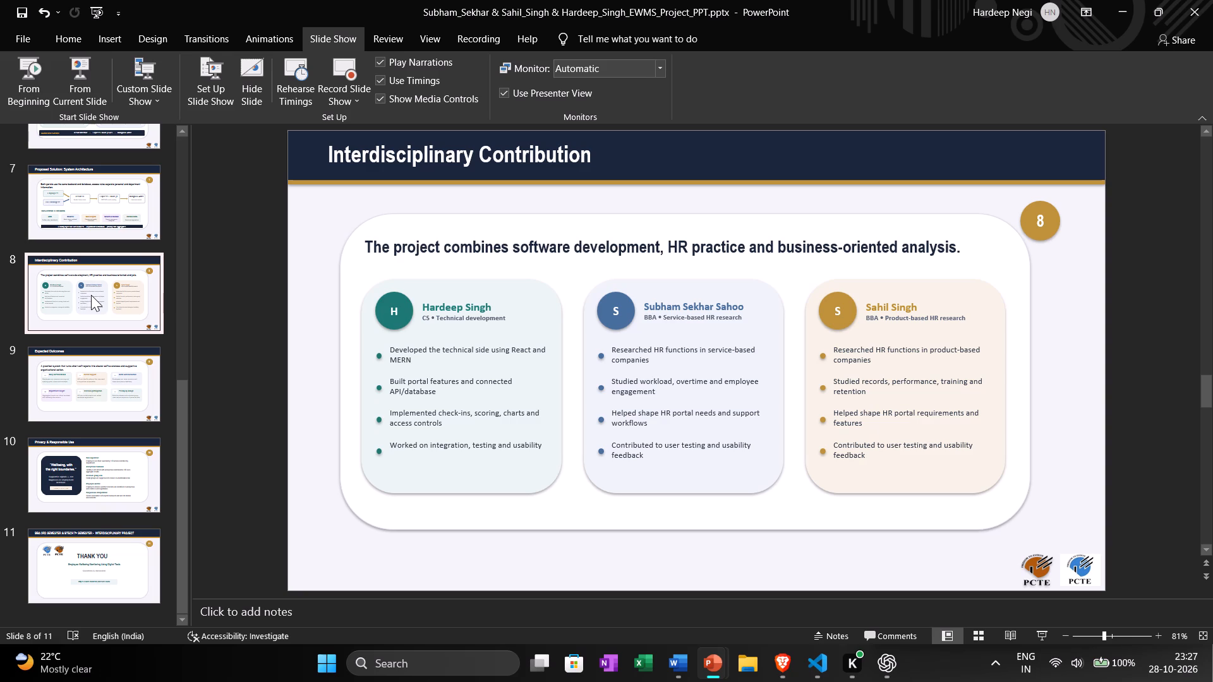
click(111, 211)
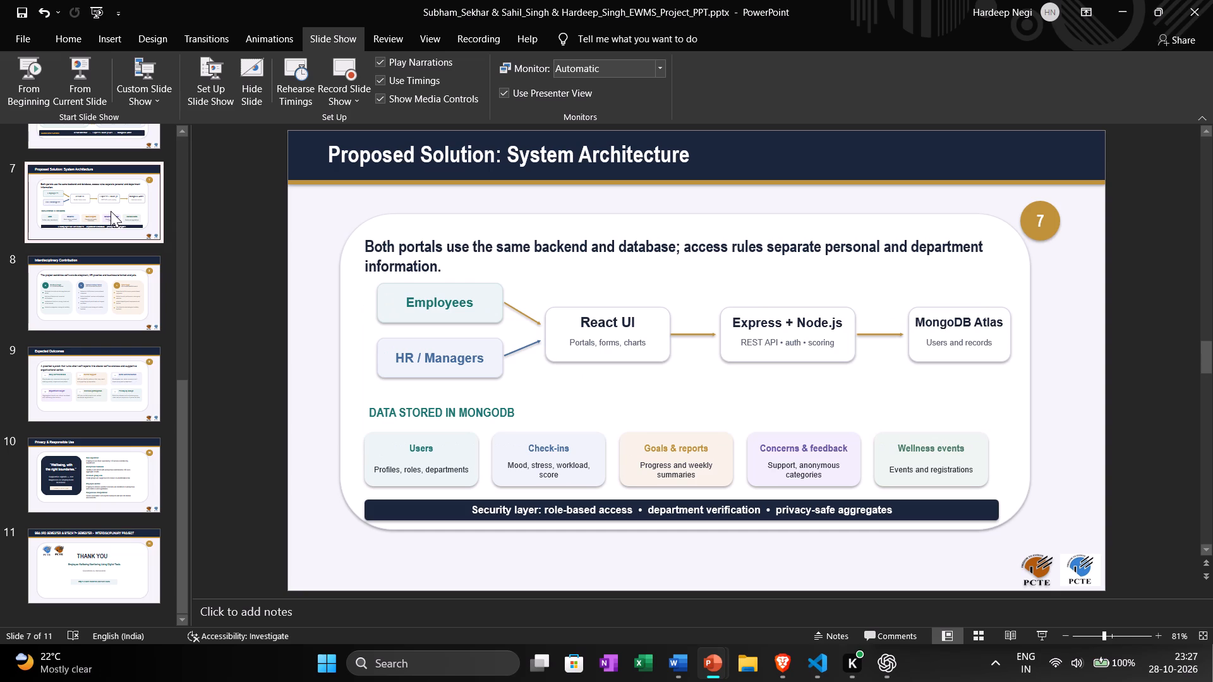
scroll(111, 211, up, 6)
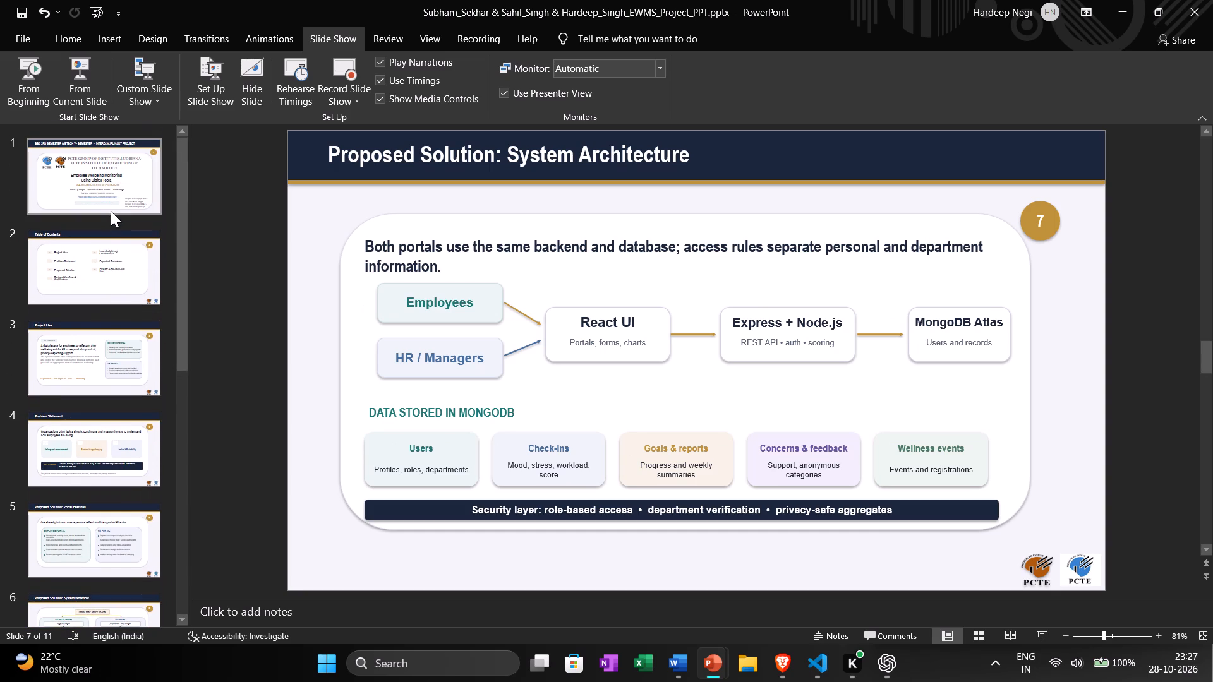
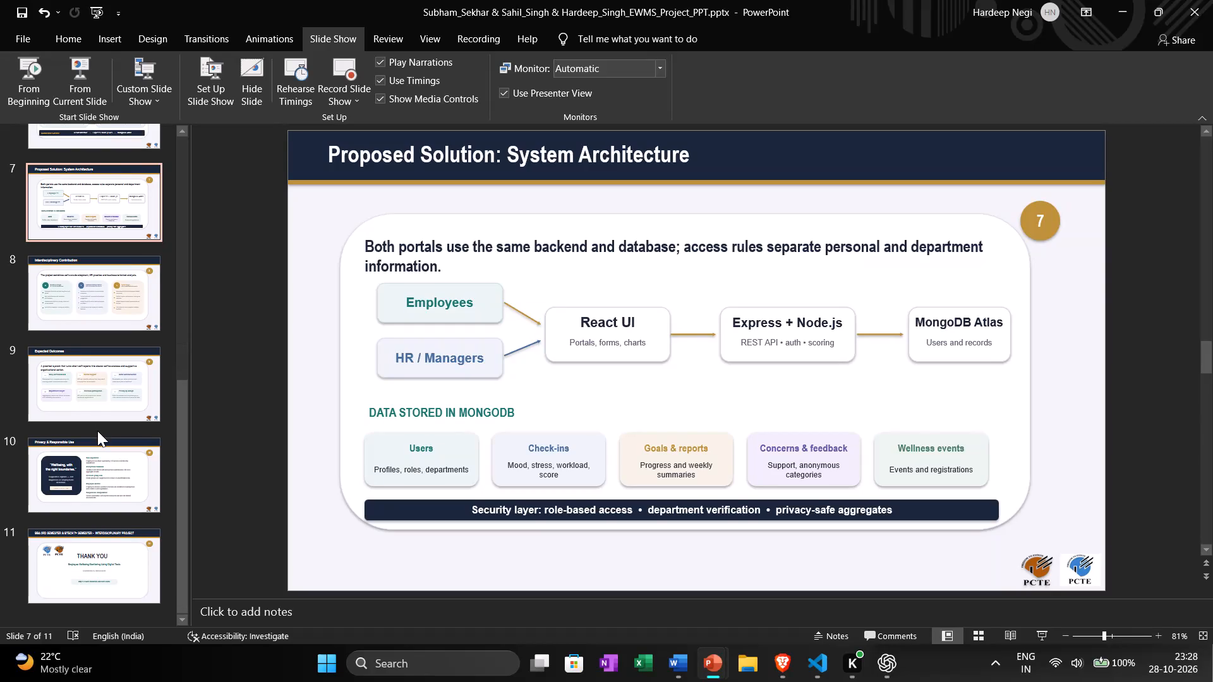
Review slides 10 back through 7, from Privacy & Responsible Use to System Architecture, checking their content and slide numbers.
scroll(97, 431, down, 5)
click(97, 465)
click(114, 404)
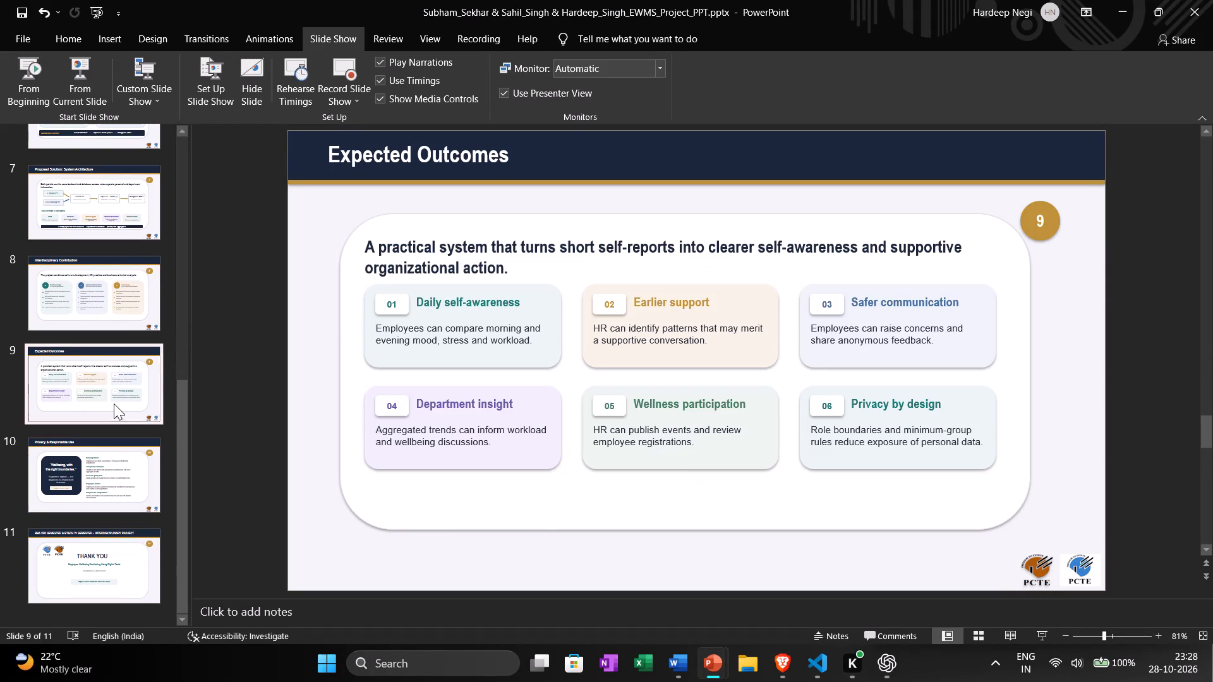
click(109, 313)
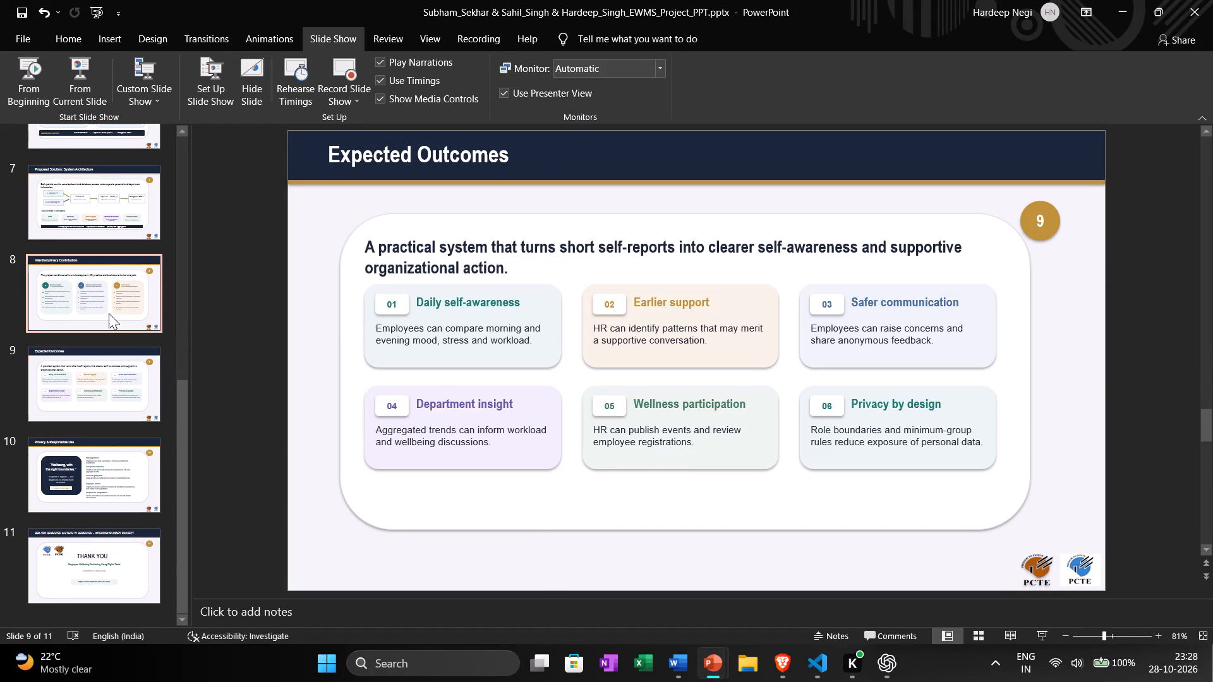
click(109, 226)
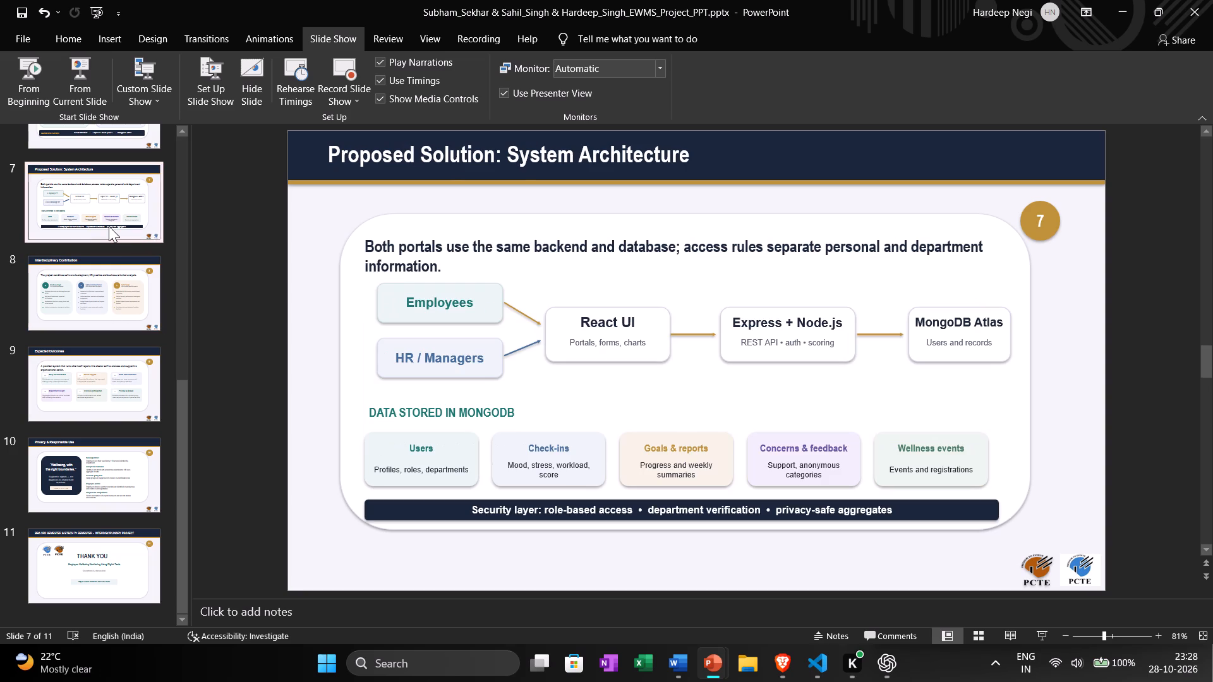
scroll(109, 226, up, 1)
scroll(100, 326, up, 1)
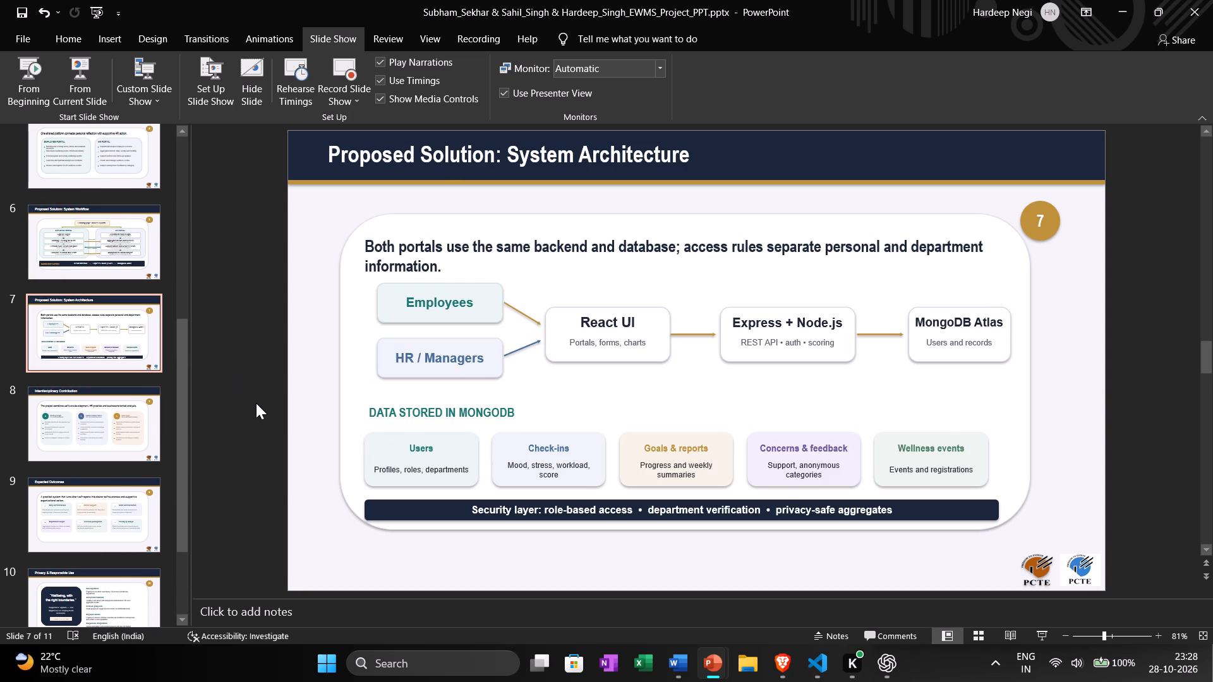
Save the presentation under its current file name.
key(ctrl+s)
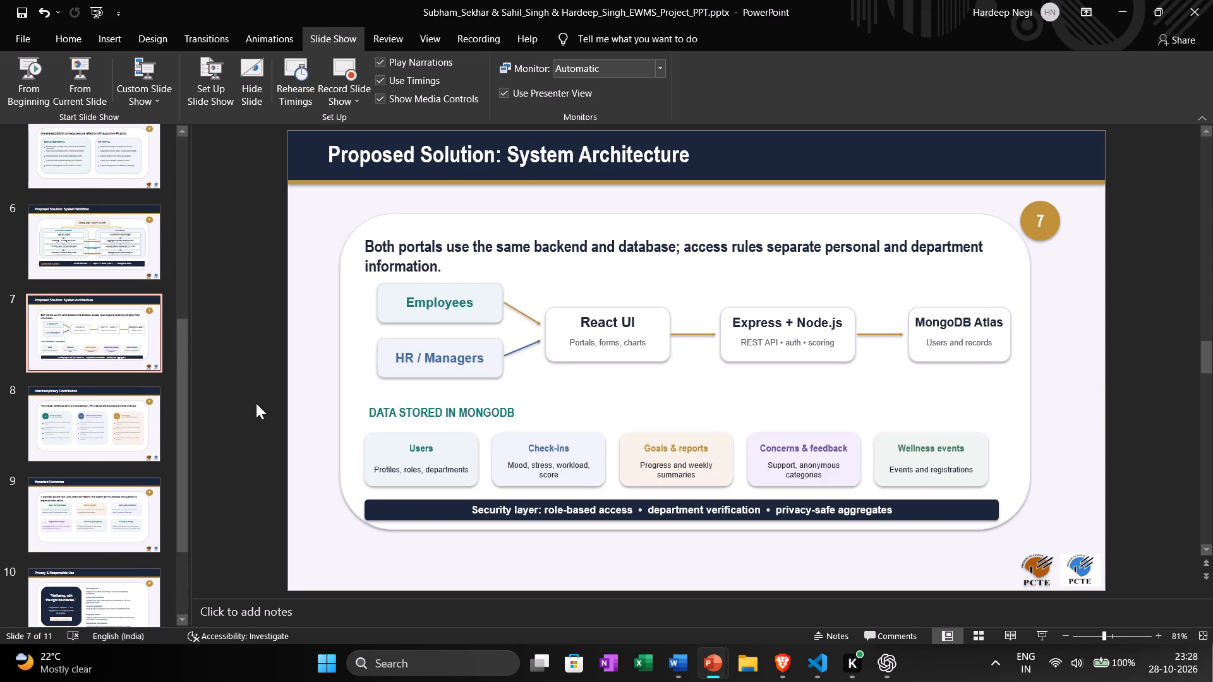